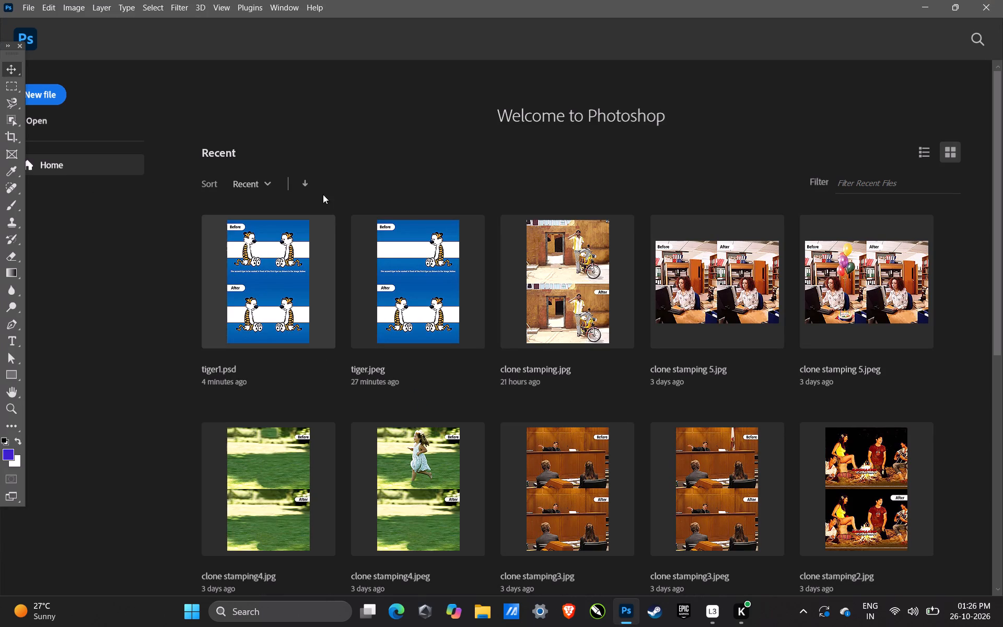
# Create a new blank document of 1366 x 700 px at 72 ppi, RGB Color, with a white background.
pyautogui.click(56, 96)
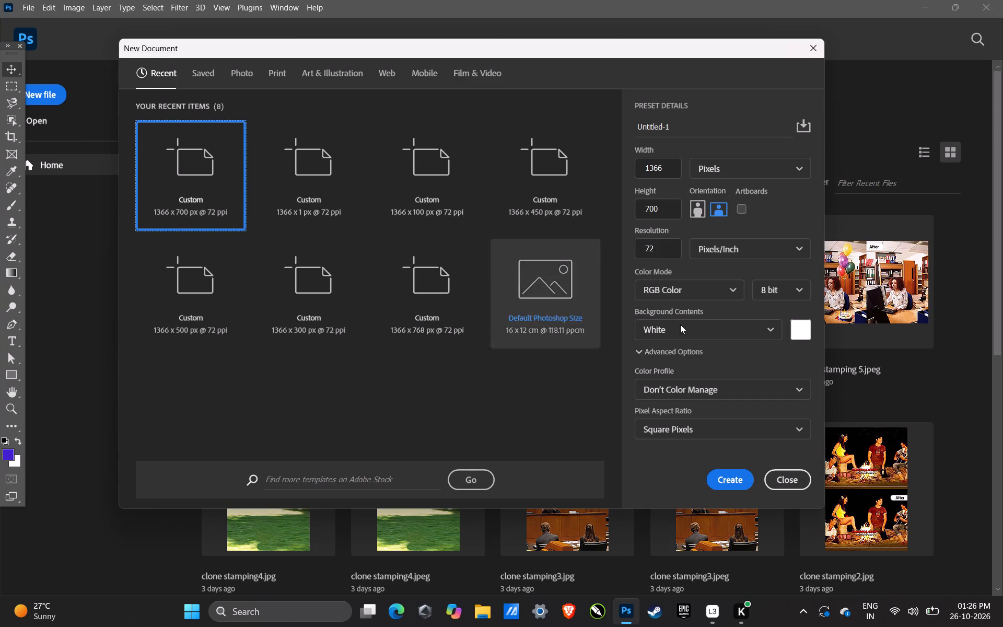
pyautogui.click(728, 484)
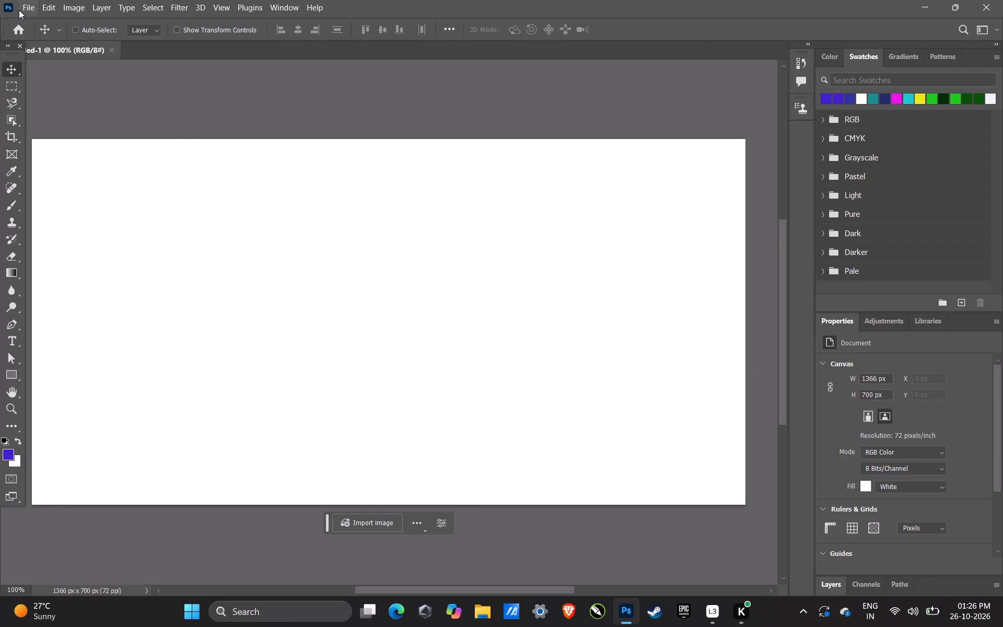
# Open the image girl.jpeg from the Downloads folder.
pyautogui.click(19, 10)
pyautogui.click(33, 30)
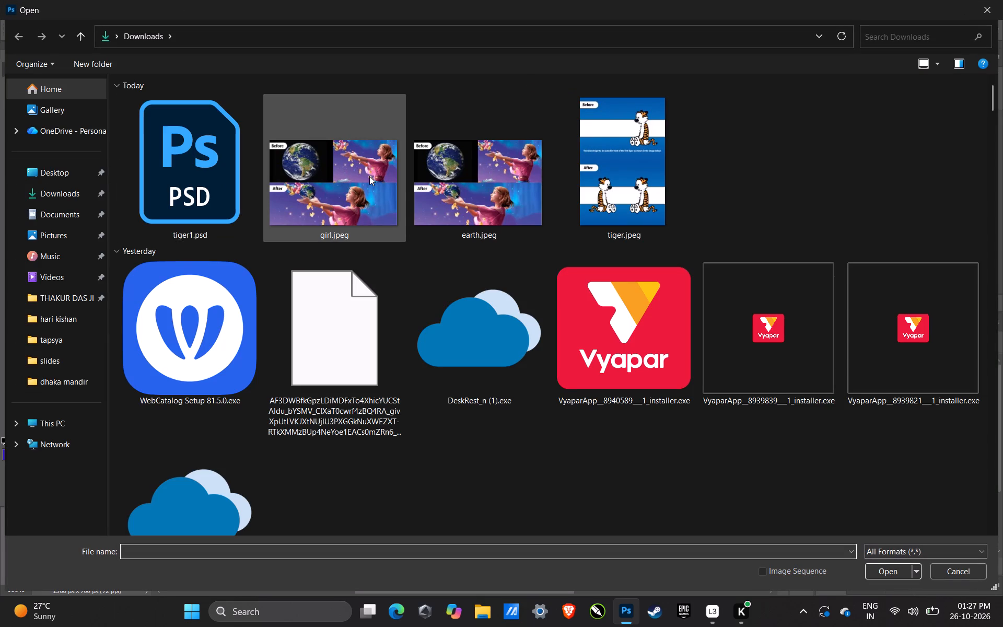
pyautogui.click(369, 176)
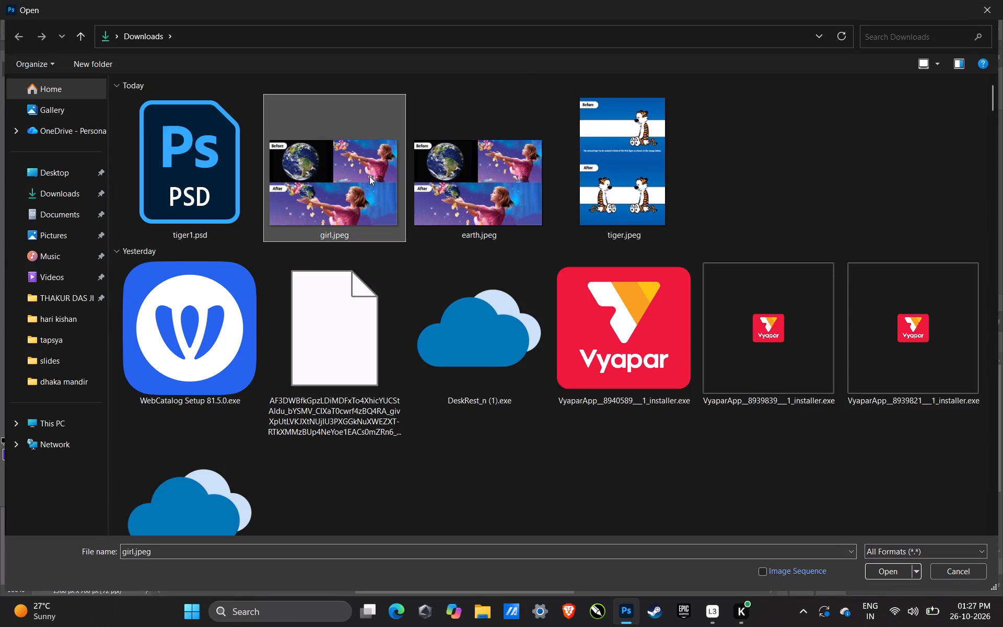
pyautogui.click(885, 568)
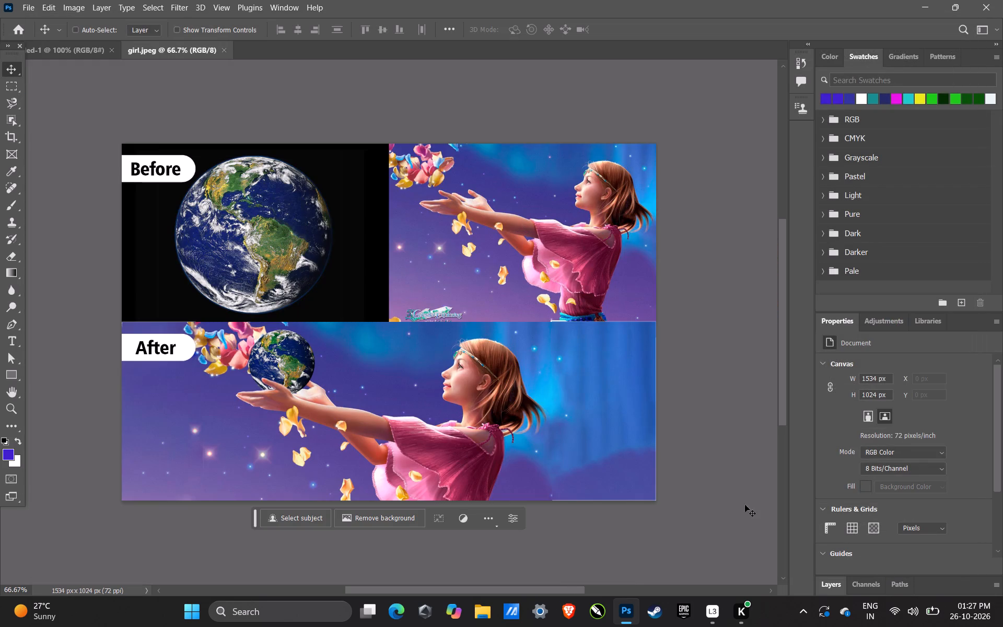
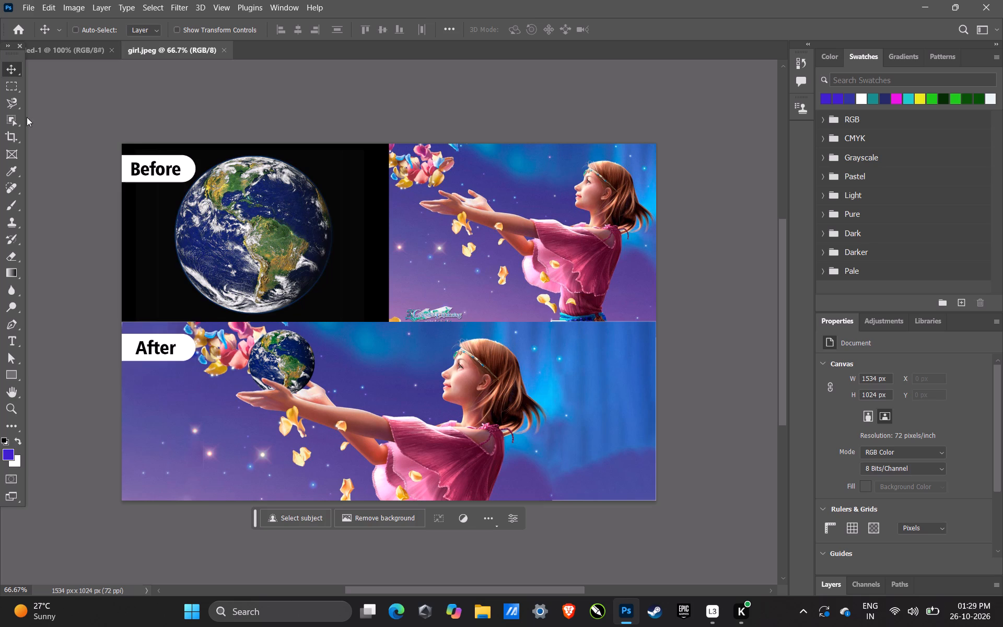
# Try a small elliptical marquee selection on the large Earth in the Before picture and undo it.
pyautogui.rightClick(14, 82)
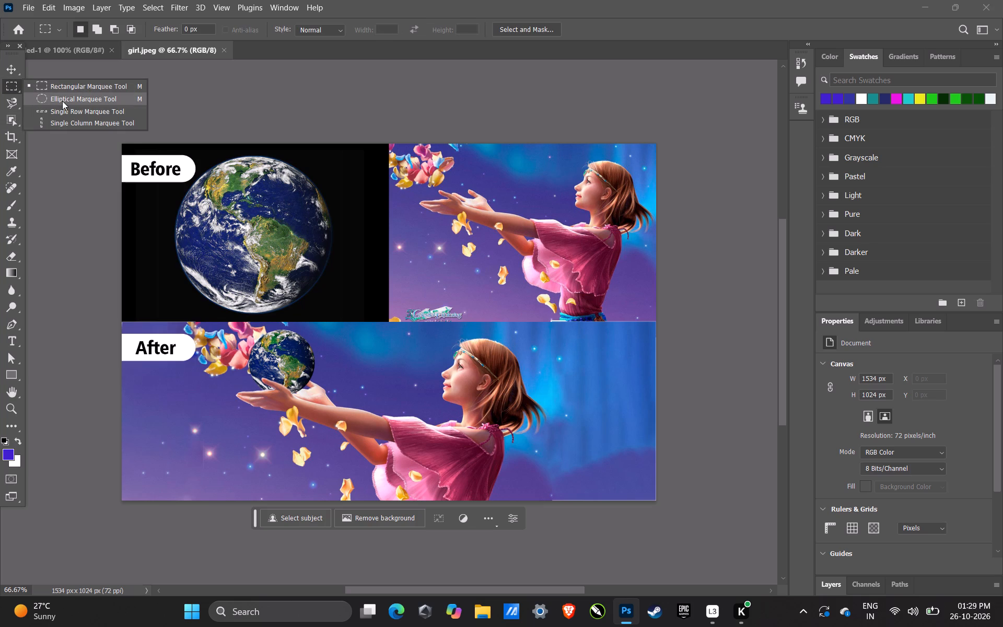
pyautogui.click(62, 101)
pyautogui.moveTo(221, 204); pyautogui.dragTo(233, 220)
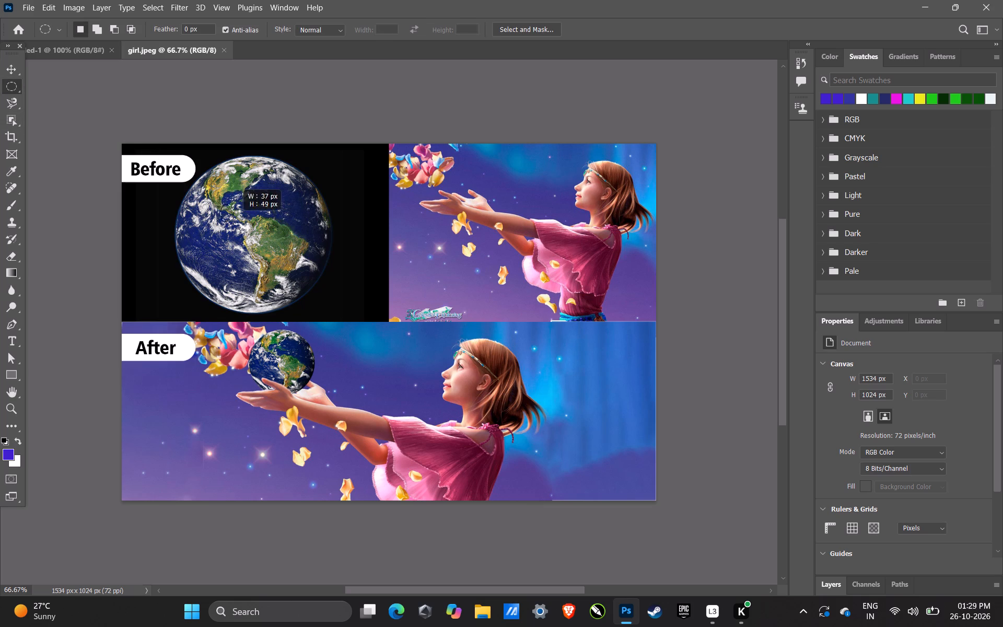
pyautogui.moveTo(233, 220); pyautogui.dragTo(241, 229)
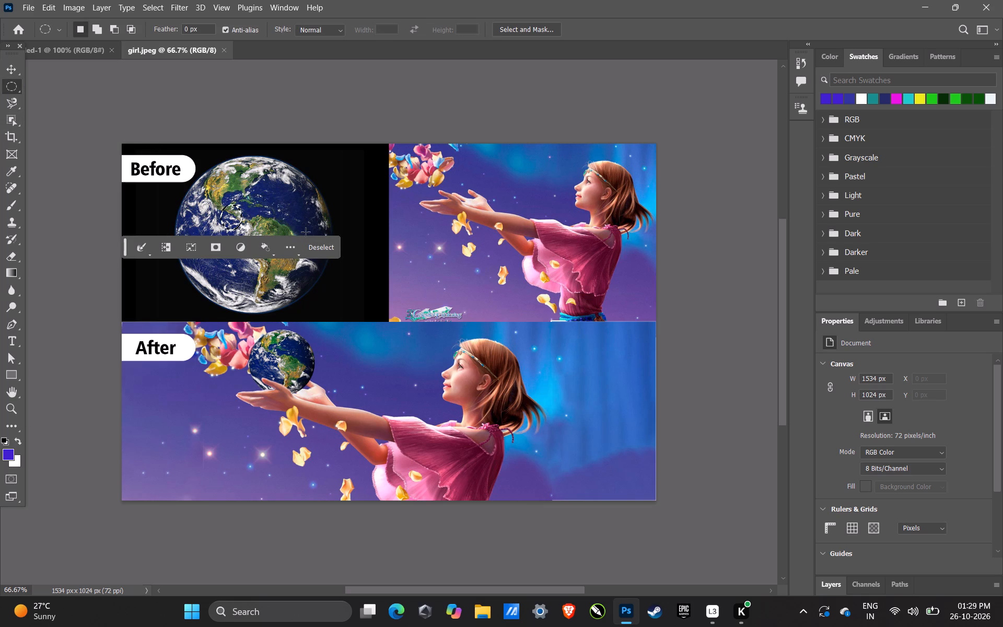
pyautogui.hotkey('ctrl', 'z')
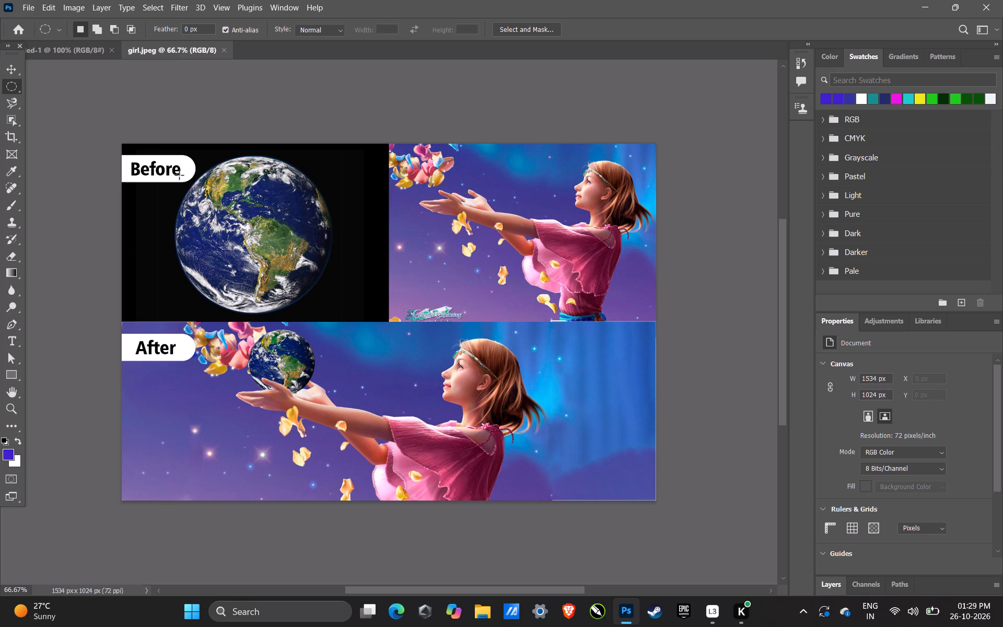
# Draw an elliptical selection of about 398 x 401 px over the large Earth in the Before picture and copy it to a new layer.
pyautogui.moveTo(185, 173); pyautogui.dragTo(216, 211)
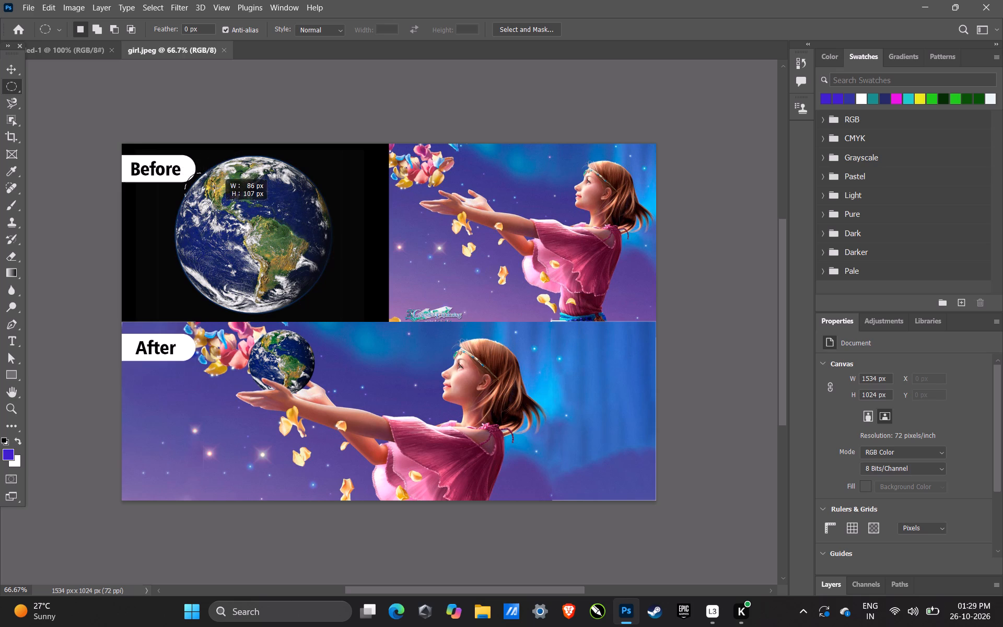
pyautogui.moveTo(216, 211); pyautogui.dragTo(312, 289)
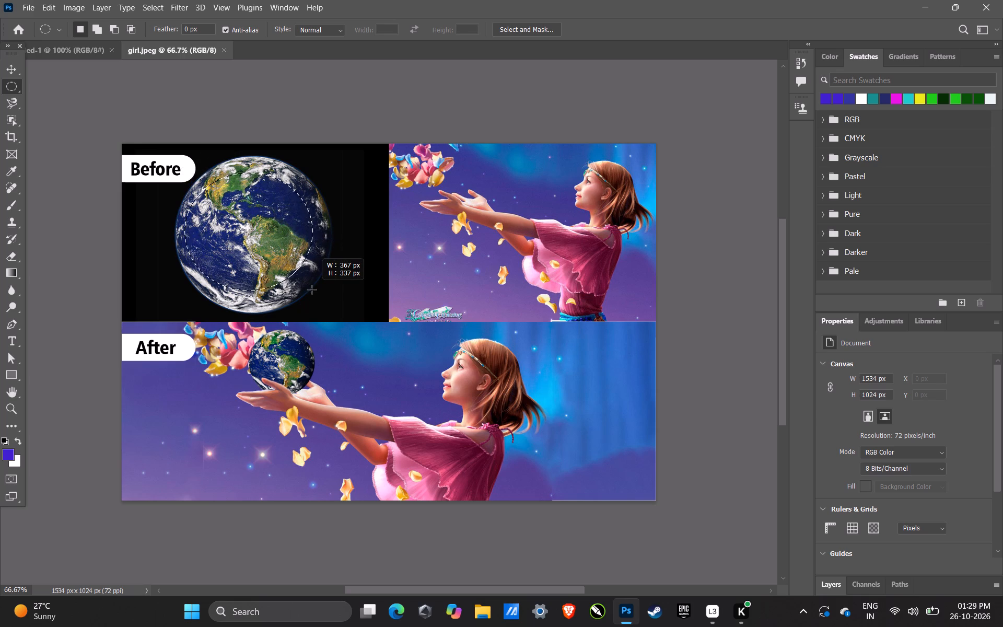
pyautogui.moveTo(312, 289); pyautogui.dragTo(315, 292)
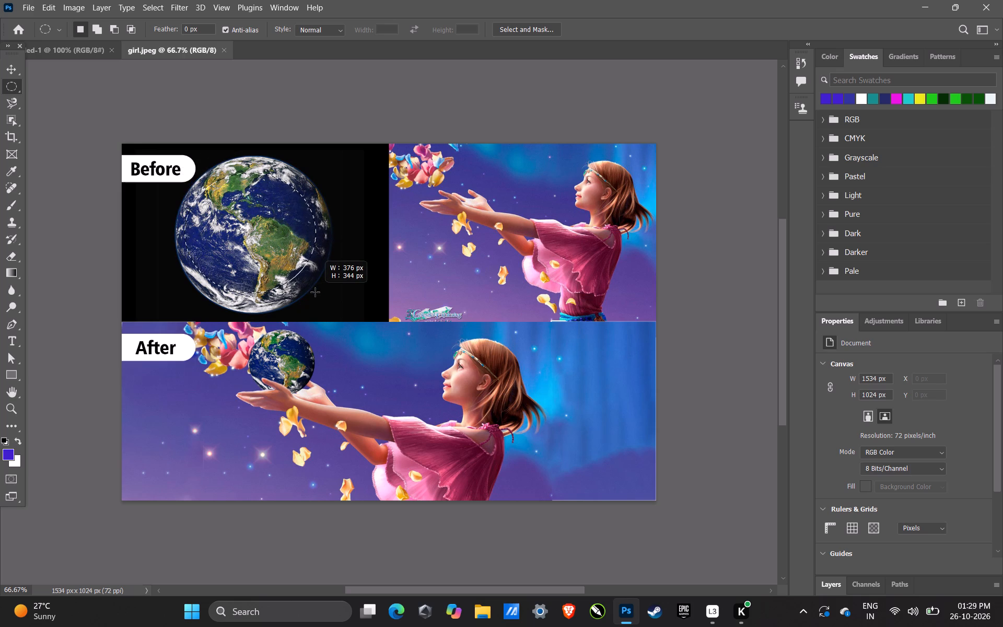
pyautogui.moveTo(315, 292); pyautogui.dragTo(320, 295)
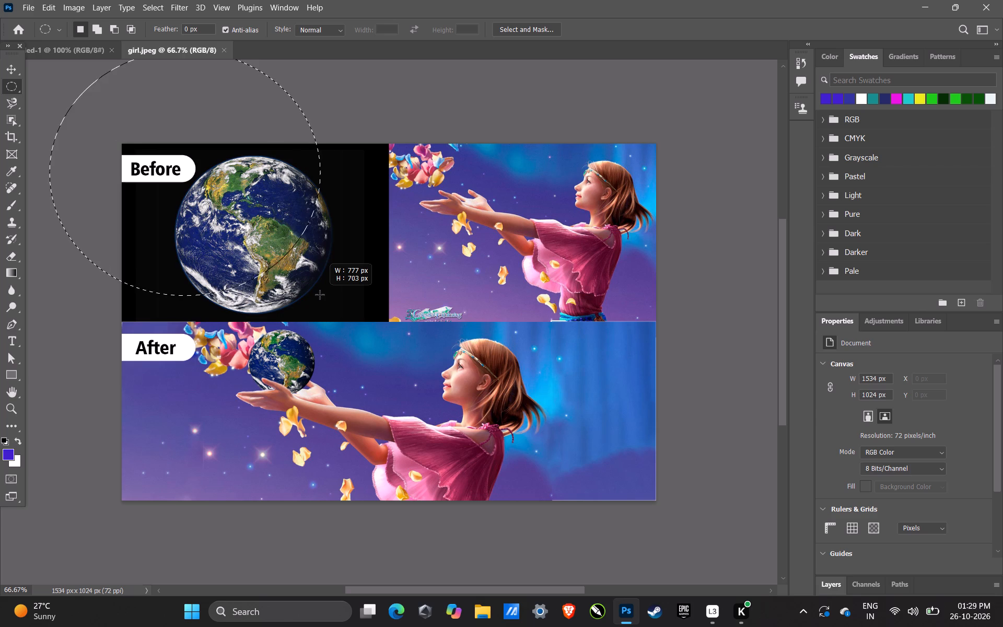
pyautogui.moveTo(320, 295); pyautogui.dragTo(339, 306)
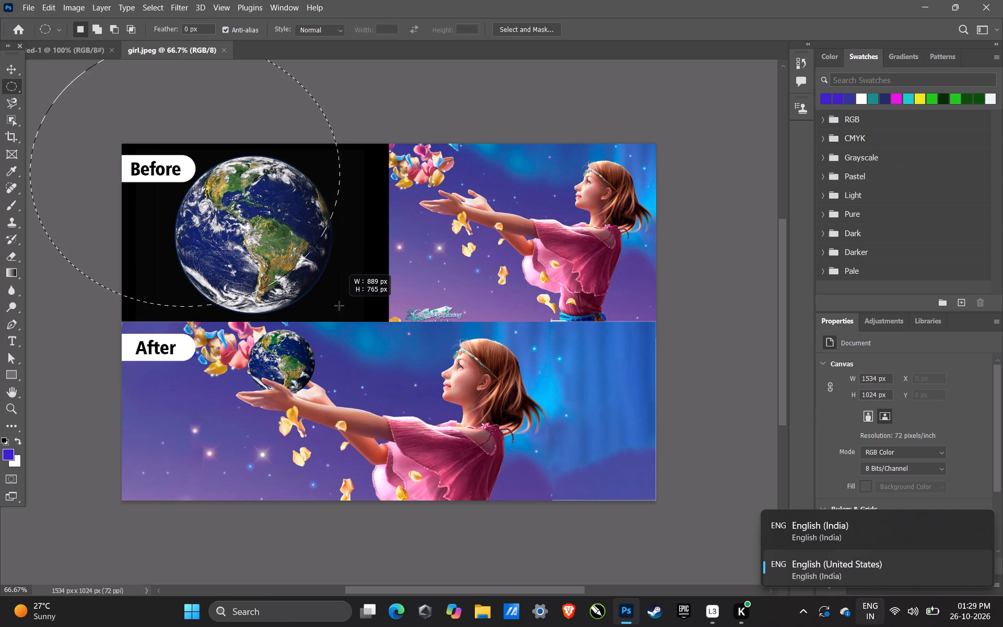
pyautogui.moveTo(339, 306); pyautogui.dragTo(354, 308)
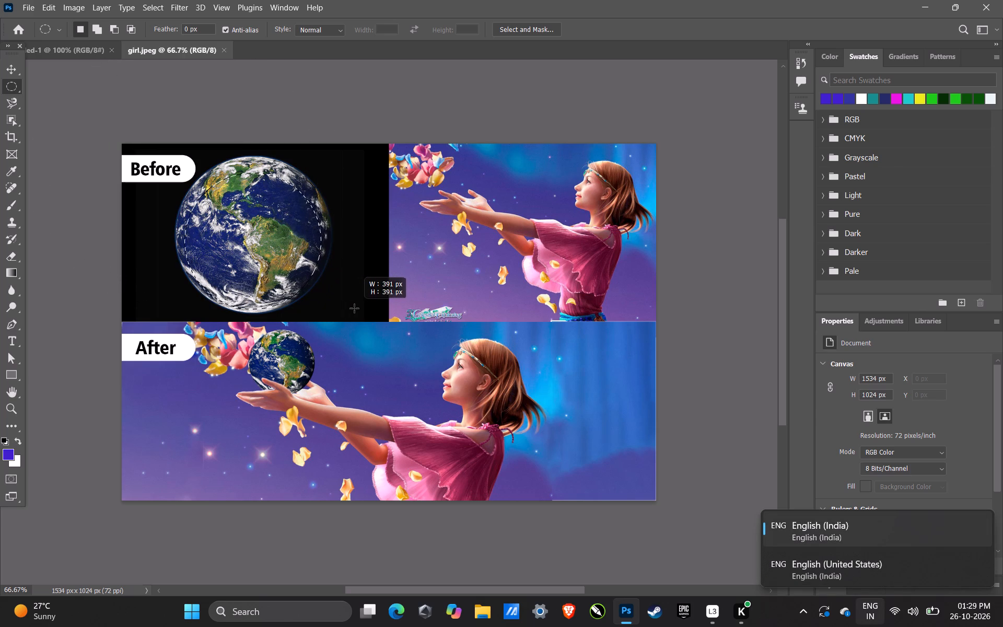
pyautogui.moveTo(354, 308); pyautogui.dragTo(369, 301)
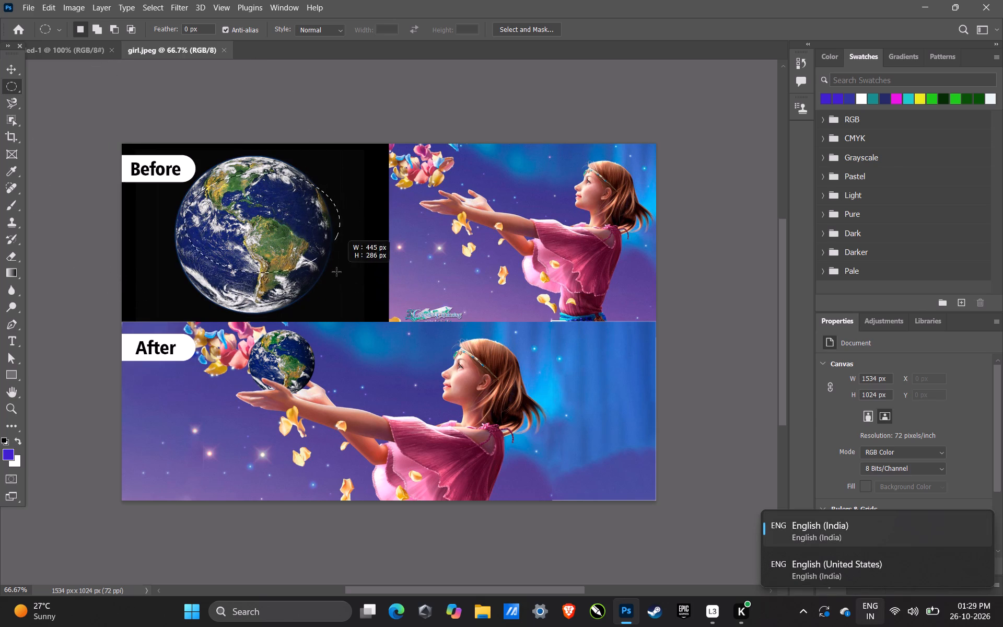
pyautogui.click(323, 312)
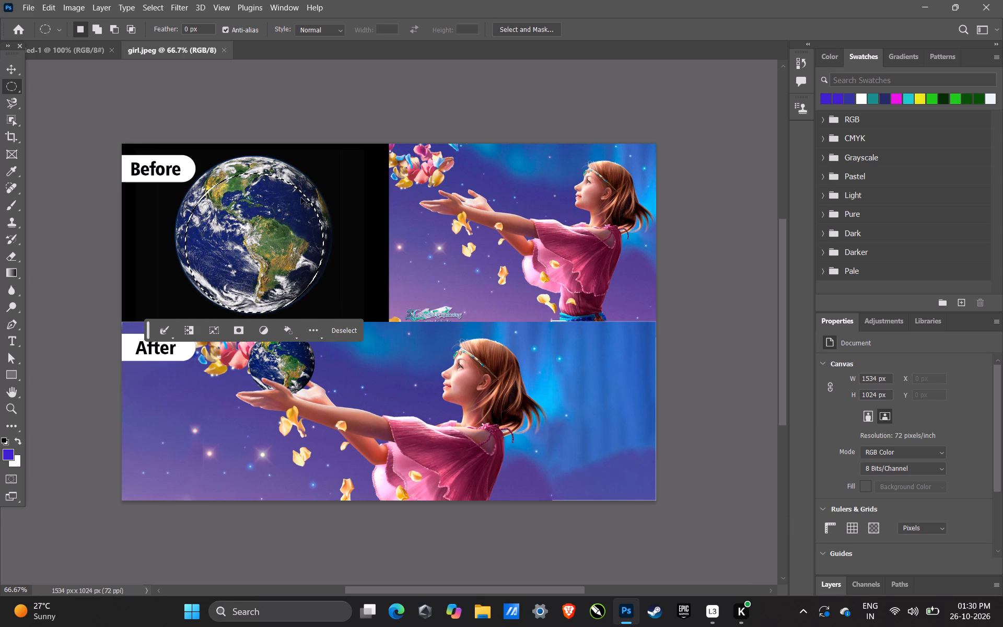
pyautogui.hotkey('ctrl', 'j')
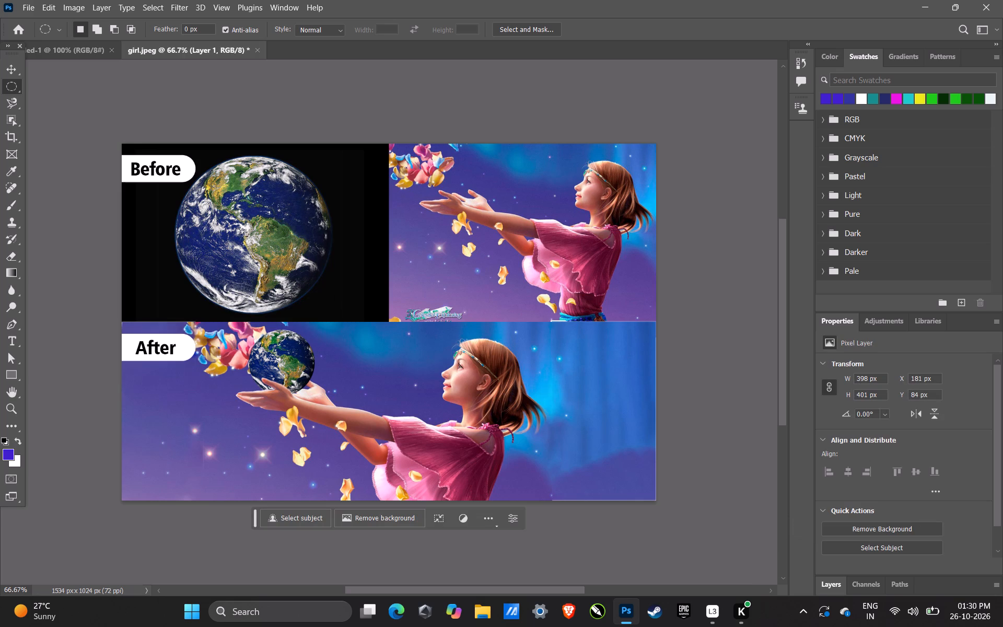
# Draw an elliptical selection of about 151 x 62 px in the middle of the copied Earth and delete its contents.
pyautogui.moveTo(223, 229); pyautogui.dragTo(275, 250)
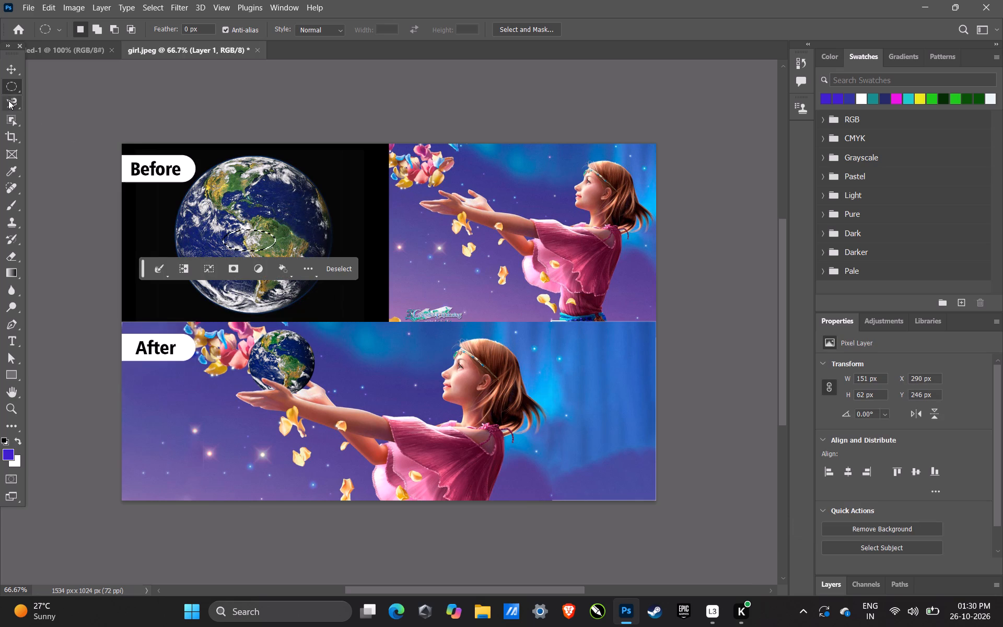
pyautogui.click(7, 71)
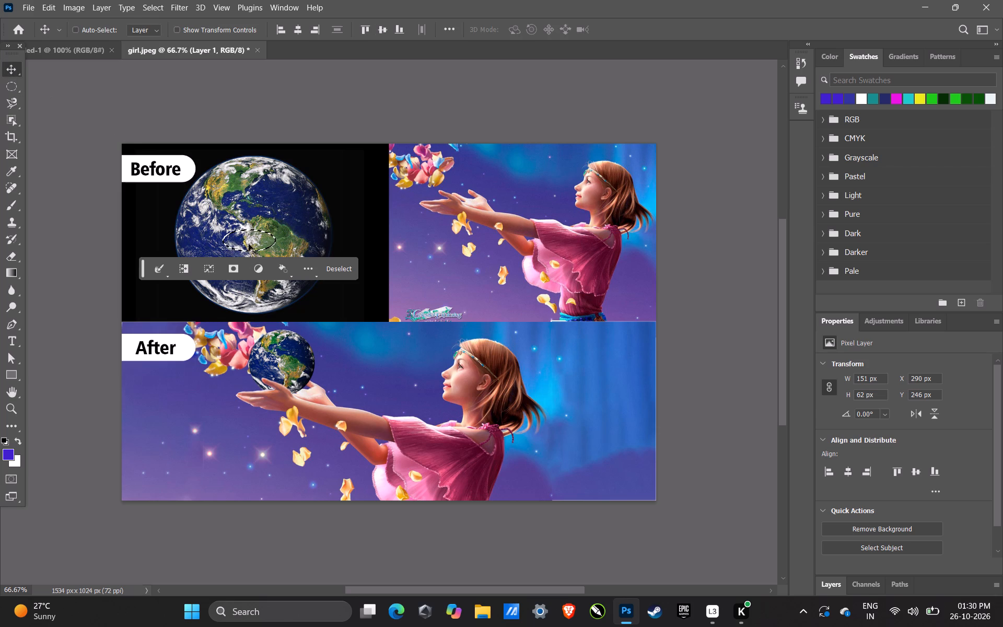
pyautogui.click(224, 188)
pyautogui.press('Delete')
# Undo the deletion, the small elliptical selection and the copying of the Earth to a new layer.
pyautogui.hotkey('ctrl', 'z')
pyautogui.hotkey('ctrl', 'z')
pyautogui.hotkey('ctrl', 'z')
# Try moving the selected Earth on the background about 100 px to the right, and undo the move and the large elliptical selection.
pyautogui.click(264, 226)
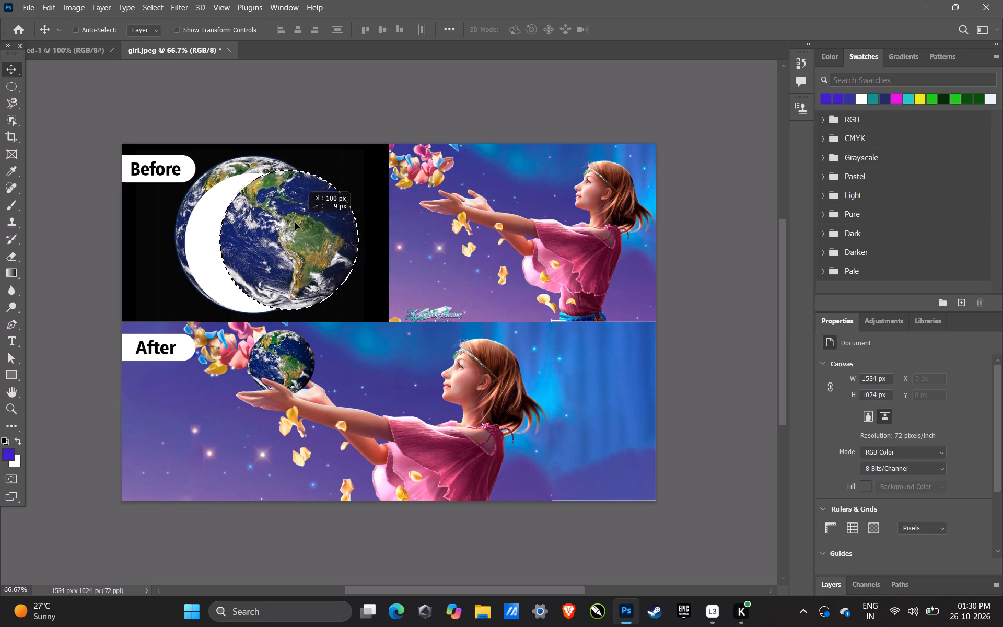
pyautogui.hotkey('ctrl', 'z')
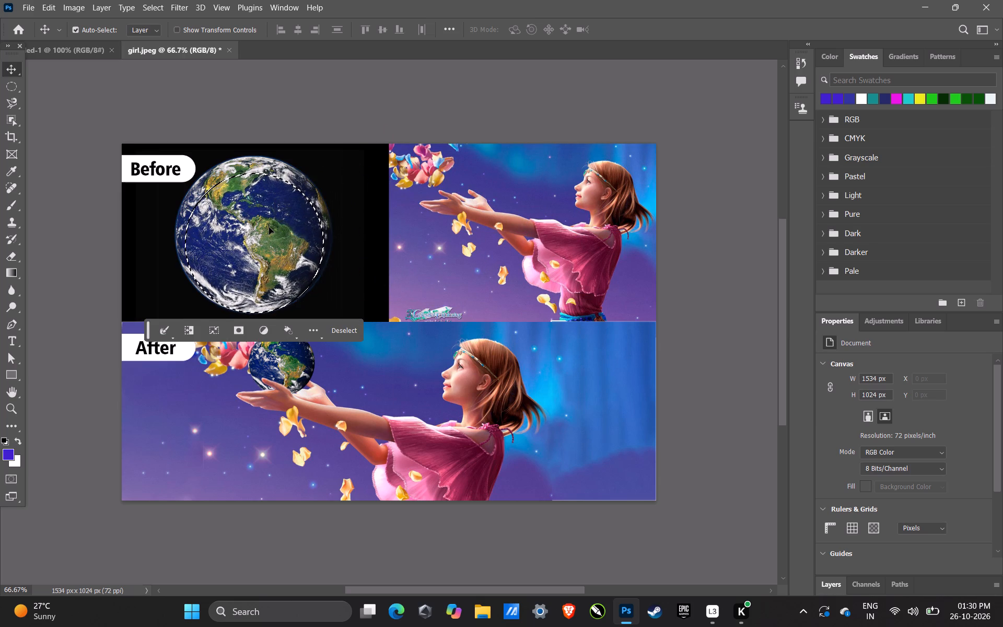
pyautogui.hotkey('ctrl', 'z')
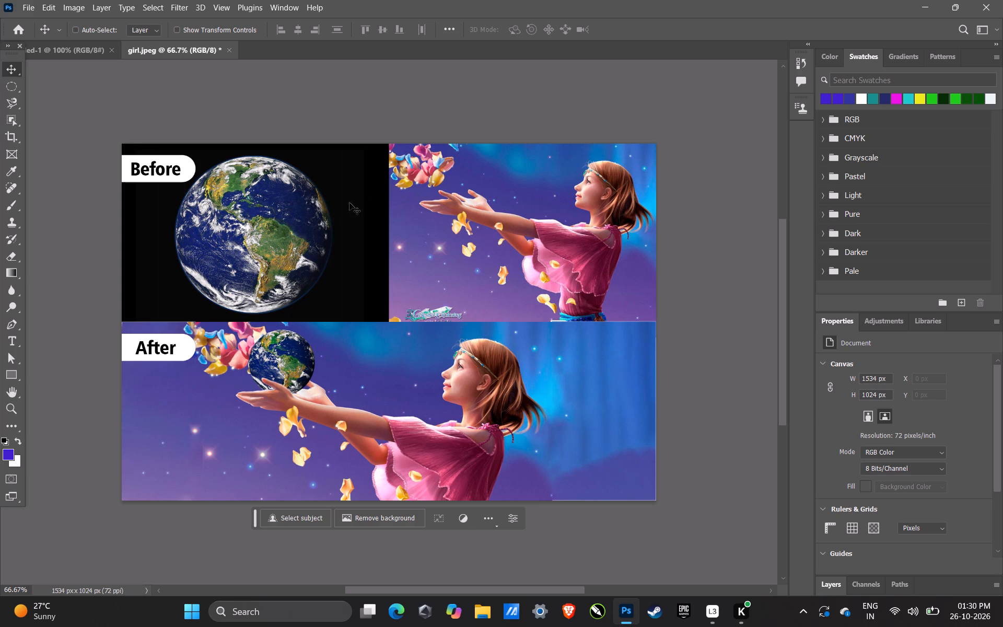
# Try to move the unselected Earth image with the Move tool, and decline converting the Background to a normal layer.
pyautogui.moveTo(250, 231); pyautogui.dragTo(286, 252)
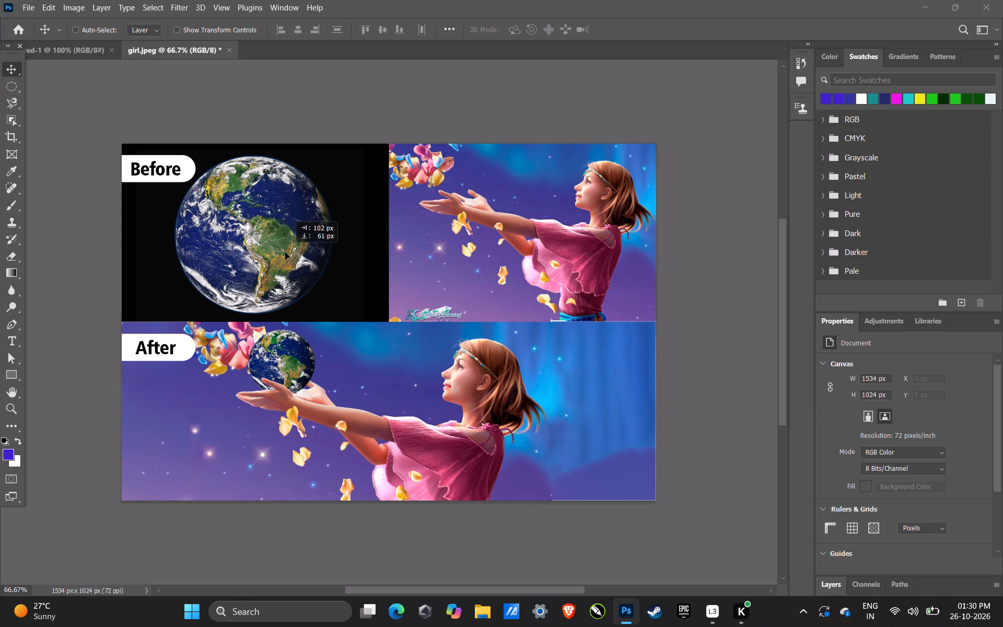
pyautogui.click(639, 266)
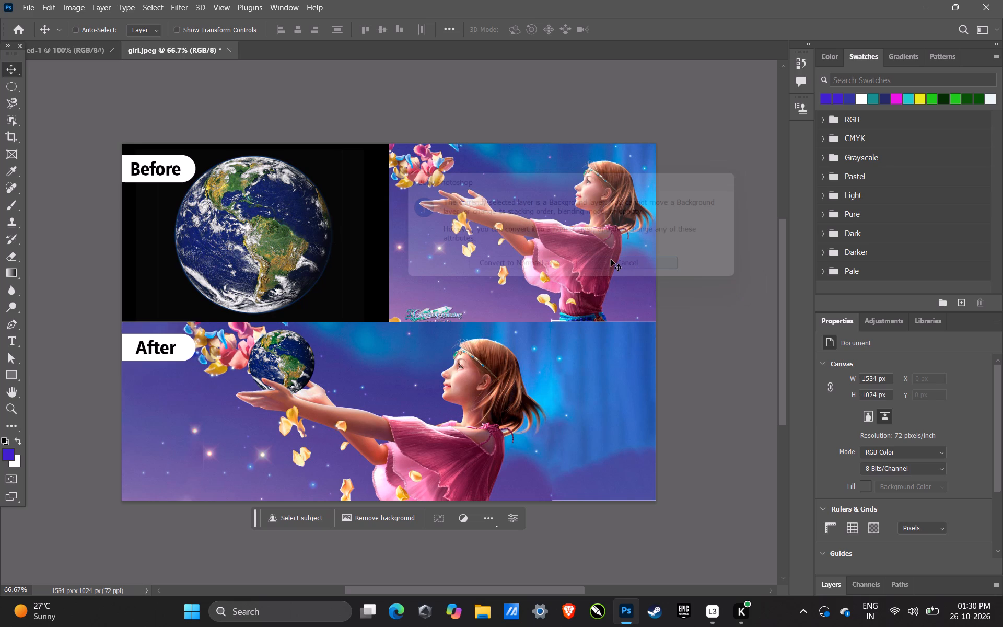
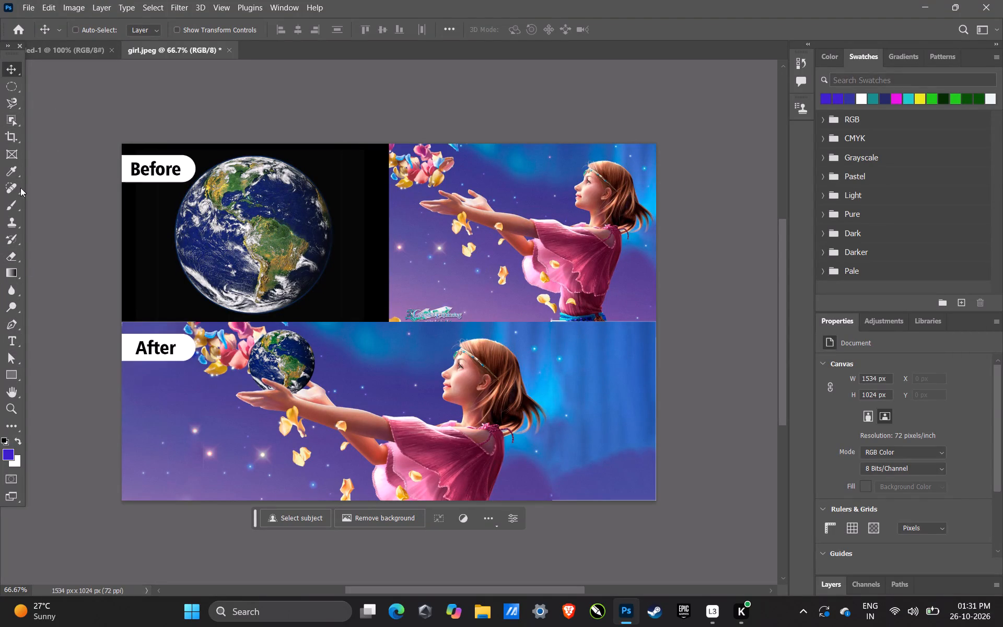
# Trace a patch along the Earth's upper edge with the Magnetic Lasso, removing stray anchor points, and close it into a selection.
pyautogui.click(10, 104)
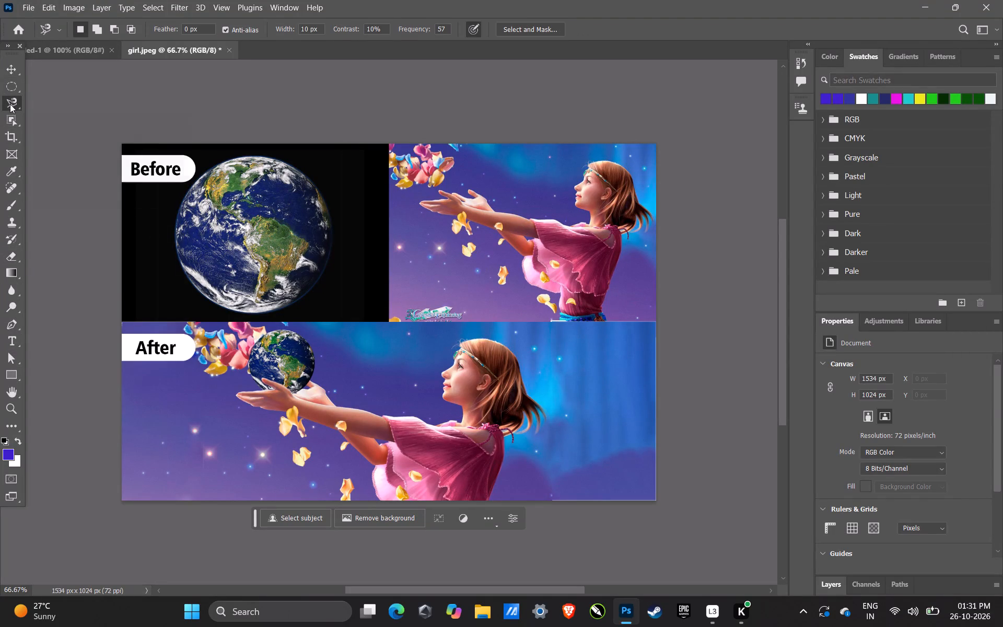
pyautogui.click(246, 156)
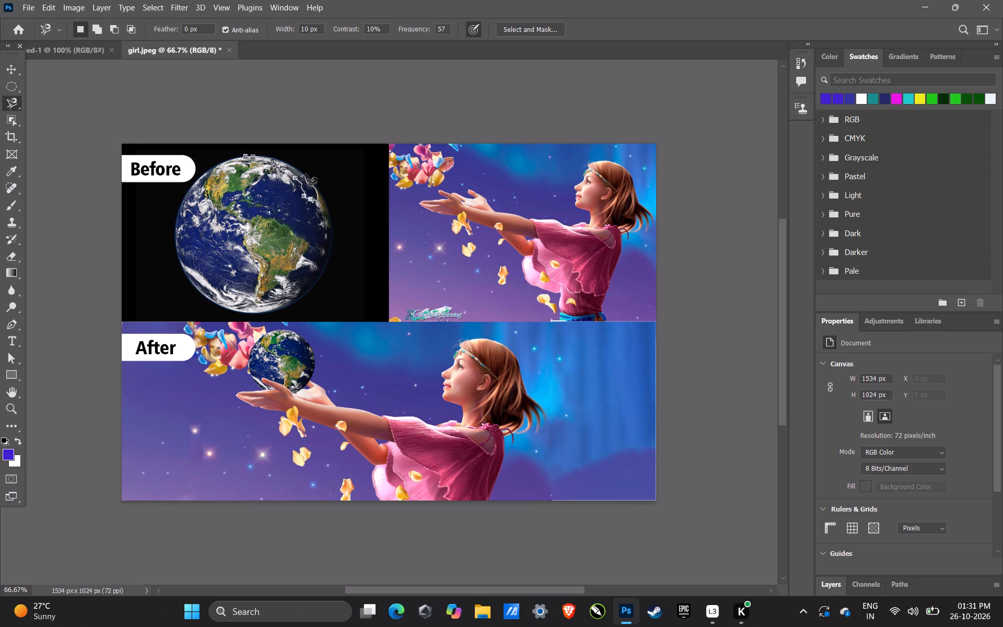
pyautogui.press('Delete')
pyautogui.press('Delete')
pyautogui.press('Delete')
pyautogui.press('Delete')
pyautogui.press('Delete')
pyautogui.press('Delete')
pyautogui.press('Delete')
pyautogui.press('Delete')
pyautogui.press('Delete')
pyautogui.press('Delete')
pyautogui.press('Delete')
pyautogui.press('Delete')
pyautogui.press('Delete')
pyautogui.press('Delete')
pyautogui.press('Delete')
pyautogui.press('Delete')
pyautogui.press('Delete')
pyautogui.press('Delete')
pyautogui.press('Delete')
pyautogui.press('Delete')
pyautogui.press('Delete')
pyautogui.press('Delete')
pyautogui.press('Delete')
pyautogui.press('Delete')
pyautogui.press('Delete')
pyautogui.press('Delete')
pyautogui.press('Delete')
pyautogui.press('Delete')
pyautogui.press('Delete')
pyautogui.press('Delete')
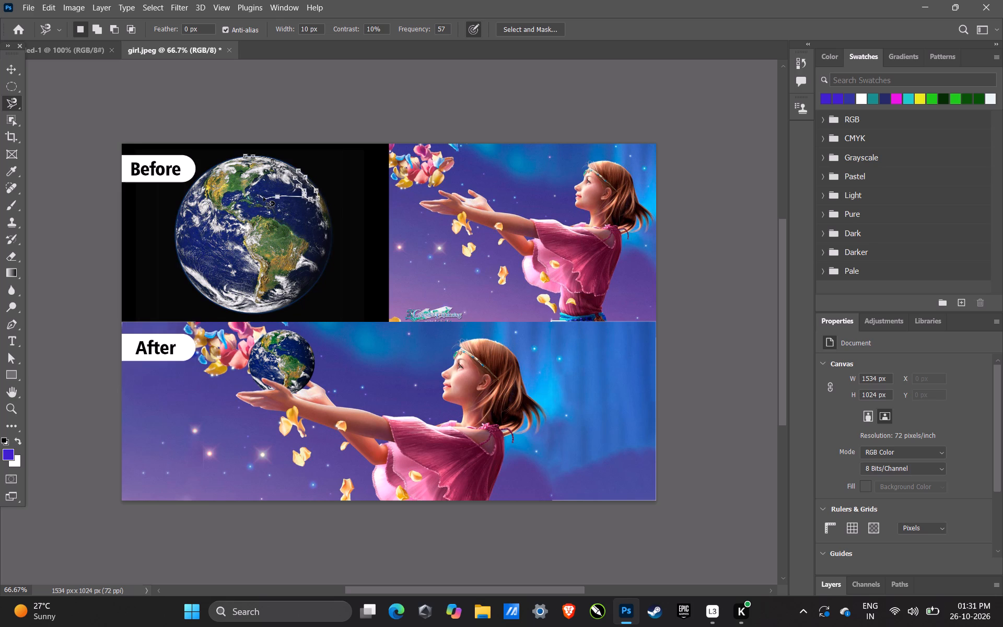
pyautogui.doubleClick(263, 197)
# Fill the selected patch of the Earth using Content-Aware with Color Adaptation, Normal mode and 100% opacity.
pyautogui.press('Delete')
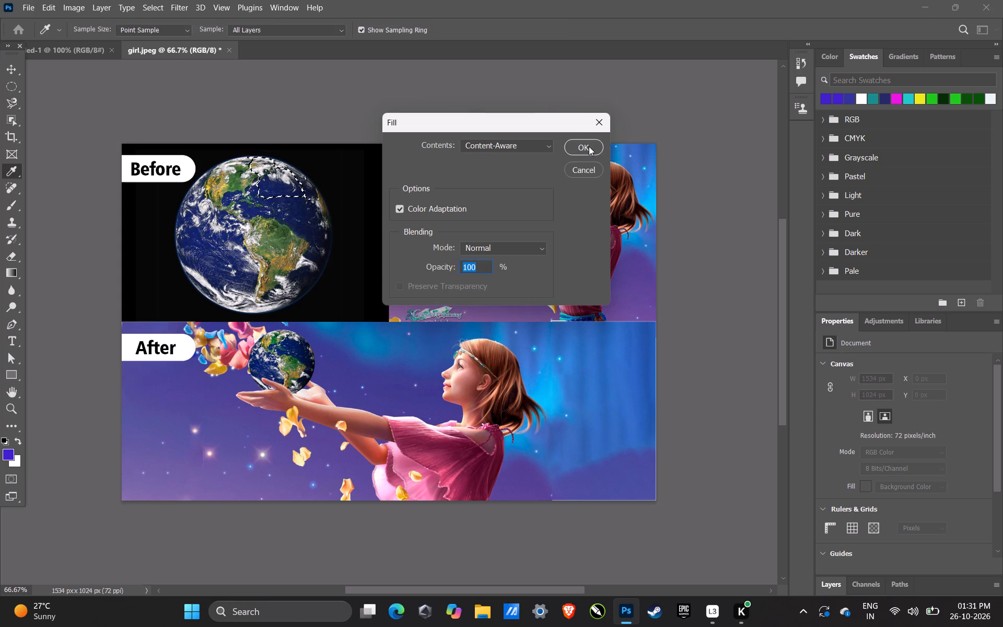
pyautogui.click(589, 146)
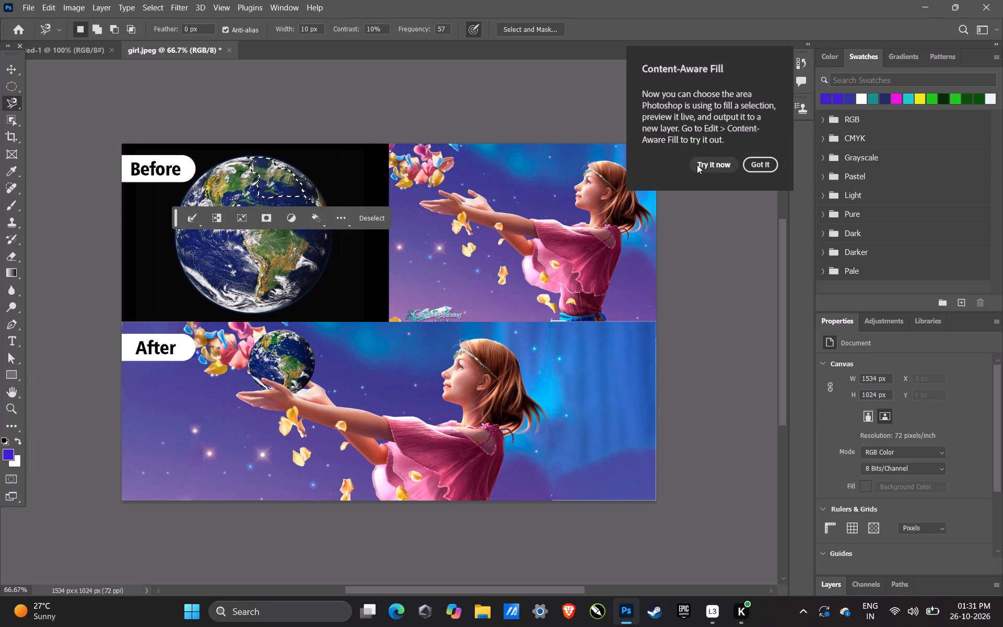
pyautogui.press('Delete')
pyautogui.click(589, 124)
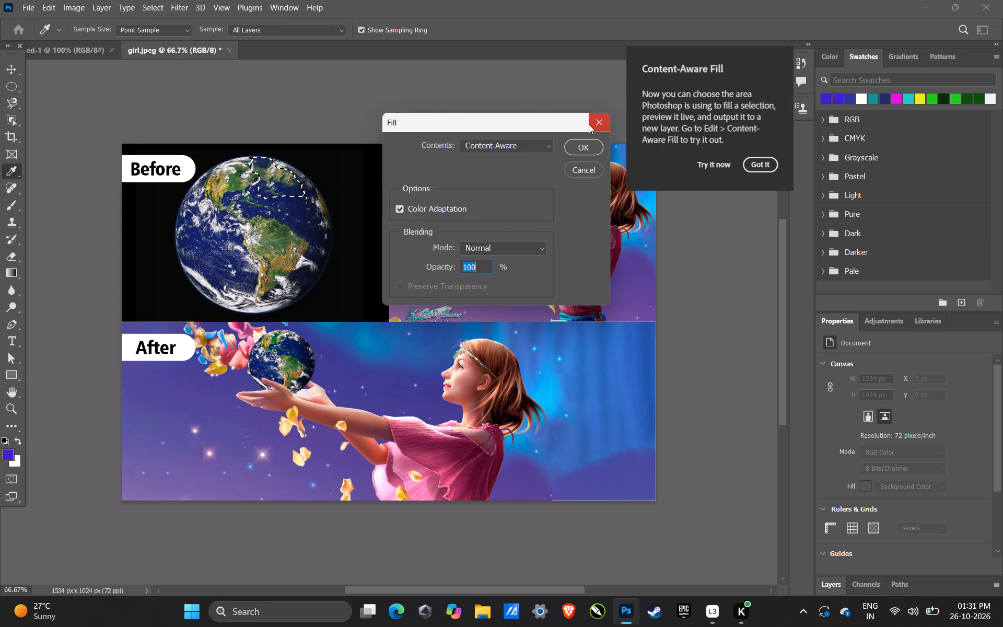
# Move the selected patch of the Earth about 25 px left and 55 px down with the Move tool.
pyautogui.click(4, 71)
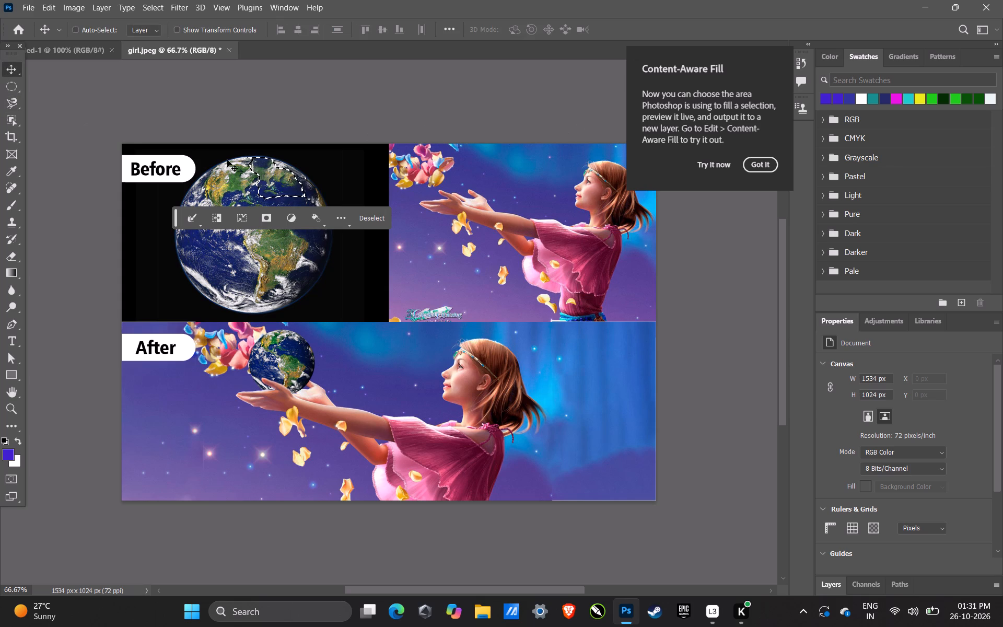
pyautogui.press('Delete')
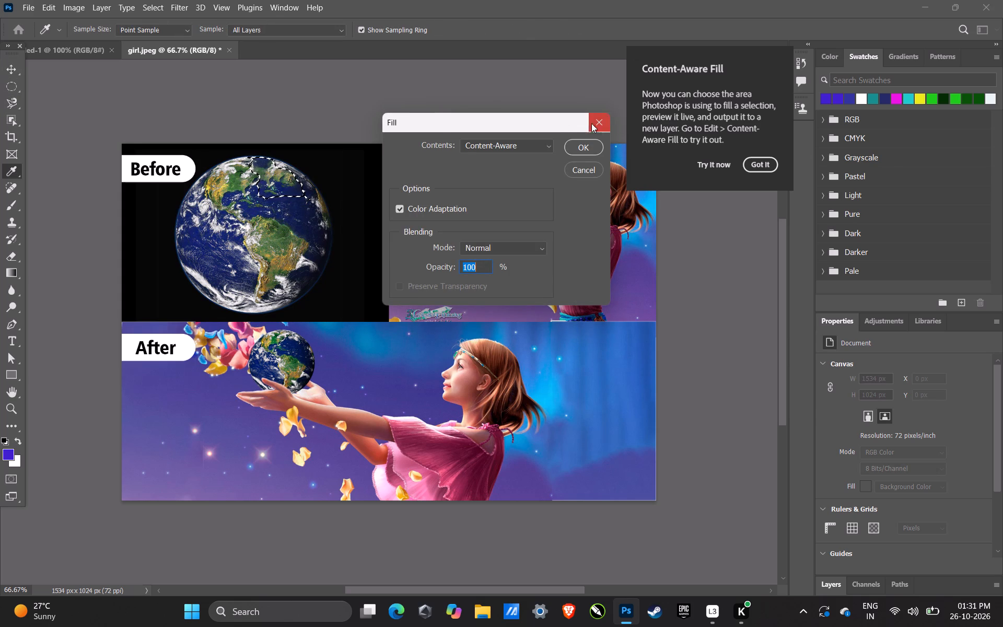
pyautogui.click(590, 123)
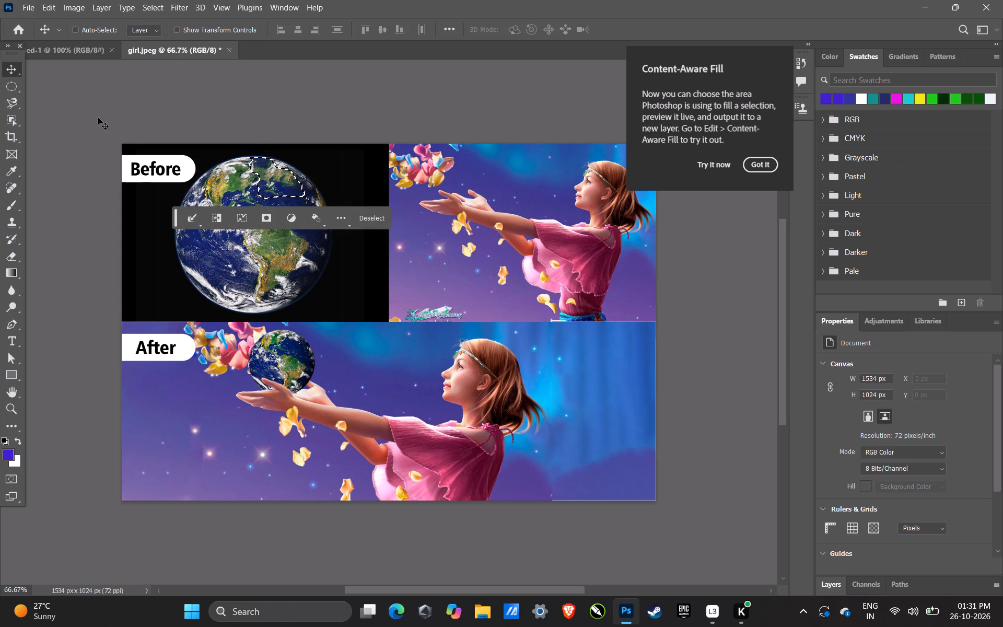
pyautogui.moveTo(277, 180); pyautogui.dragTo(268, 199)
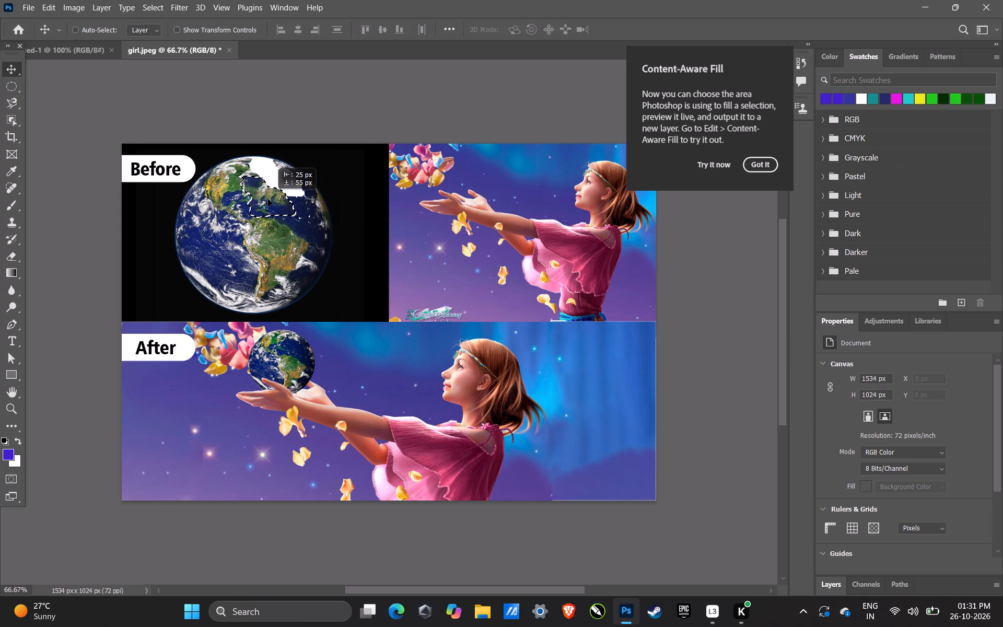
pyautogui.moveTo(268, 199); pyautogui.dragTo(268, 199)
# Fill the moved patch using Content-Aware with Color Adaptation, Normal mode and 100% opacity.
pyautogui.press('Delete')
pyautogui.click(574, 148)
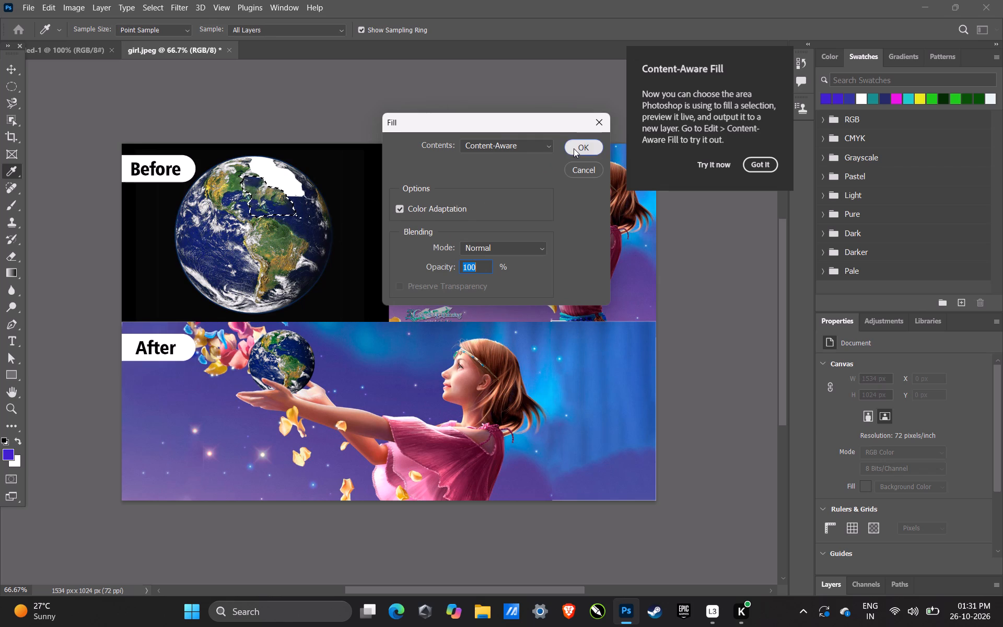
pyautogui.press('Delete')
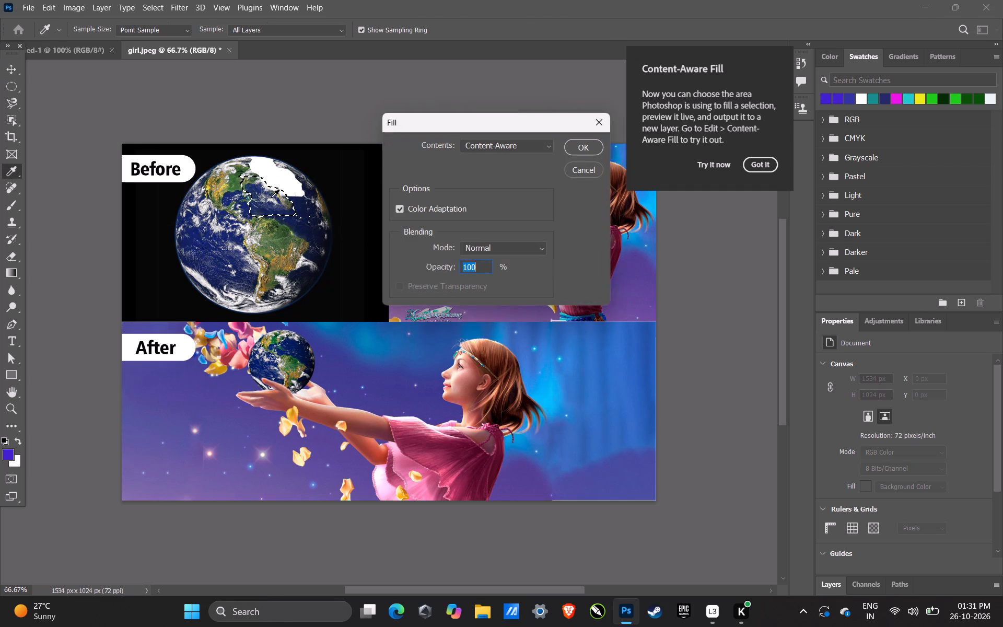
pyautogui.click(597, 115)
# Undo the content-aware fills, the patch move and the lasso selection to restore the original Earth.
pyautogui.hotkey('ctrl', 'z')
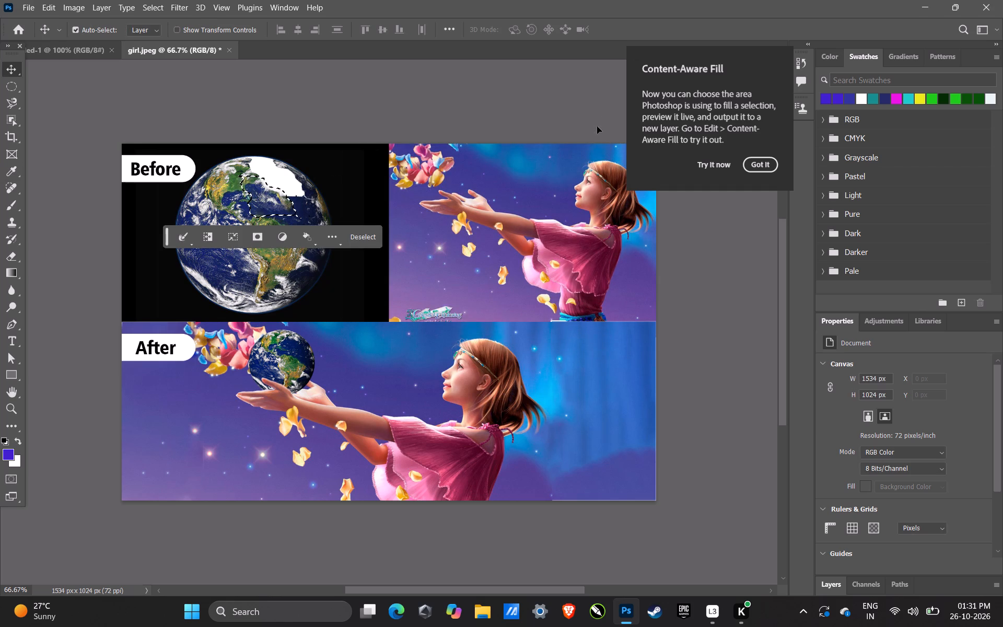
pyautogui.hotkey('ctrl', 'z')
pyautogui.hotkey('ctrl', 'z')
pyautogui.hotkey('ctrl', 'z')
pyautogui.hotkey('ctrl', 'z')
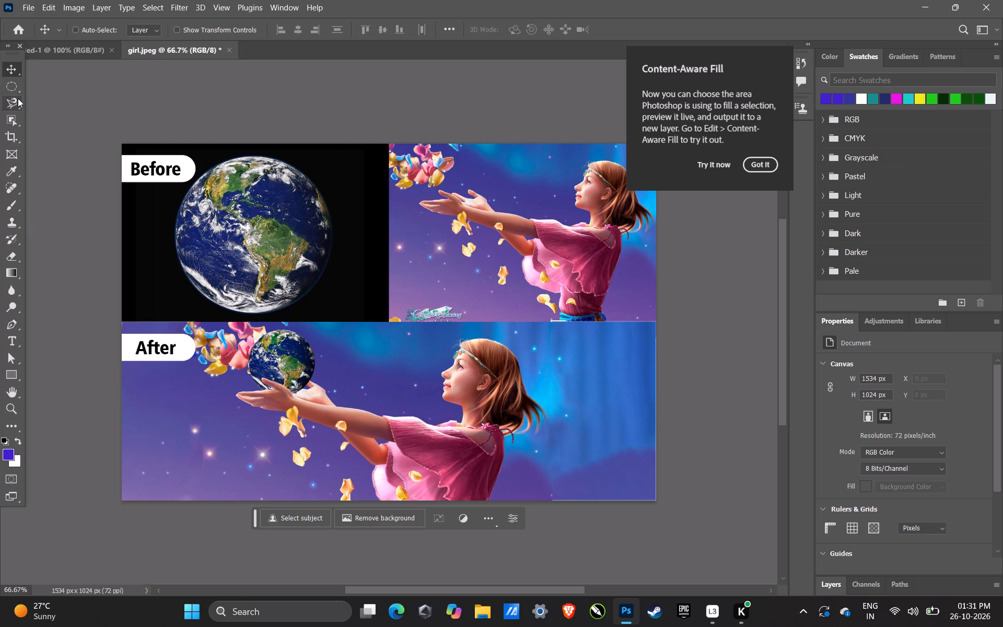
# Start a Magnetic Lasso outline at the top of the Before Earth and trace clockwise along its upper-right edge.
pyautogui.click(17, 98)
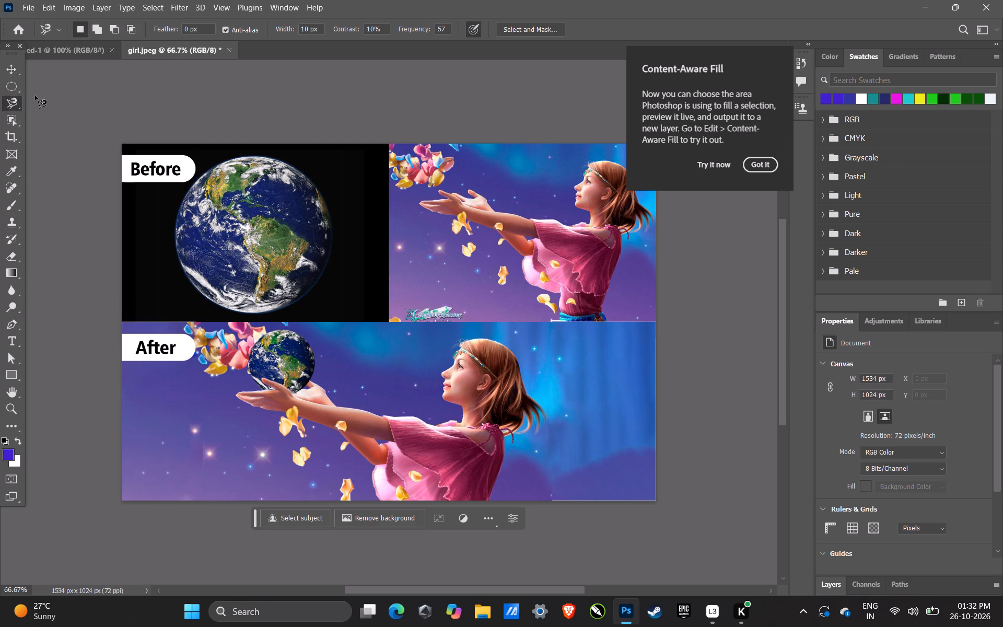
pyautogui.hotkey('ctrl', 'space')
pyautogui.hotkey('ctrl', 'space')
pyautogui.hotkey('ctrl', 'space')
pyautogui.hotkey('ctrl', 'space')
pyautogui.hotkey('ctrl', 'space')
pyautogui.hotkey('ctrl', 'space')
pyautogui.hotkey('ctrl', 'space')
pyautogui.hotkey('ctrl', 'space')
pyautogui.hotkey('ctrl', 'space')
pyautogui.hotkey('ctrl', 'space')
pyautogui.hotkey('ctrl', 'space')
pyautogui.hotkey('ctrl', 'space')
pyautogui.hotkey('ctrl', 'space')
pyautogui.hotkey('ctrl', 'space')
pyautogui.hotkey('ctrl', 'space')
pyautogui.hotkey('ctrl', 'space')
pyautogui.hotkey('ctrl', 'space')
pyautogui.hotkey('ctrl', 'space')
pyautogui.hotkey('ctrl', 'space')
pyautogui.hotkey('ctrl', 'space')
pyautogui.keyDown('ctrl'); pyautogui.moveTo(238, 239); pyautogui.dragTo(256, 241); pyautogui.keyUp('ctrl')
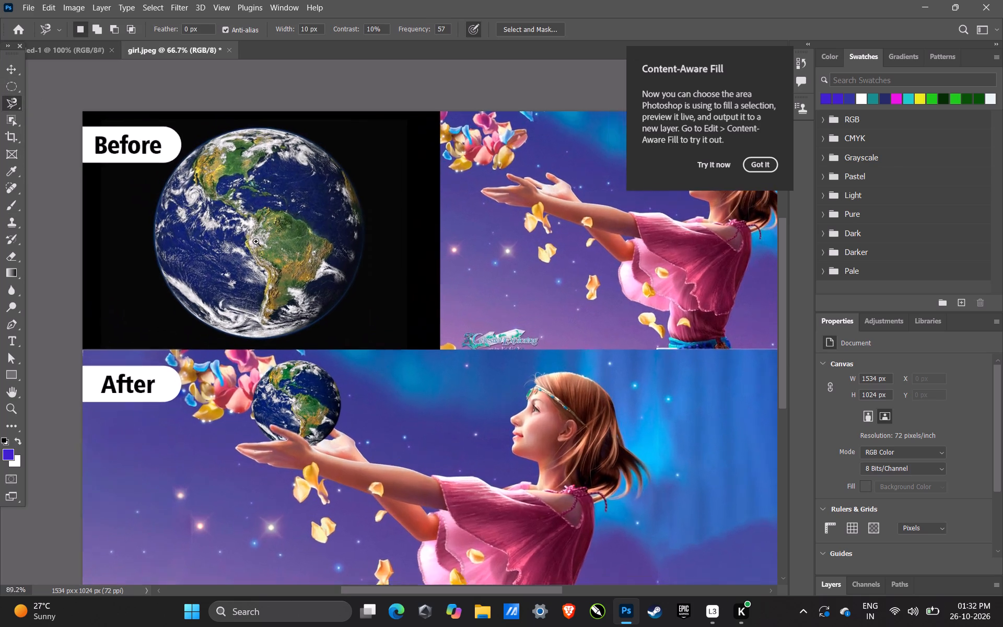
pyautogui.keyDown('ctrl'); pyautogui.moveTo(256, 241); pyautogui.dragTo(273, 251); pyautogui.keyUp('ctrl')
pyautogui.press('space')
pyautogui.press('space')
pyautogui.press('space')
pyautogui.press('space')
pyautogui.press('space')
pyautogui.press('space')
pyautogui.press('space')
pyautogui.press('space')
pyautogui.press('space')
pyautogui.press('space')
pyautogui.press('space')
pyautogui.press('space')
pyautogui.press('space')
pyautogui.press('space')
pyautogui.press('space')
pyautogui.press('space')
pyautogui.press('space')
pyautogui.press('space')
pyautogui.press('space')
pyautogui.press('space')
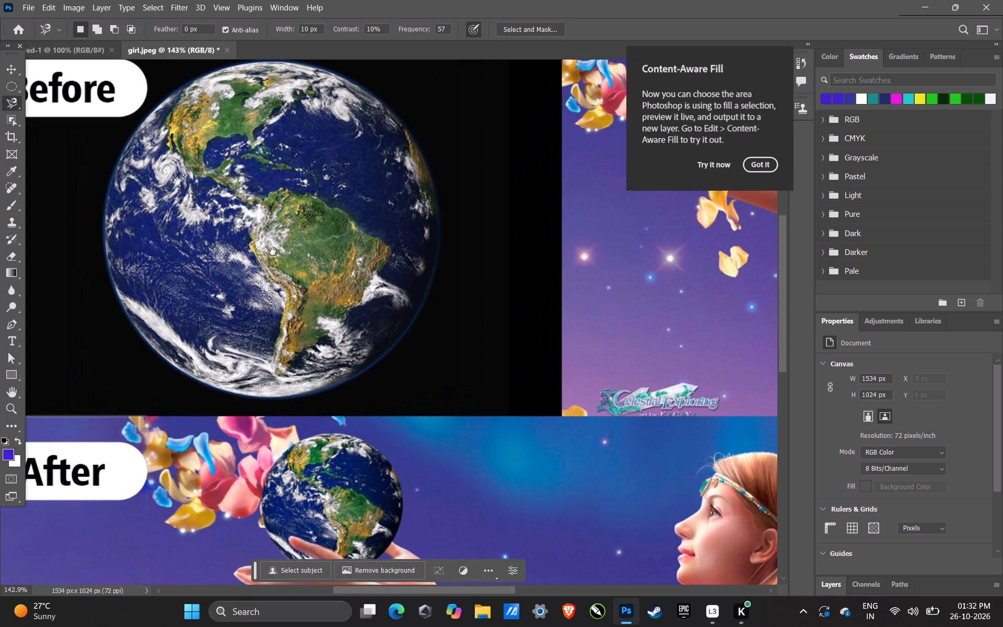
pyautogui.moveTo(273, 251); pyautogui.dragTo(274, 269)
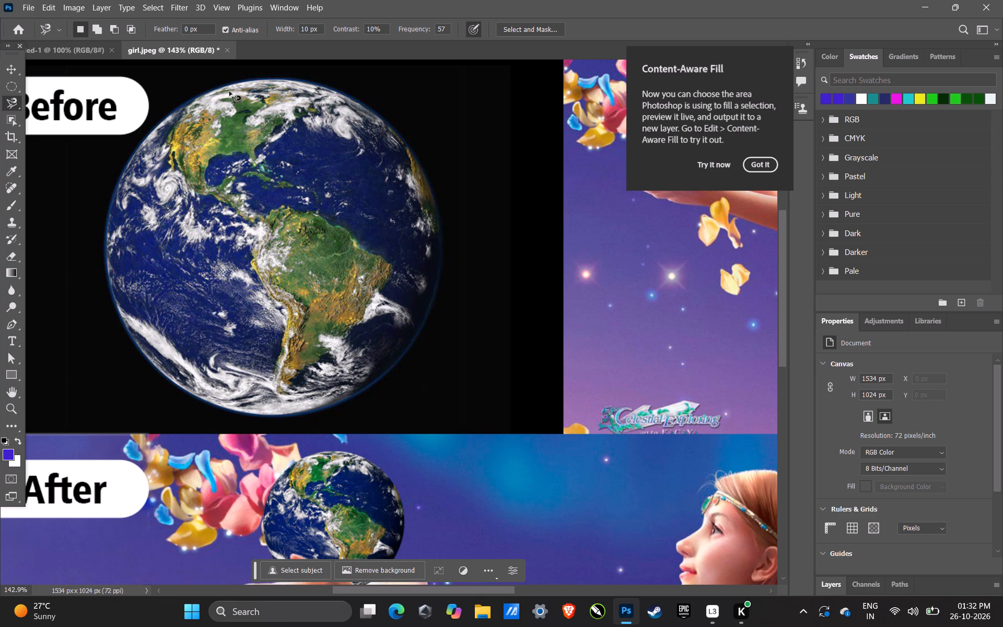
pyautogui.click(227, 85)
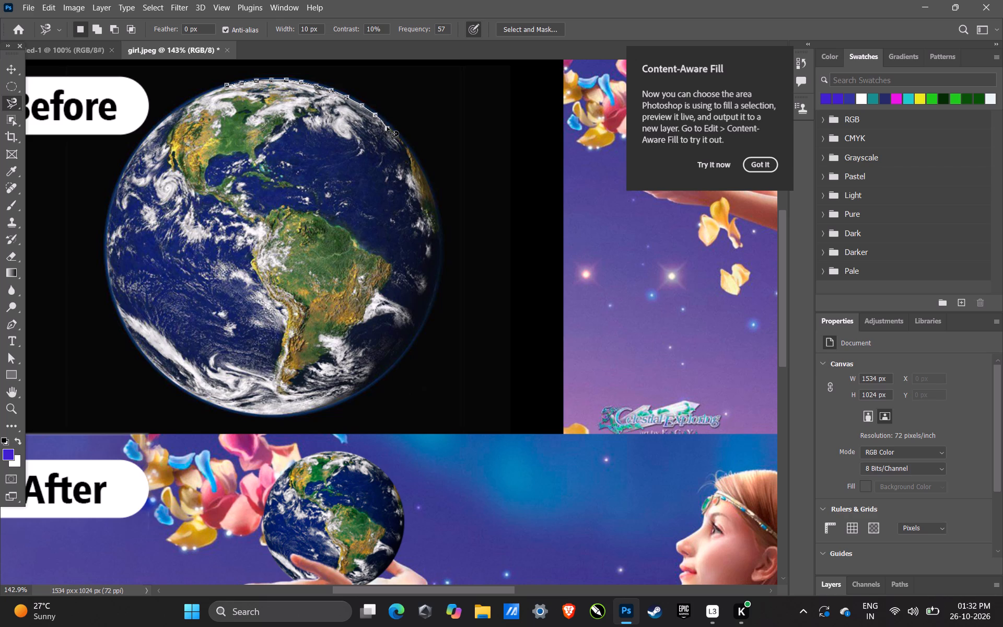
pyautogui.click(387, 127)
# Replace the stray Magnetic Lasso anchors on the Before Earth's upper-right edge with manual ones and continue tracing down its right side.
pyautogui.press('Delete')
pyautogui.press('Delete')
pyautogui.press('Delete')
pyautogui.press('Delete')
pyautogui.press('Delete')
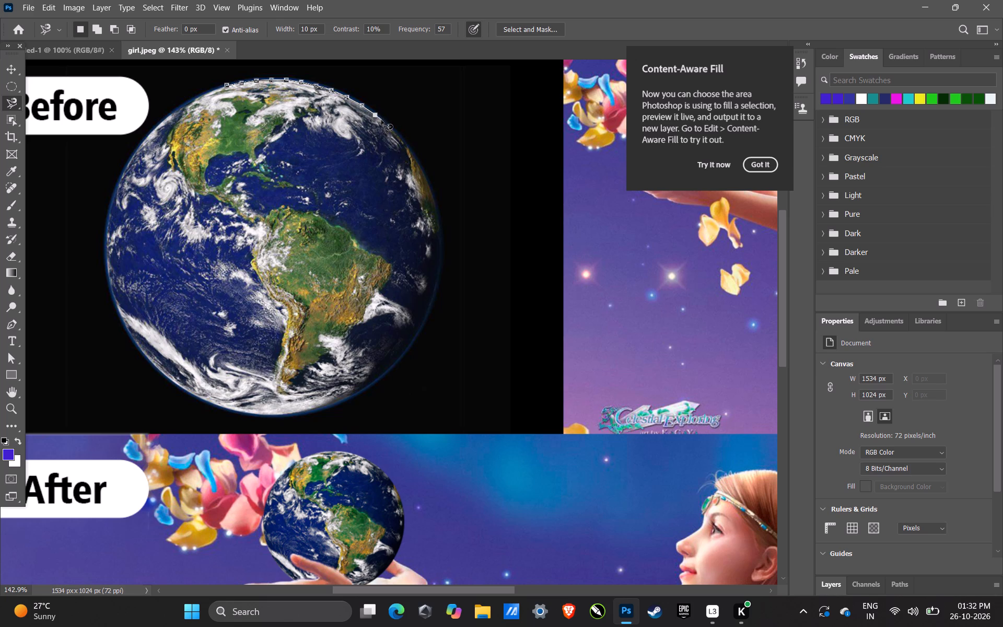
pyautogui.click(388, 126)
pyautogui.press('Delete')
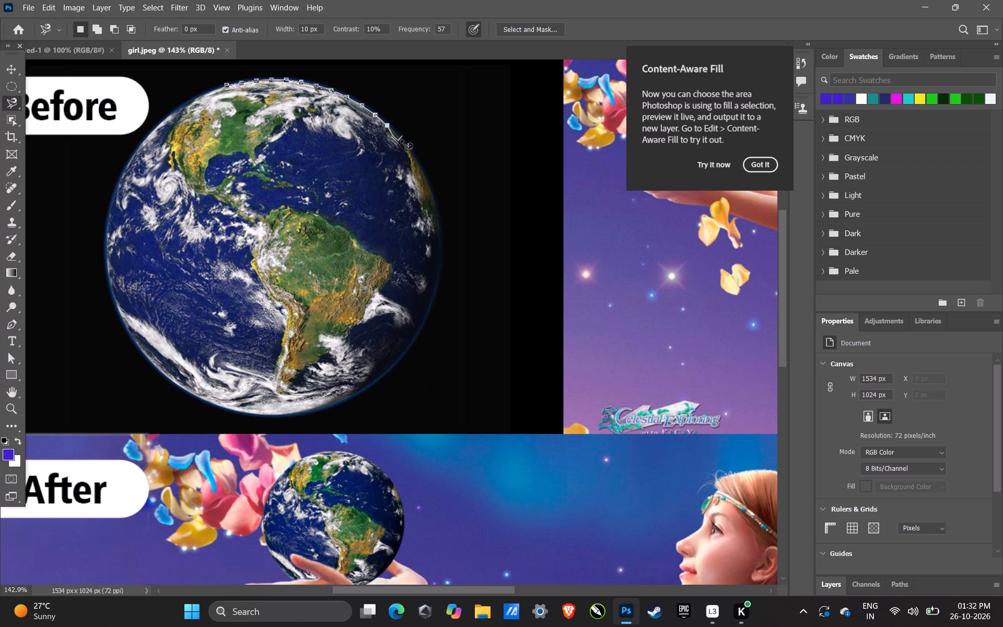
pyautogui.click(399, 134)
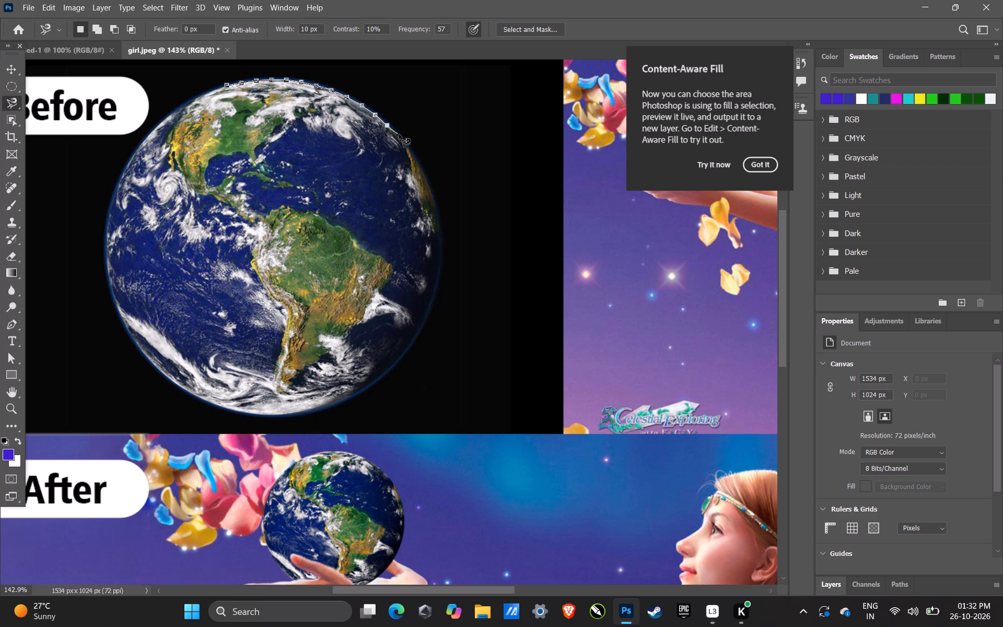
pyautogui.click(406, 145)
pyautogui.press('Delete')
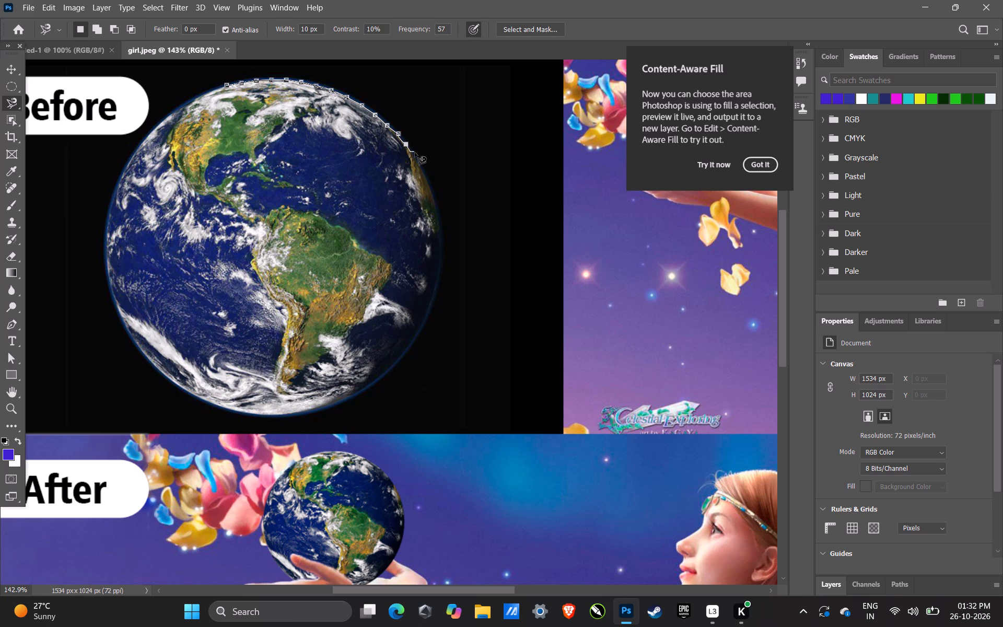
pyautogui.click(415, 154)
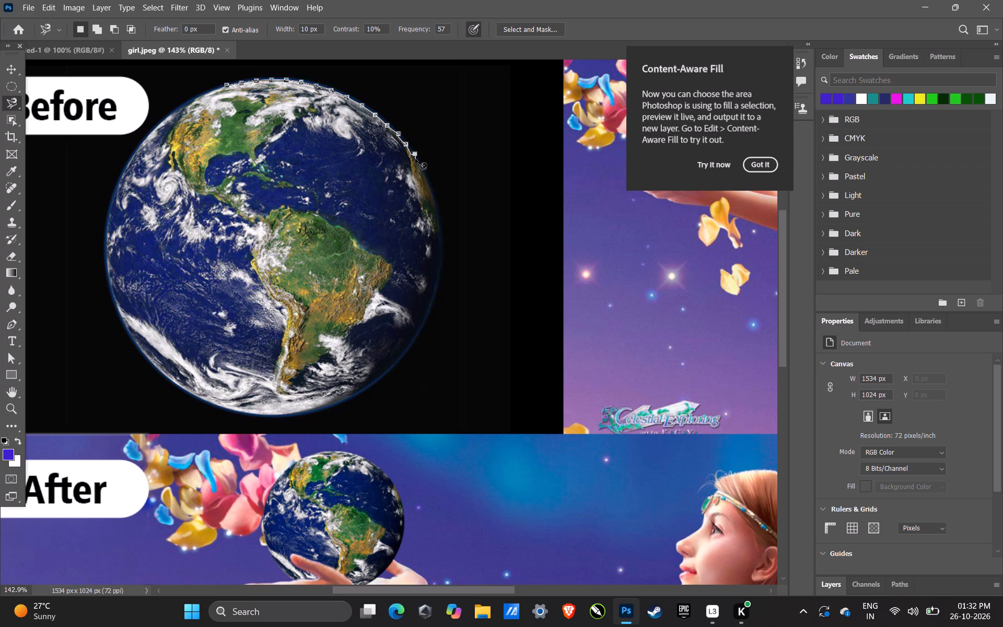
pyautogui.click(418, 158)
pyautogui.press('Delete')
pyautogui.press('Delete')
pyautogui.press('Delete')
pyautogui.press('Delete')
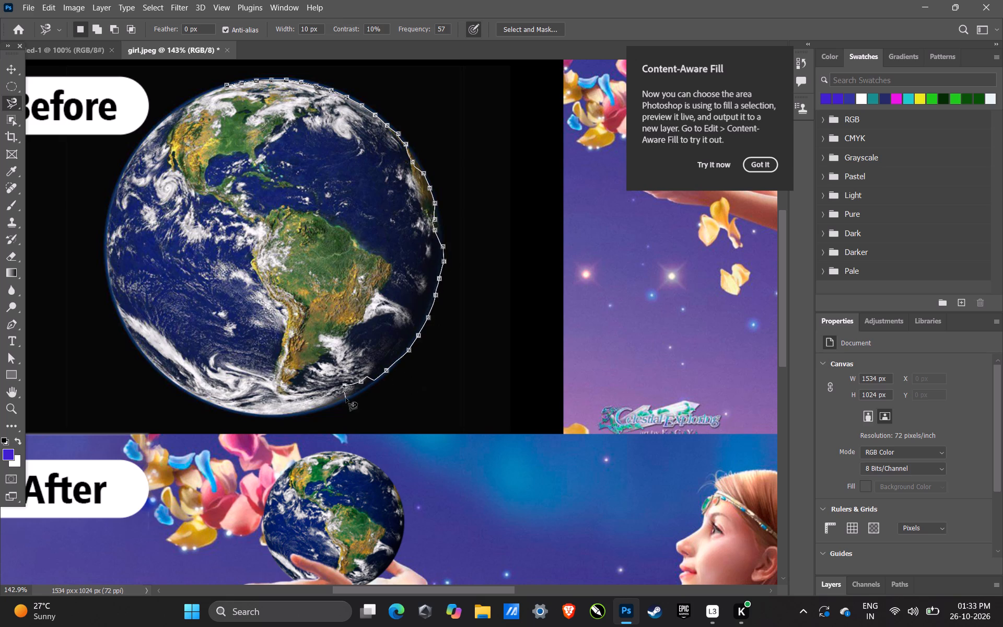
# Remove the anchors cutting into the Earth's lower-right edge and re-anchor the Magnetic Lasso outline along the rim towards the bottom.
pyautogui.press('Delete')
pyautogui.press('Delete')
pyautogui.press('Delete')
pyautogui.press('Delete')
pyautogui.press('Delete')
pyautogui.press('Delete')
pyautogui.press('Delete')
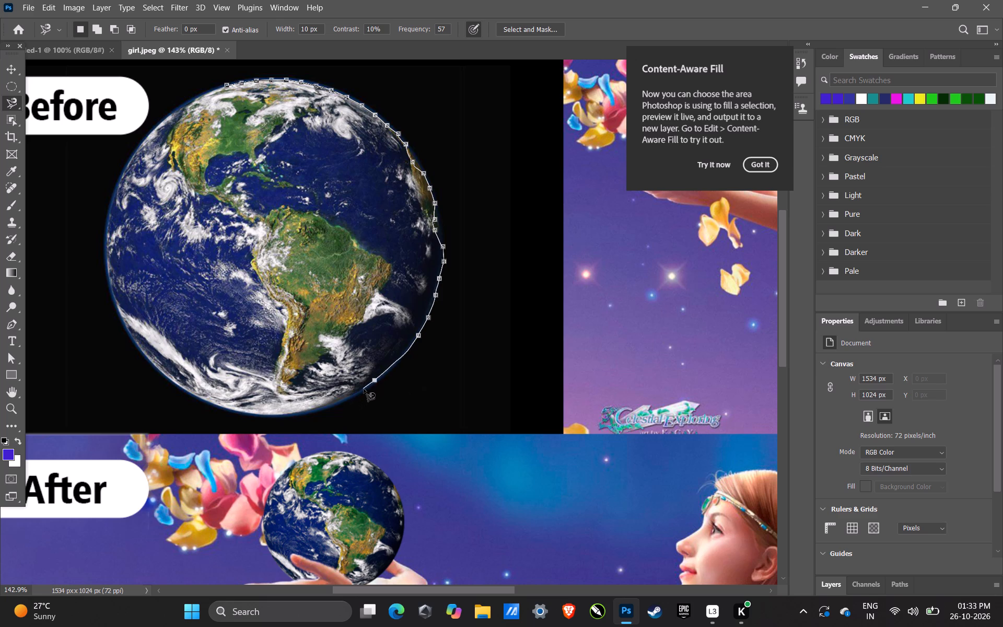
pyautogui.click(365, 389)
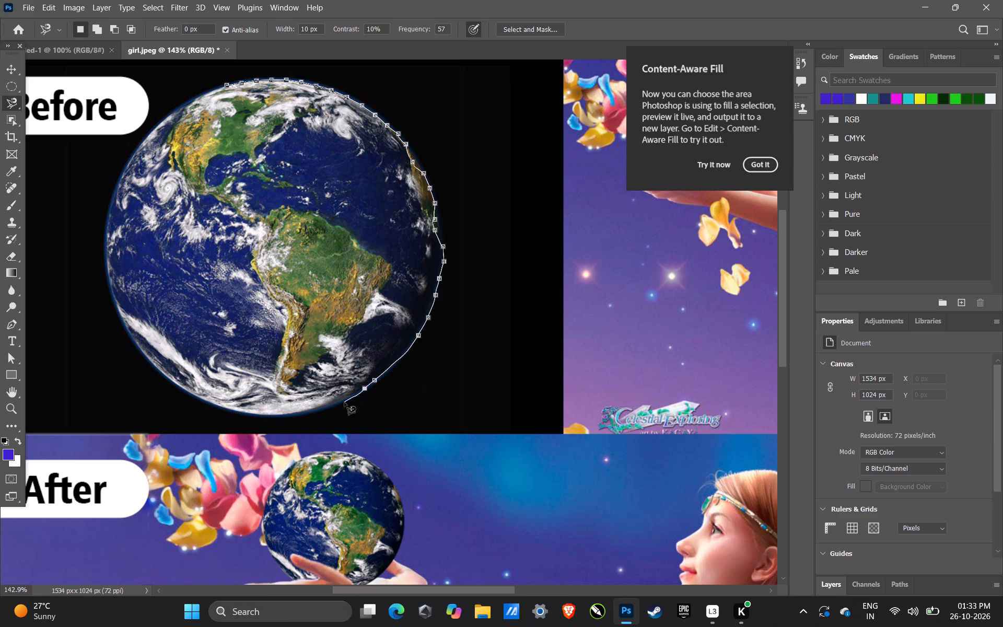
pyautogui.click(340, 402)
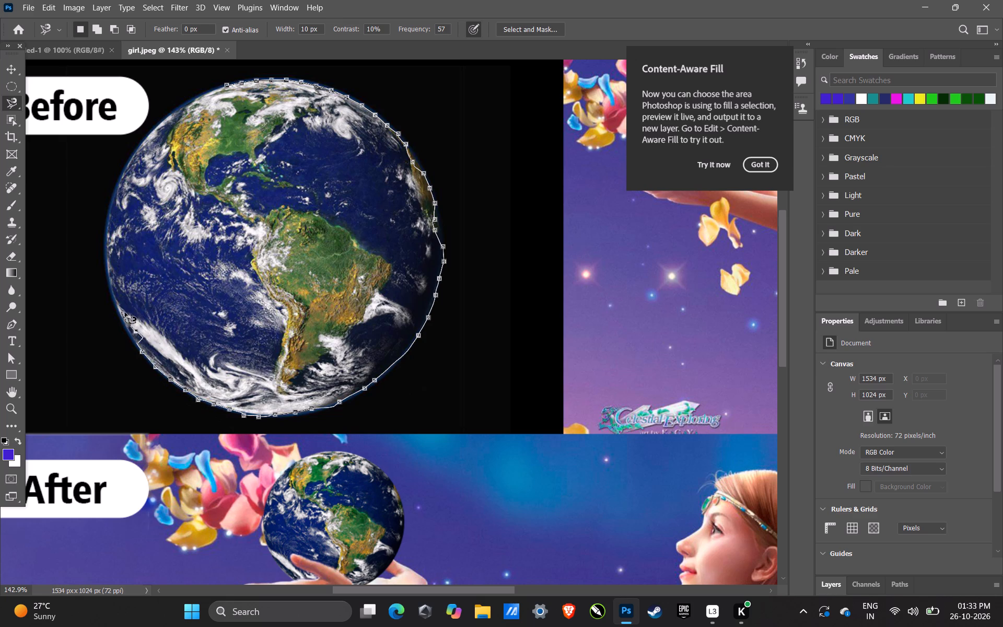
# Remove the stray anchors on the Earth's lower-left edge and re-anchor the outline on the rim beside the white clouds.
pyautogui.press('Delete')
pyautogui.press('Delete')
pyautogui.press('Delete')
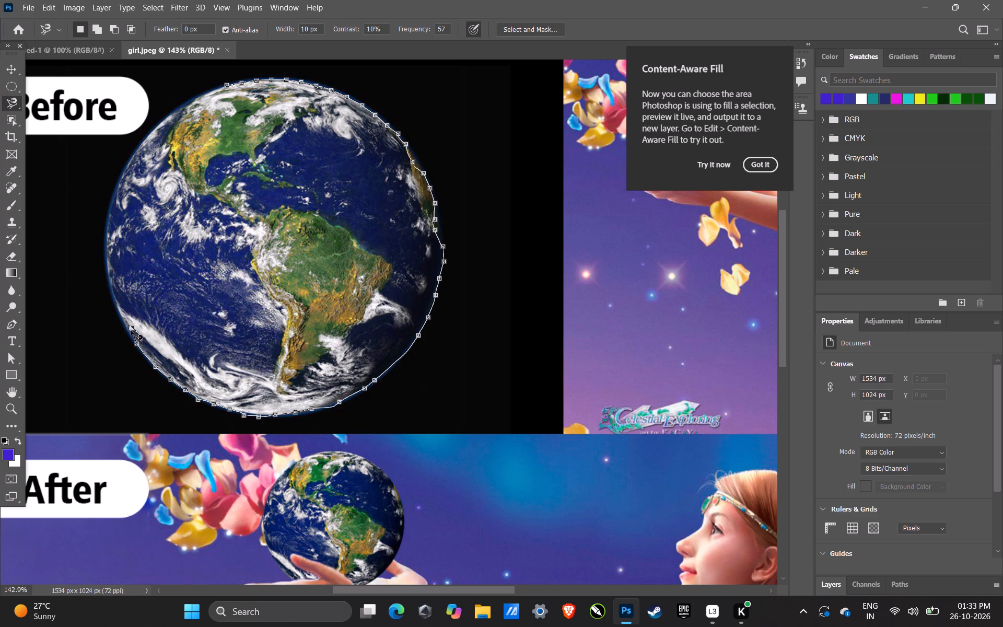
pyautogui.press('Delete')
pyautogui.press('Delete')
pyautogui.click(131, 335)
# Correct the stray anchors at the Earth's left edge and anchor the outline manually up along the left rim.
pyautogui.press('Delete')
pyautogui.press('Delete')
pyautogui.click(107, 258)
pyautogui.press('Delete')
pyautogui.press('Delete')
pyautogui.press('Delete')
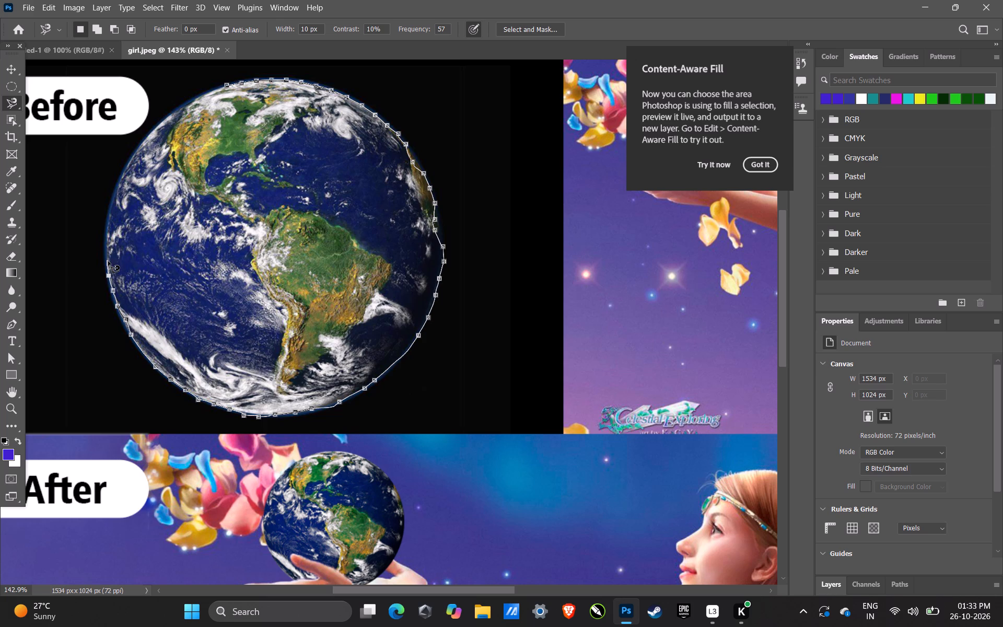
pyautogui.click(108, 261)
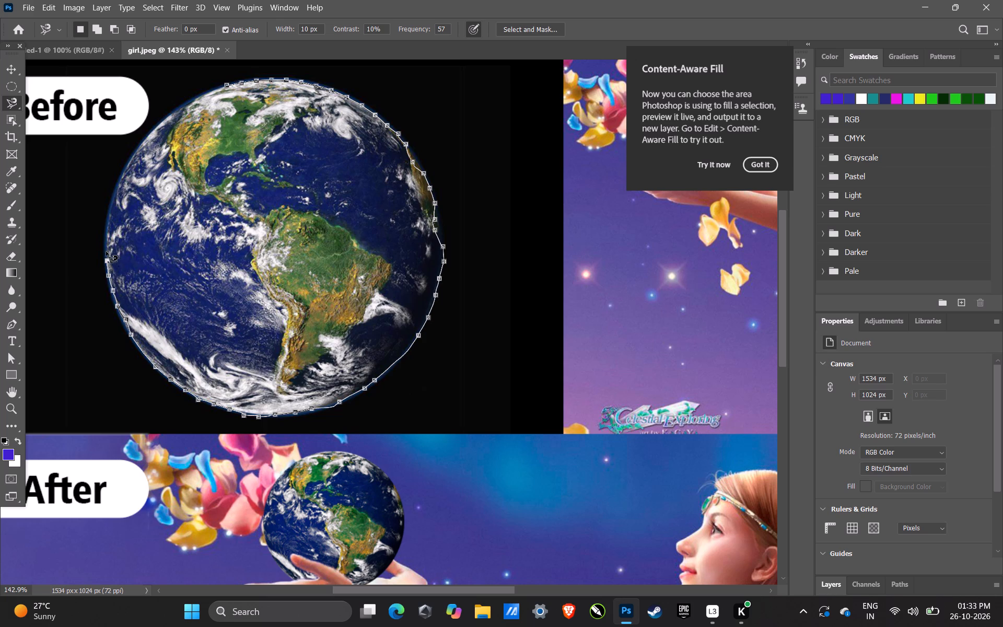
pyautogui.click(106, 253)
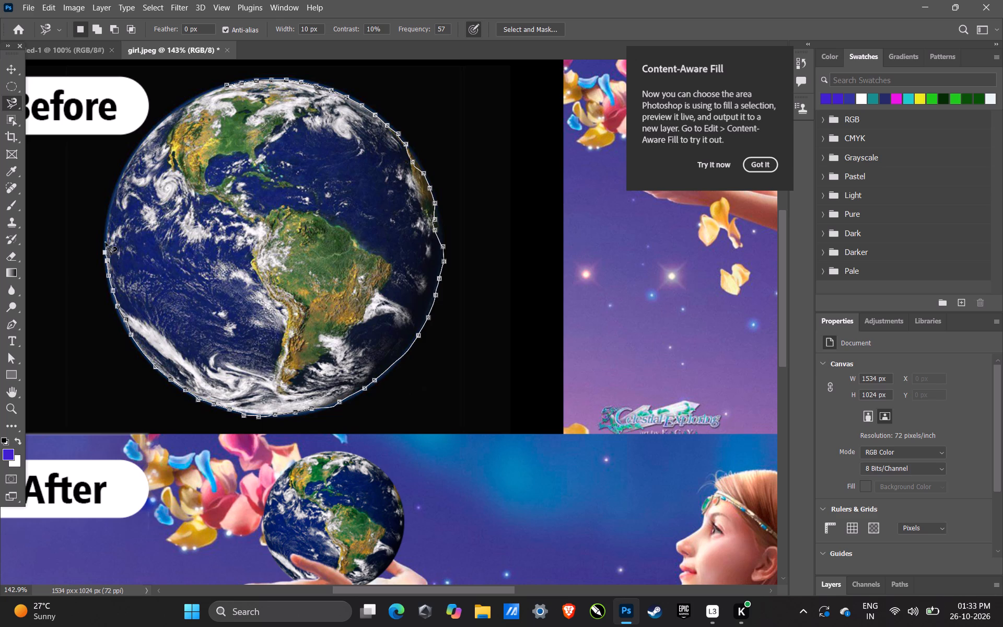
pyautogui.click(106, 242)
pyautogui.click(106, 223)
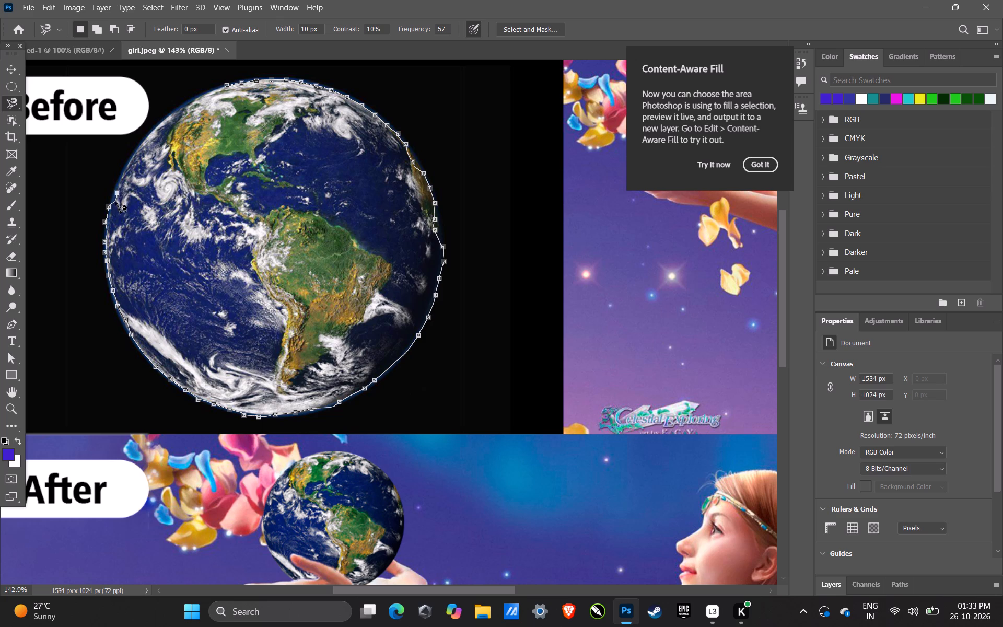
# Anchor the outline along the Earth's upper-left edge and close it at the starting point to select the whole globe.
pyautogui.press('Delete')
pyautogui.click(112, 195)
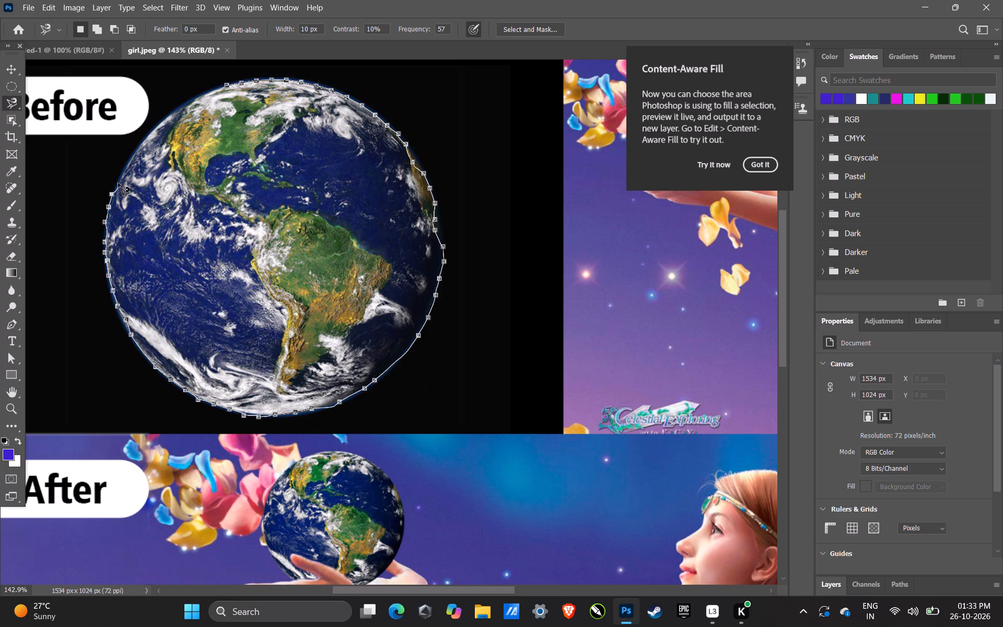
pyautogui.click(118, 181)
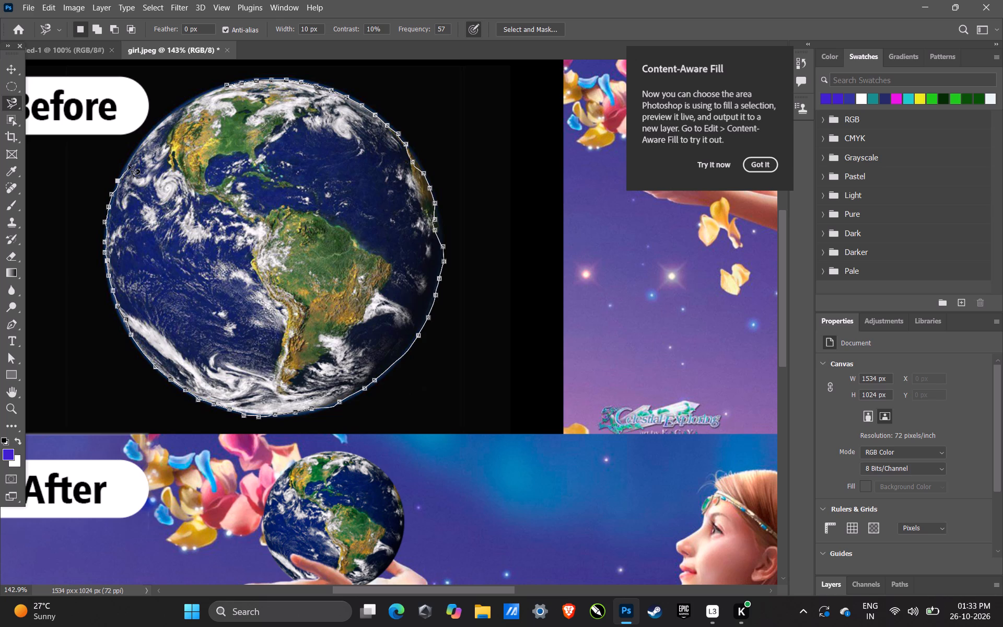
pyautogui.click(126, 169)
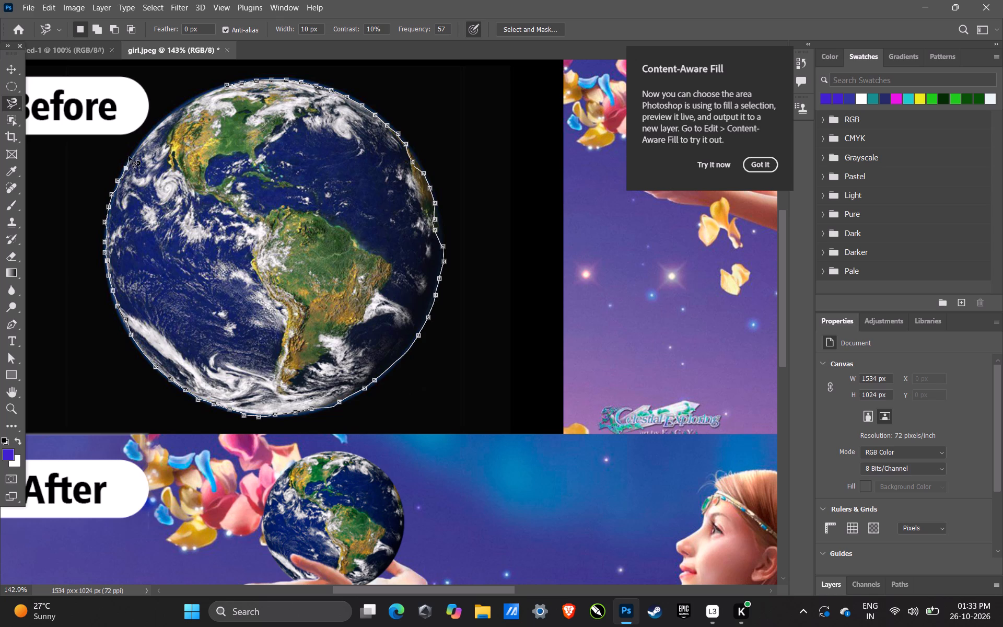
pyautogui.click(133, 153)
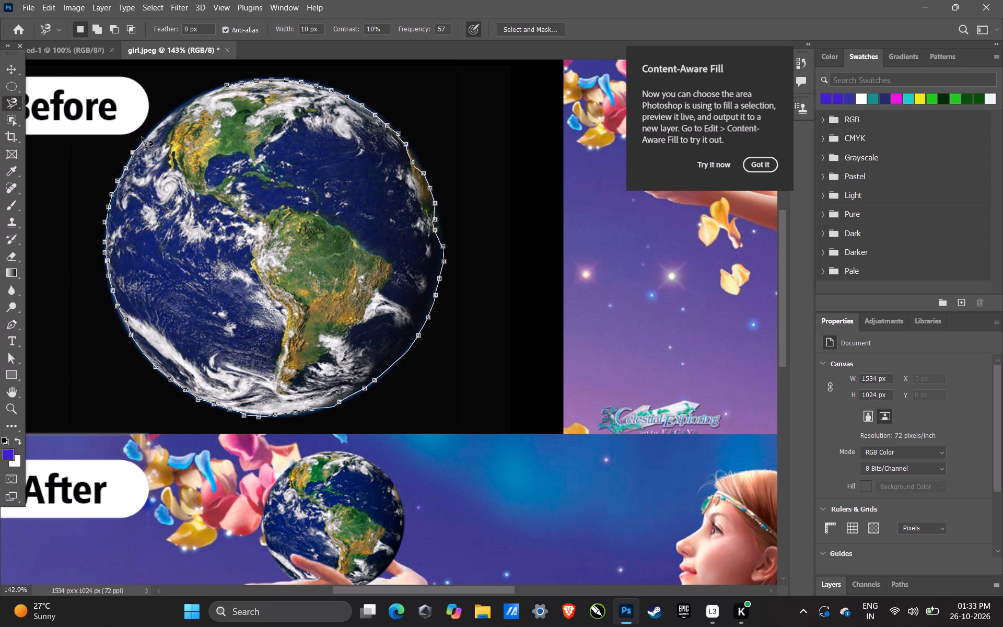
pyautogui.click(146, 133)
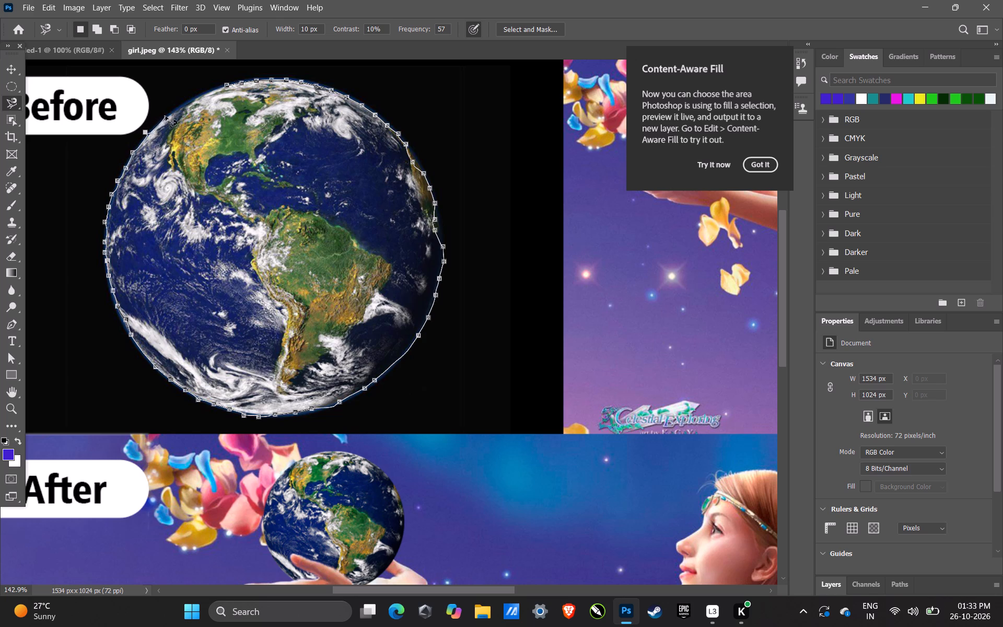
pyautogui.click(170, 113)
pyautogui.press('Delete')
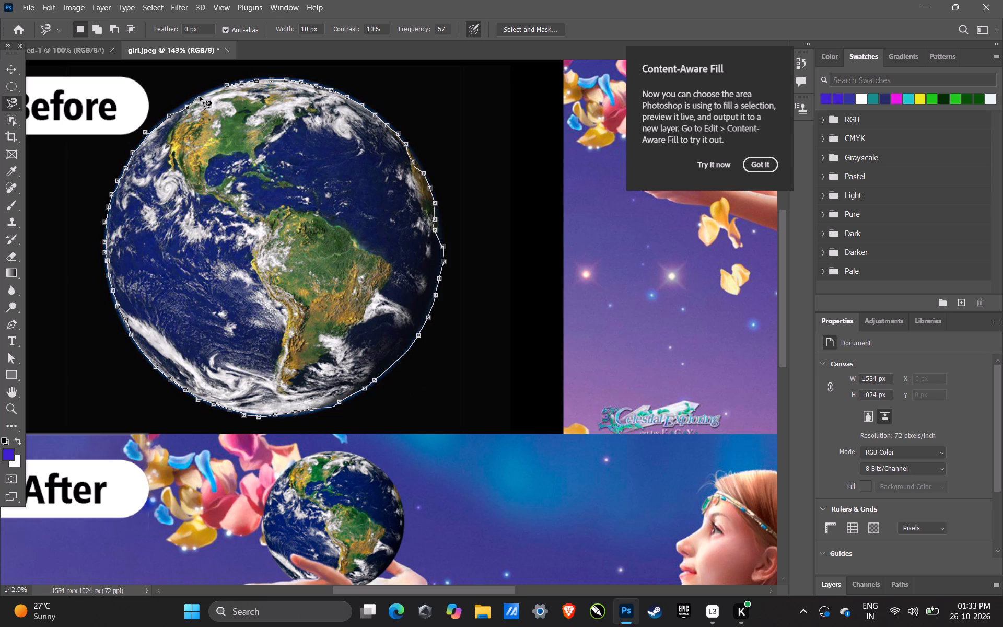
pyautogui.click(202, 97)
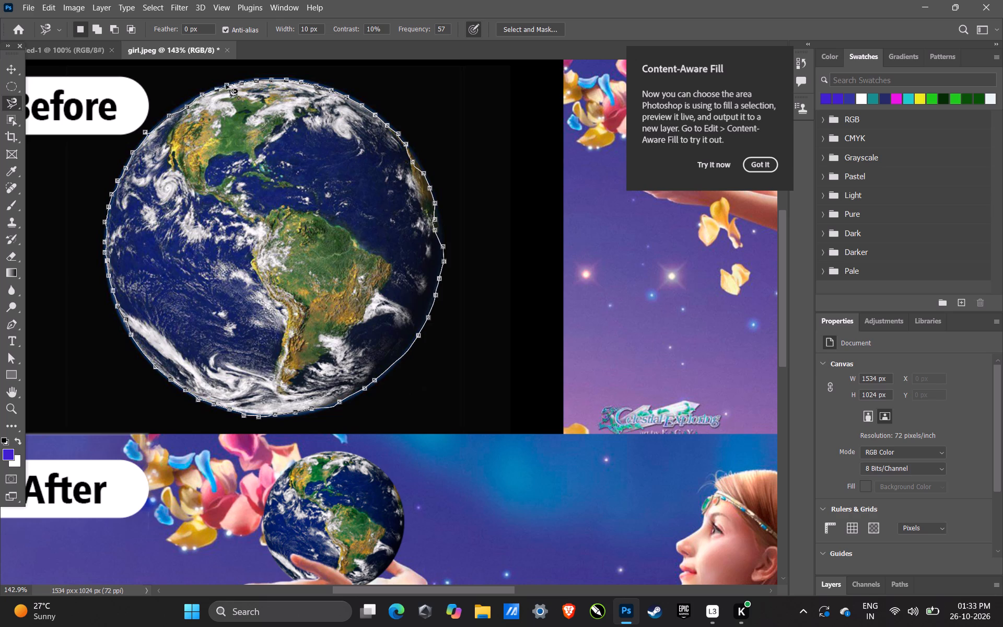
pyautogui.click(226, 85)
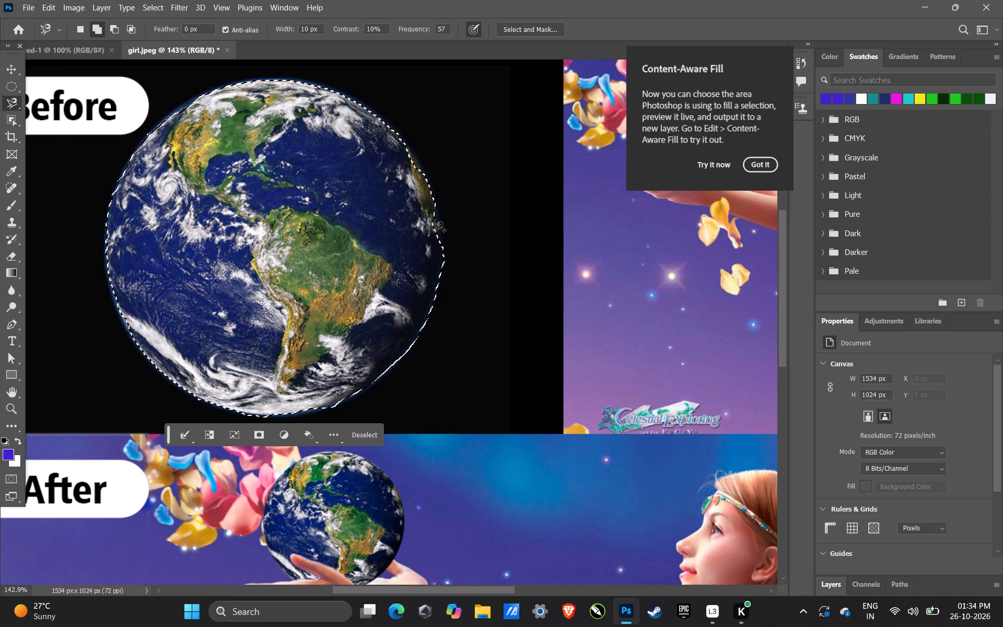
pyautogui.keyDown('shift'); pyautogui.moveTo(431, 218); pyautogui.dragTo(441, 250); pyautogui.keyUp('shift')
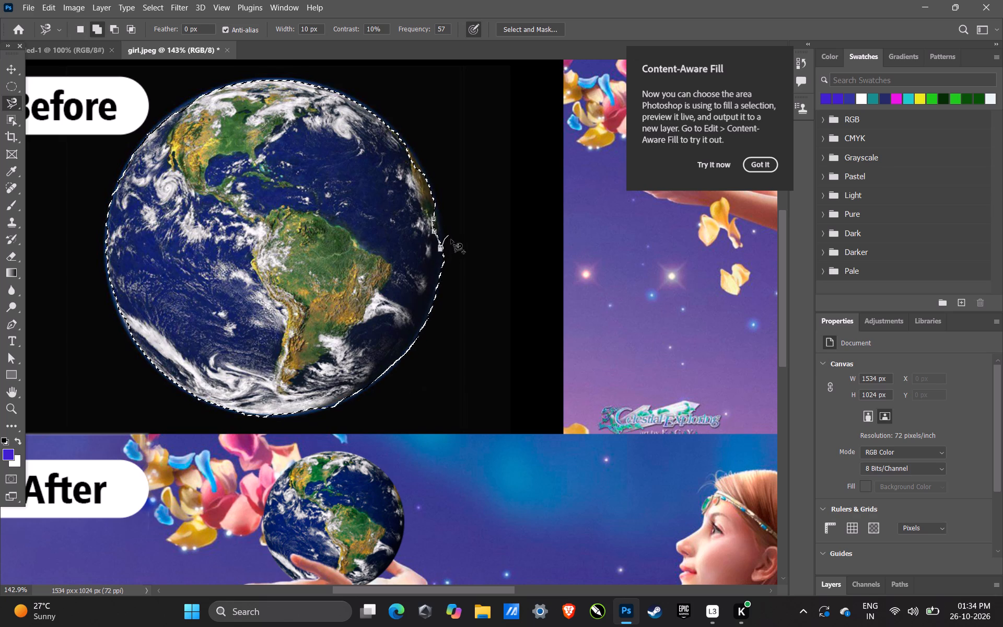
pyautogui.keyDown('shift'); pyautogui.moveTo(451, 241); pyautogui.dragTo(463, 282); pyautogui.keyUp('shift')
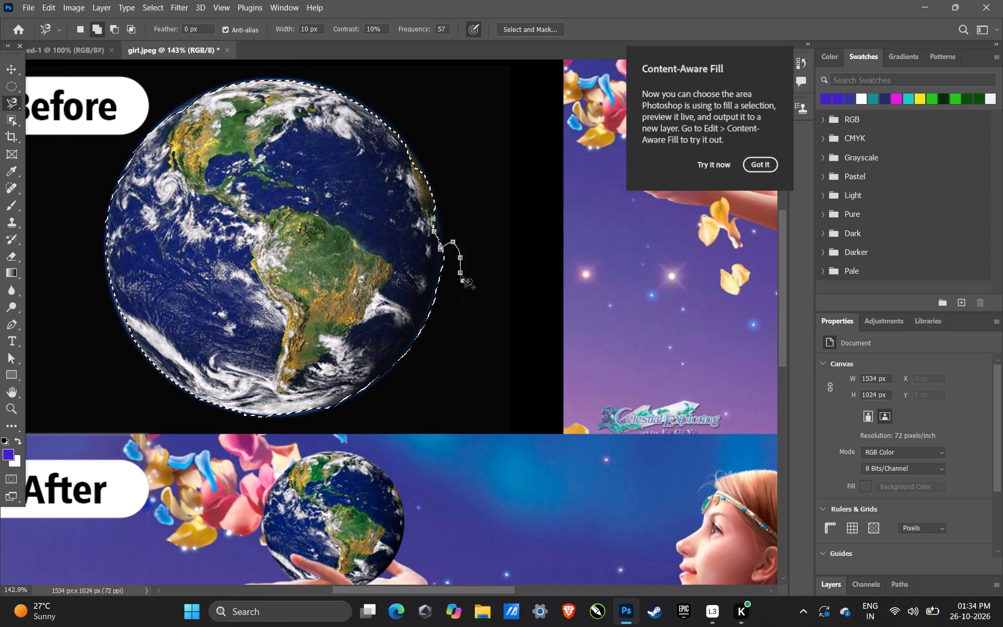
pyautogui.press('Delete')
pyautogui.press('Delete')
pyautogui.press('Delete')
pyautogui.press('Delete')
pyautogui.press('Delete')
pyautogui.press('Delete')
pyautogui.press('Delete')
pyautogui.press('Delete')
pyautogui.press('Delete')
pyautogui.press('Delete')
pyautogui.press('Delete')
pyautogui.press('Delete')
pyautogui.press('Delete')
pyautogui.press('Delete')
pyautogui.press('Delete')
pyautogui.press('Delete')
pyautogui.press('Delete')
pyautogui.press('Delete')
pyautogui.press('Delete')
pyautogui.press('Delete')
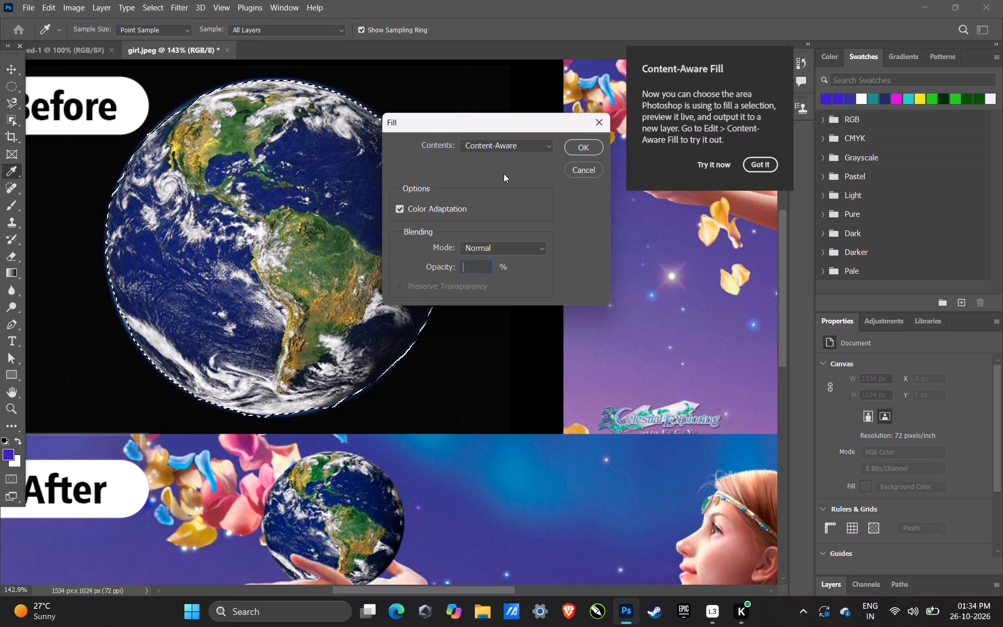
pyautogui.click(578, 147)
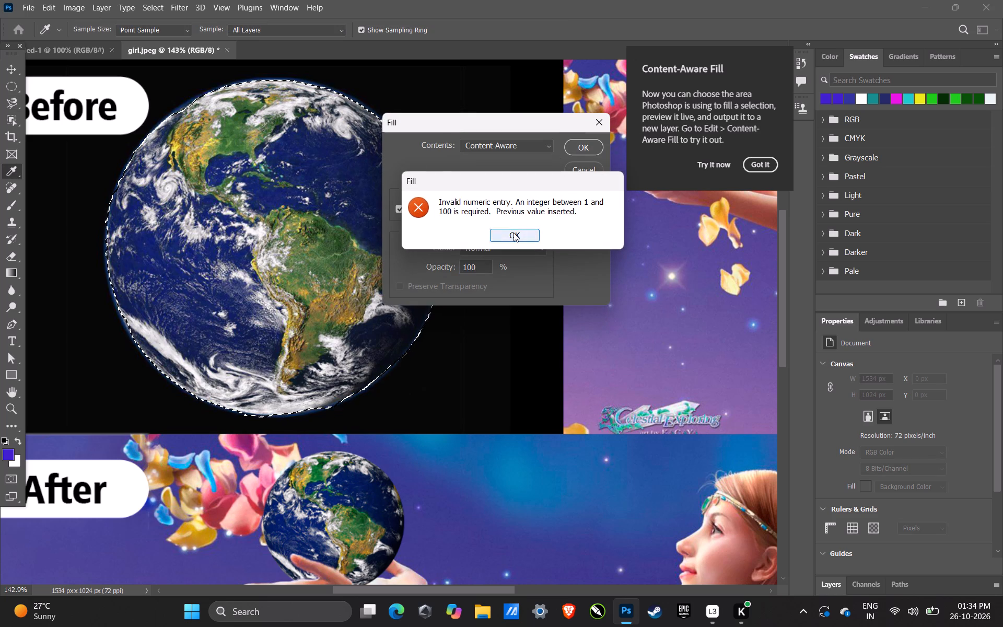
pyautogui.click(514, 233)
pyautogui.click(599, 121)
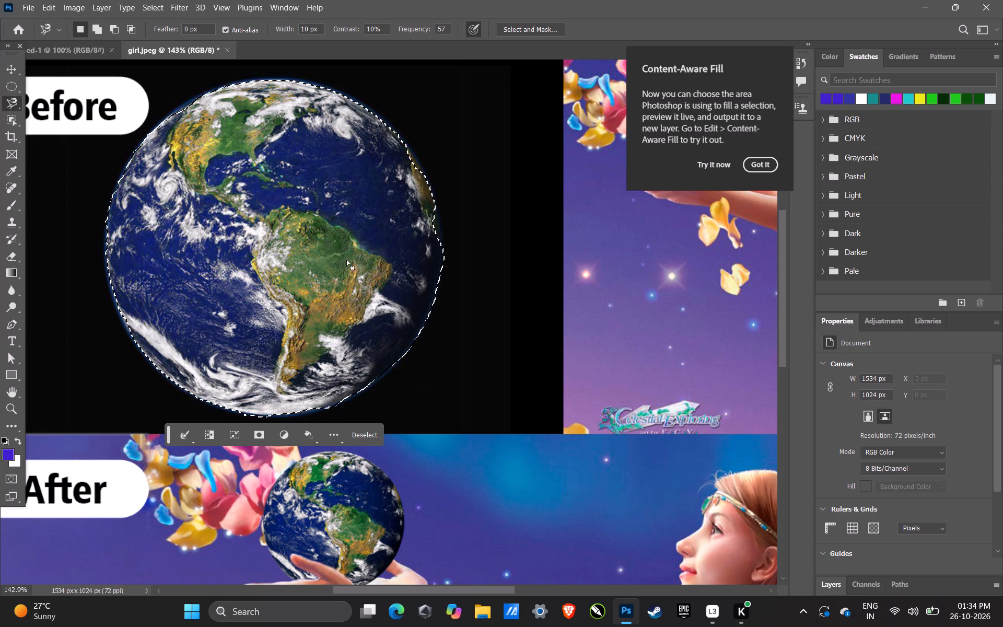
# Free-transform the selected Earth in the Before picture, scaling it down to about 47% width and 49% height.
pyautogui.click(11, 72)
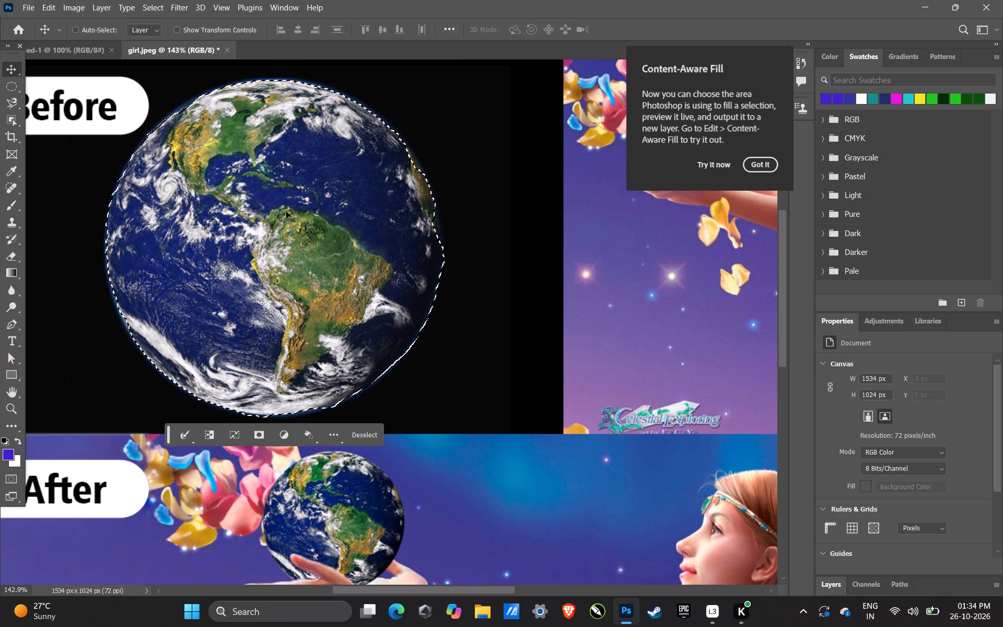
pyautogui.click(287, 212)
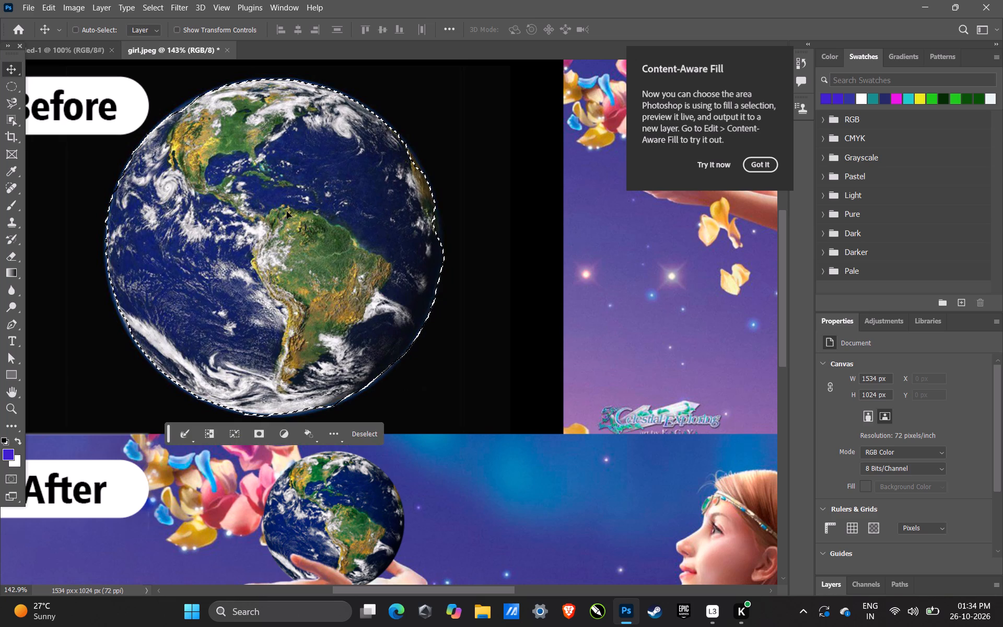
pyautogui.hotkey('alt', 'space')
pyautogui.hotkey('alt', 'space')
pyautogui.hotkey('alt', 'space')
pyautogui.hotkey('alt', 'space')
pyautogui.hotkey('alt', 'space')
pyautogui.hotkey('alt', 'space')
pyautogui.hotkey('alt', 'space')
pyautogui.hotkey('alt', 'space')
pyautogui.hotkey('alt', 'space')
pyautogui.hotkey('alt', 'space')
pyautogui.hotkey('alt', 'space')
pyautogui.hotkey('alt', 'space')
pyautogui.hotkey('alt', 'space')
pyautogui.hotkey('alt', 'space')
pyautogui.hotkey('alt', 'space')
pyautogui.hotkey('alt', 'space')
pyautogui.hotkey('alt', 'space')
pyautogui.hotkey('alt', 'space')
pyautogui.hotkey('alt', 'space')
pyautogui.hotkey('alt', 'space')
pyautogui.keyDown('alt'); pyautogui.click(496, 309); pyautogui.keyUp('alt')
pyautogui.keyDown('alt'); pyautogui.click(496, 309); pyautogui.keyUp('alt')
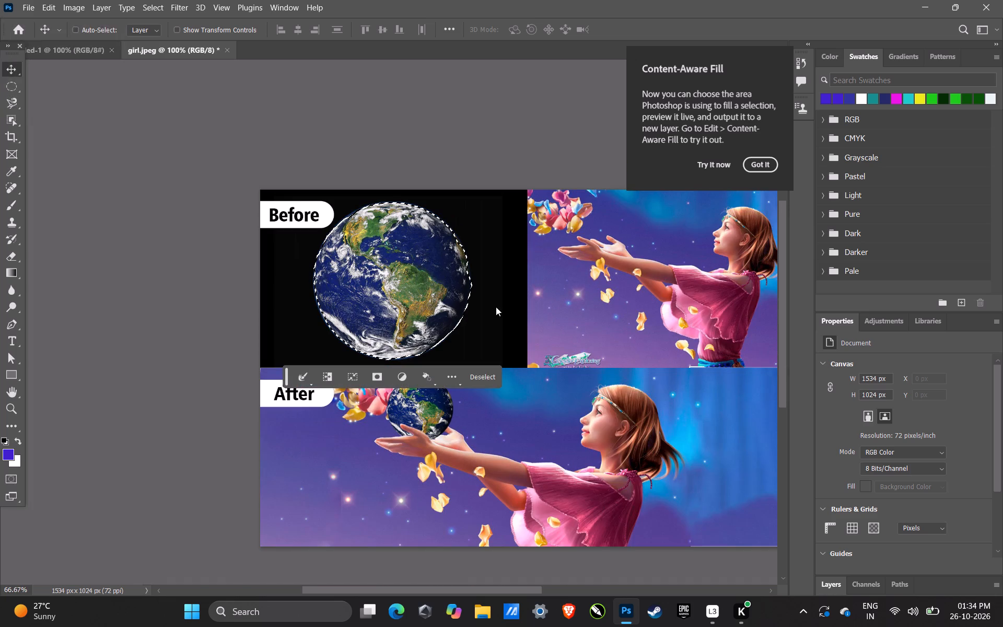
pyautogui.keyDown('alt'); pyautogui.click(505, 306); pyautogui.keyUp('alt')
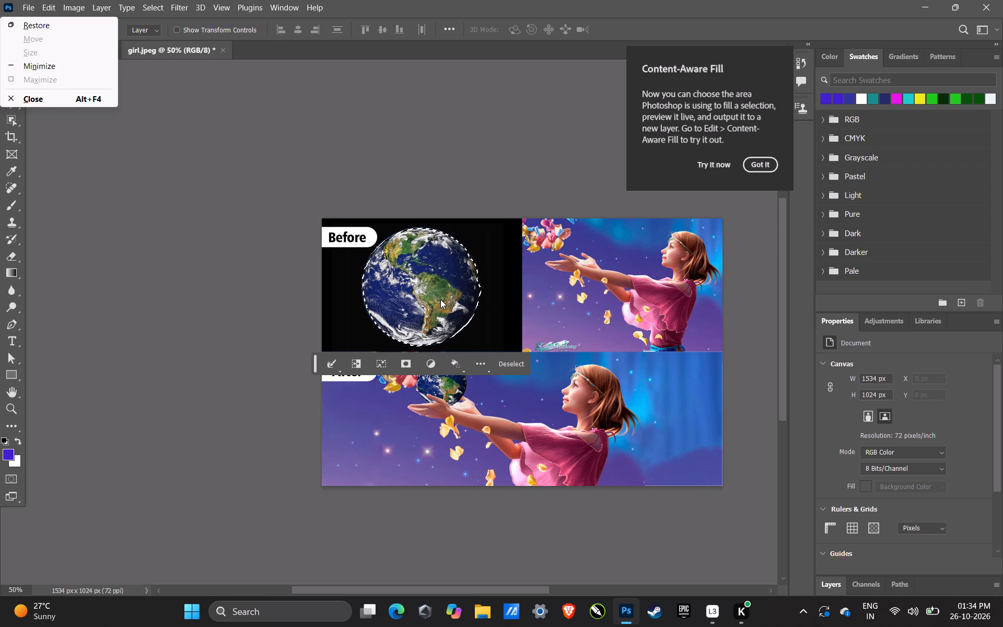
pyautogui.hotkey('ctrl', 'j')
pyautogui.click(439, 295)
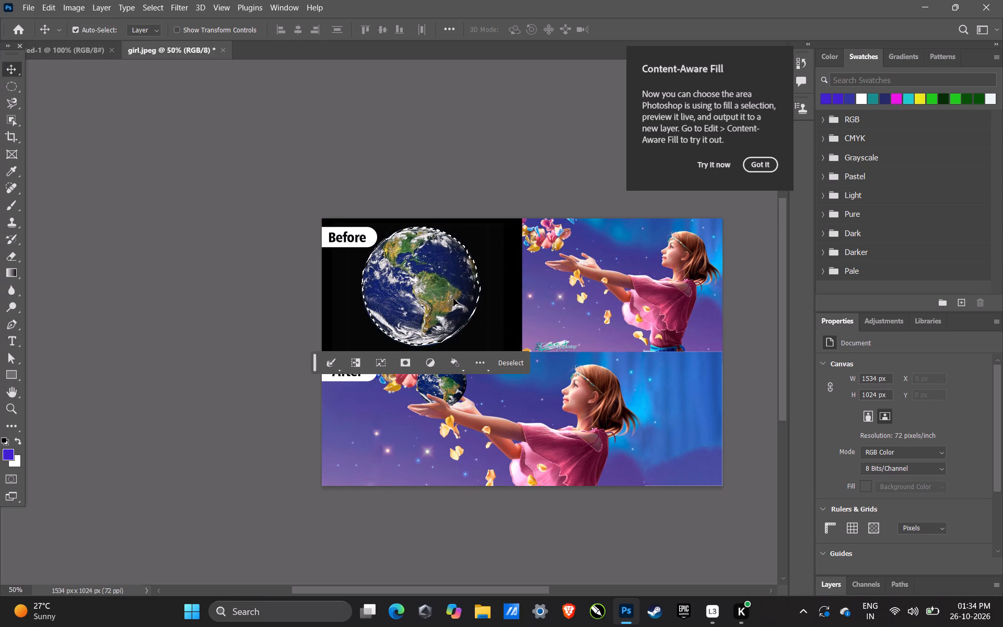
pyautogui.hotkey('ctrl', 't')
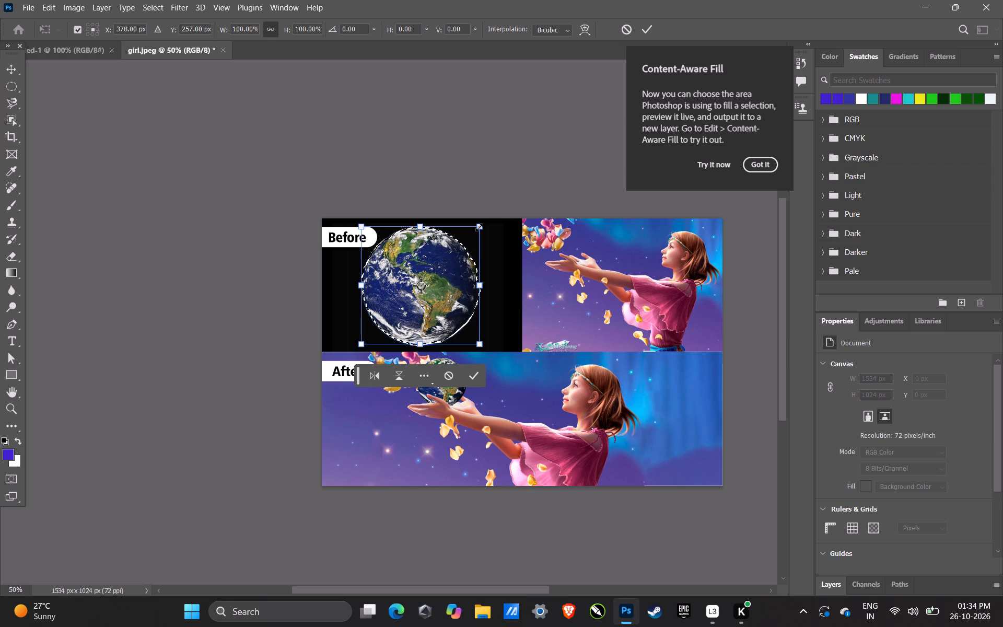
pyautogui.moveTo(479, 227); pyautogui.dragTo(452, 253)
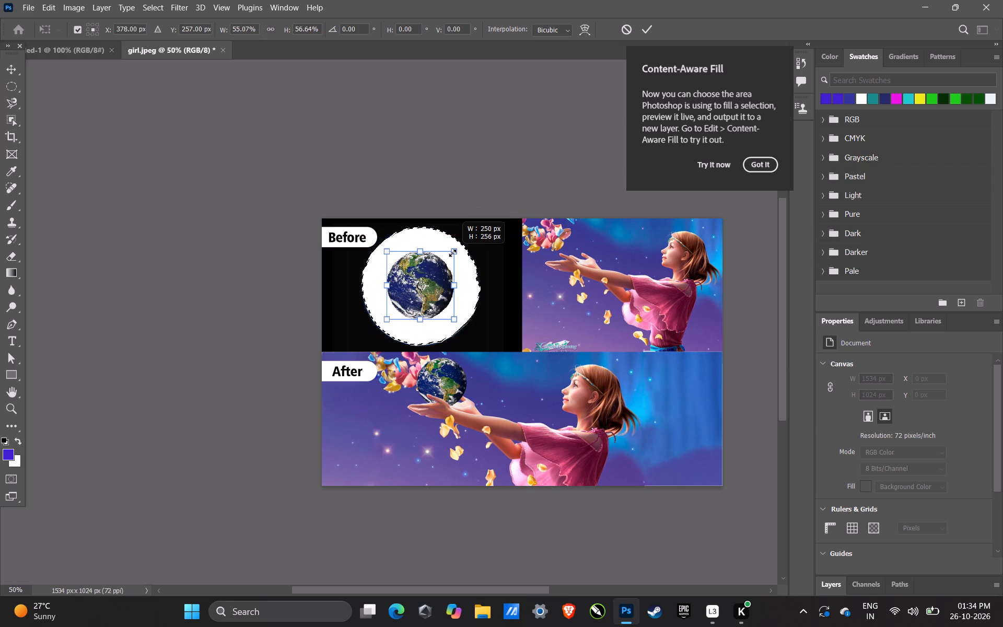
pyautogui.moveTo(452, 253); pyautogui.dragTo(448, 258)
# Move the shrunken Earth into the girl's Before picture, above her outstretched hands, at about X 972 px, Y 110 px.
pyautogui.moveTo(419, 300); pyautogui.dragTo(507, 276)
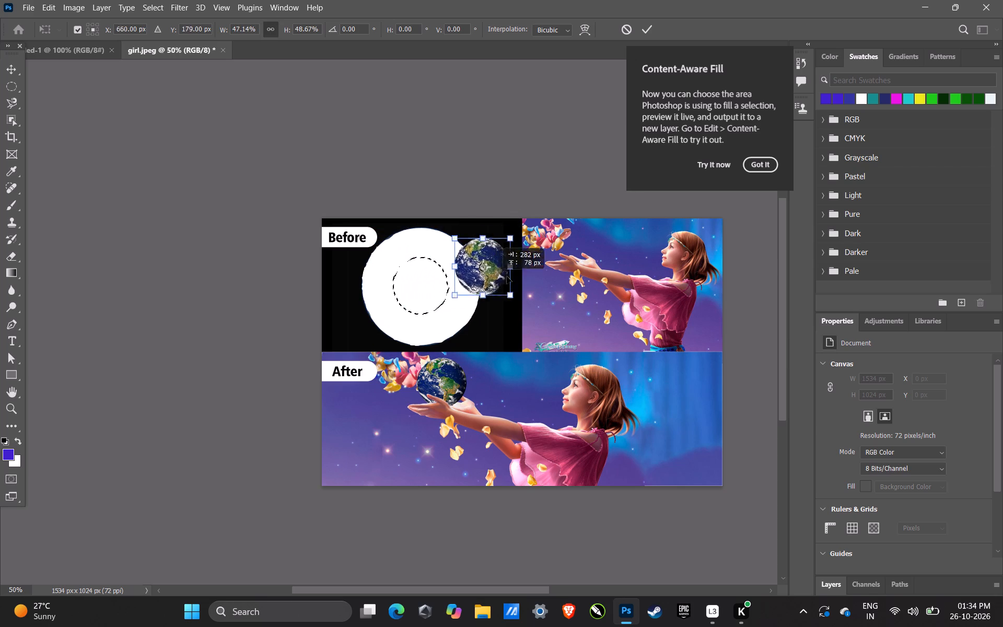
pyautogui.moveTo(507, 276); pyautogui.dragTo(575, 258)
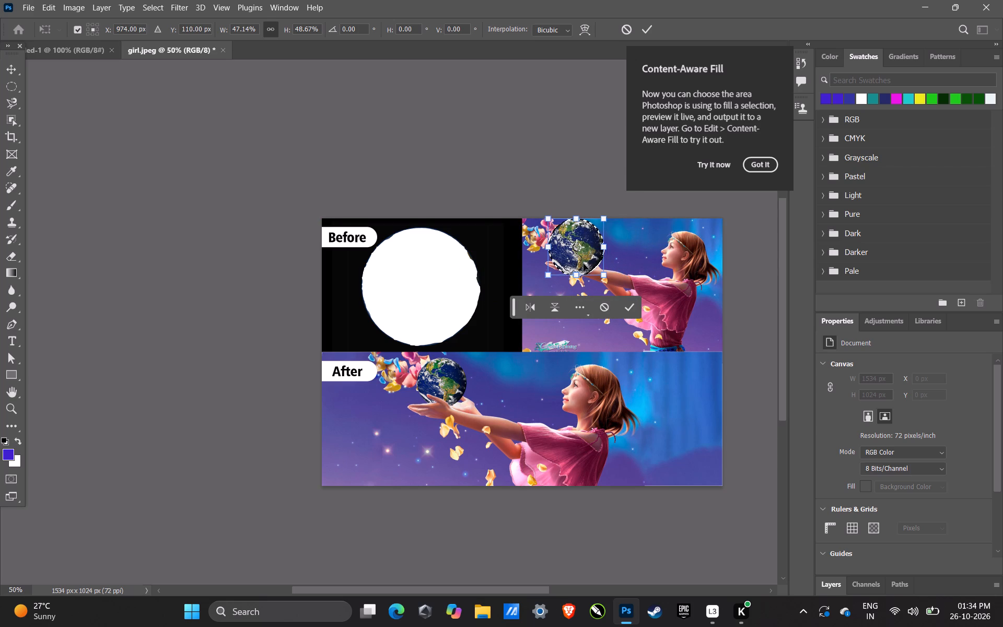
pyautogui.click(584, 264)
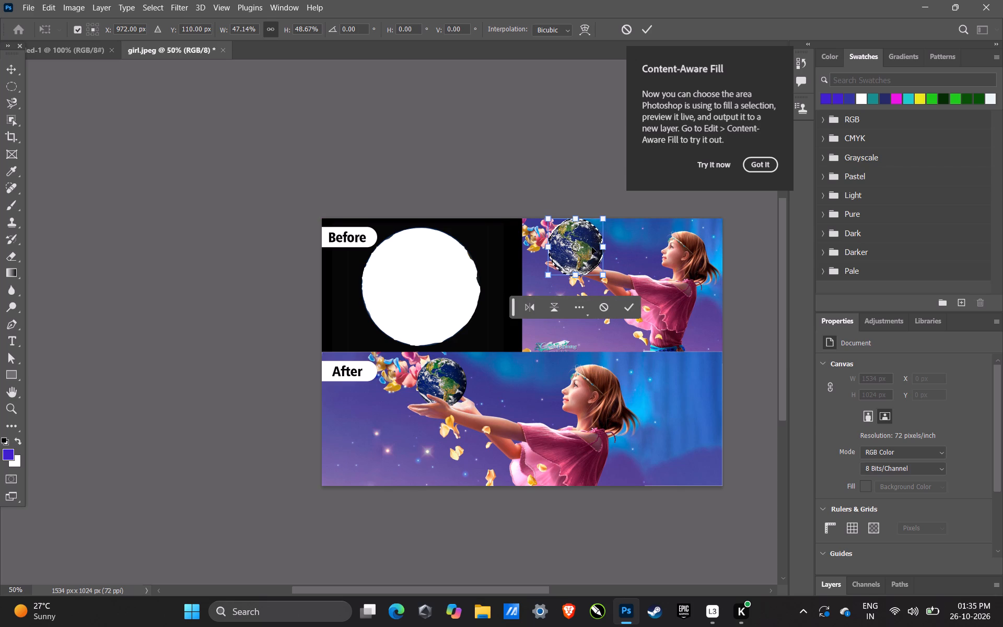
# Shrink the Earth further to about 40% by 39%, place it just above her hands at about X 988, Y 88 px, and apply.
pyautogui.keyDown('alt'); pyautogui.keyDown('shift'); pyautogui.moveTo(602, 217); pyautogui.dragTo(600, 219); pyautogui.keyUp('shift'); pyautogui.keyUp('alt')
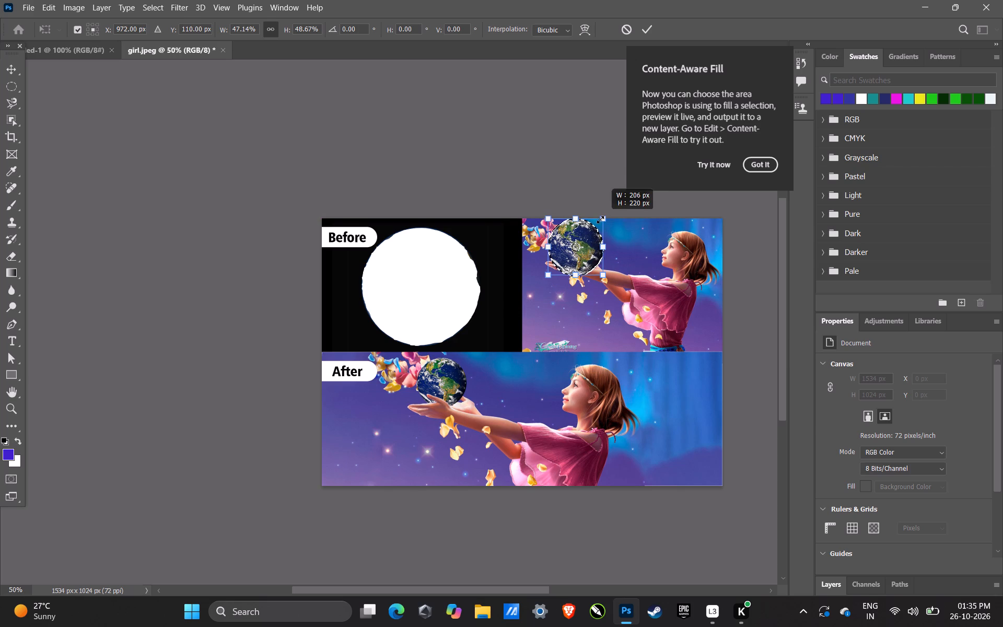
pyautogui.keyDown('alt'); pyautogui.keyDown('shift'); pyautogui.moveTo(600, 219); pyautogui.dragTo(595, 226); pyautogui.keyUp('shift'); pyautogui.keyUp('alt')
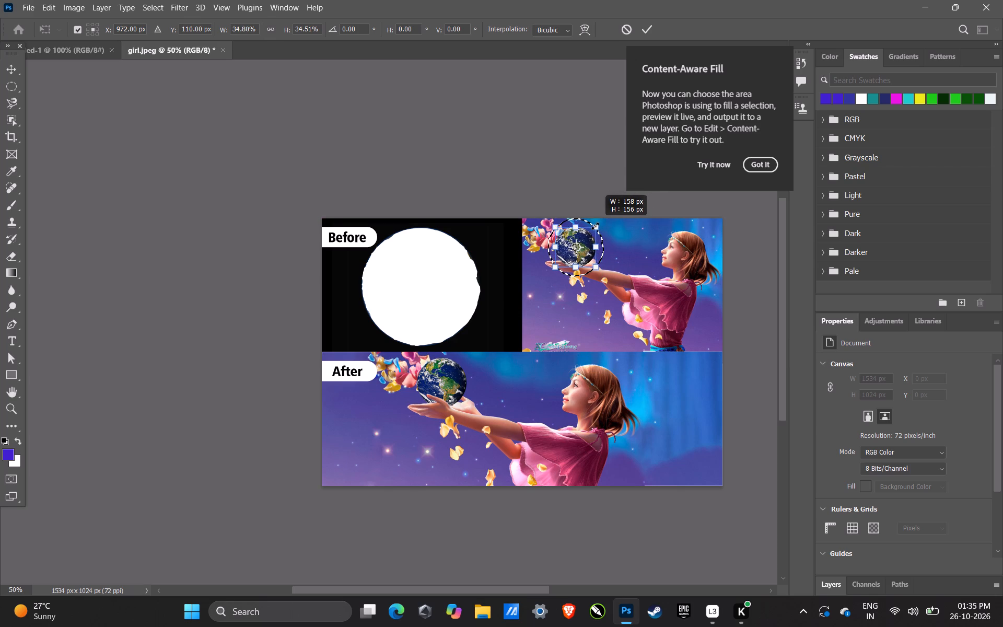
pyautogui.keyDown('alt'); pyautogui.keyDown('shift'); pyautogui.moveTo(595, 226); pyautogui.dragTo(598, 223); pyautogui.keyUp('shift'); pyautogui.keyUp('alt')
pyautogui.click(570, 260)
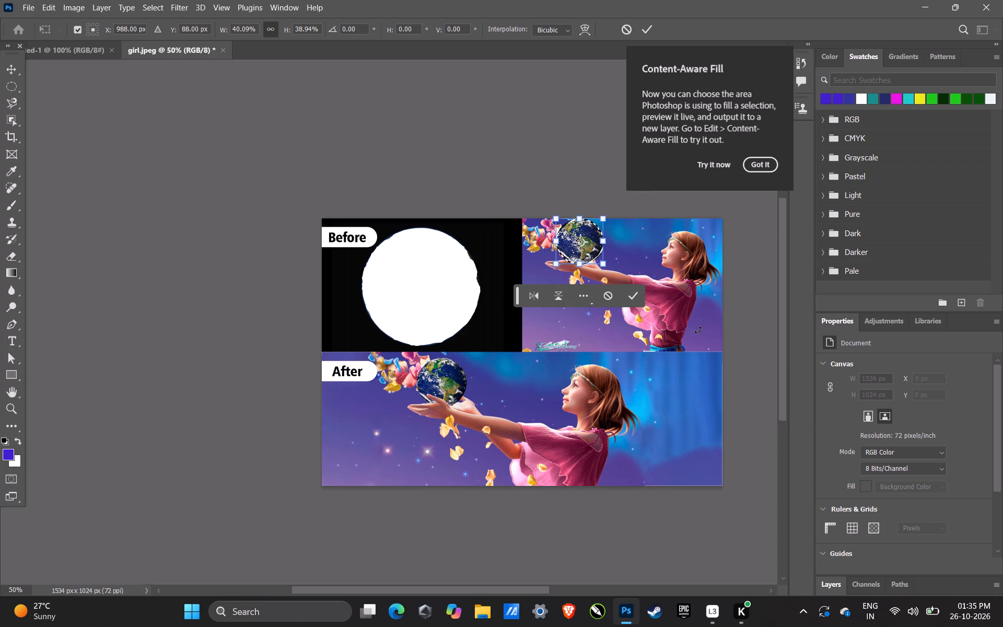
pyautogui.click(887, 590)
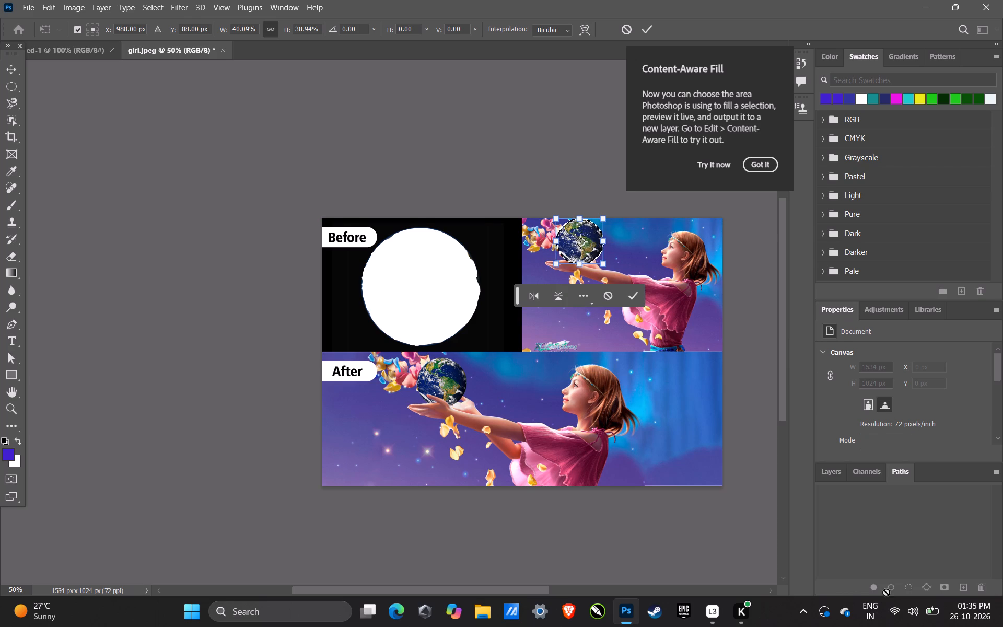
pyautogui.click(823, 472)
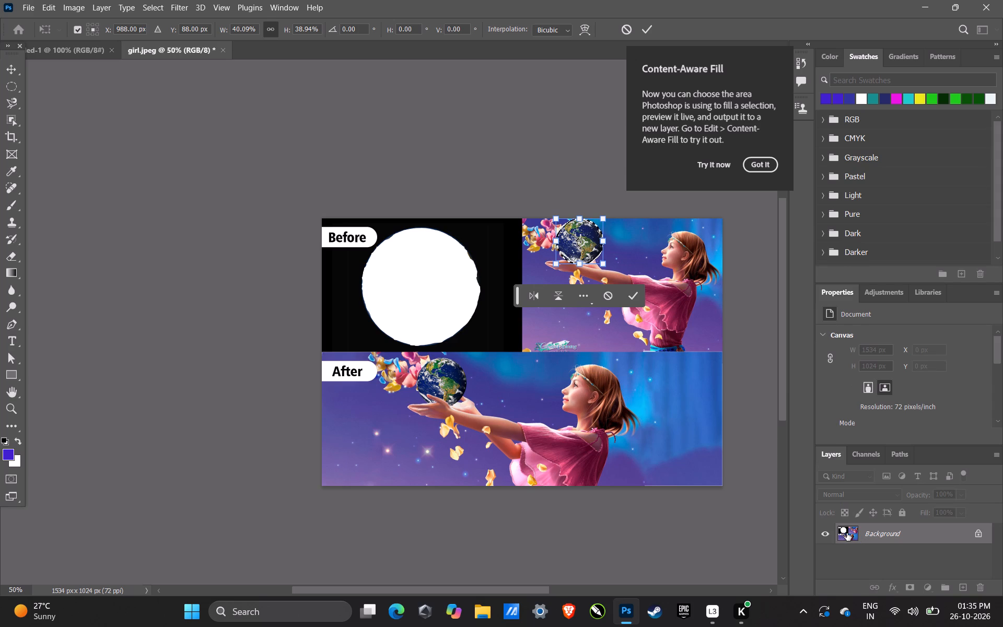
pyautogui.click(847, 532)
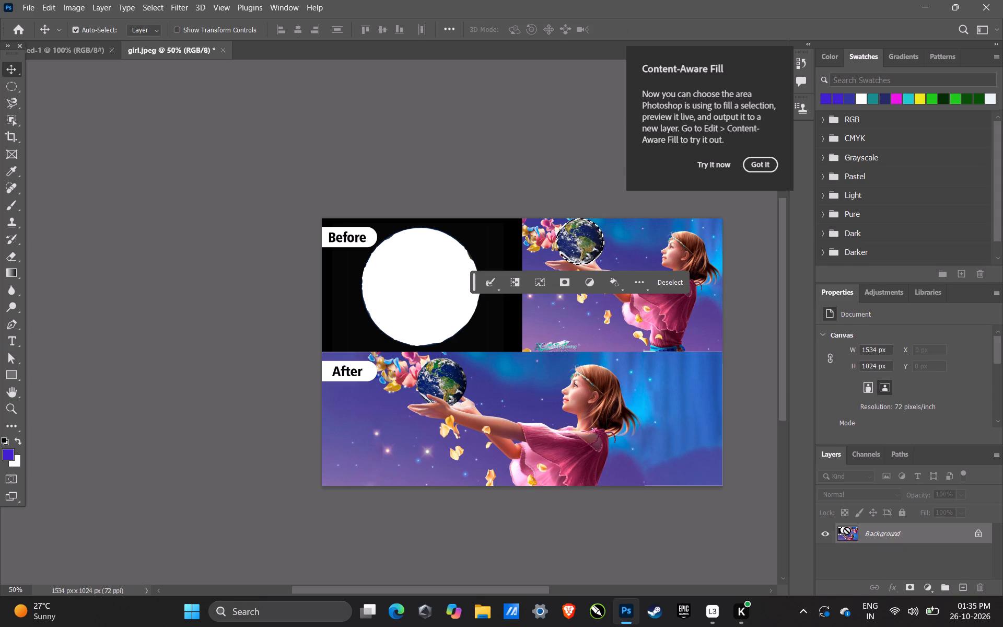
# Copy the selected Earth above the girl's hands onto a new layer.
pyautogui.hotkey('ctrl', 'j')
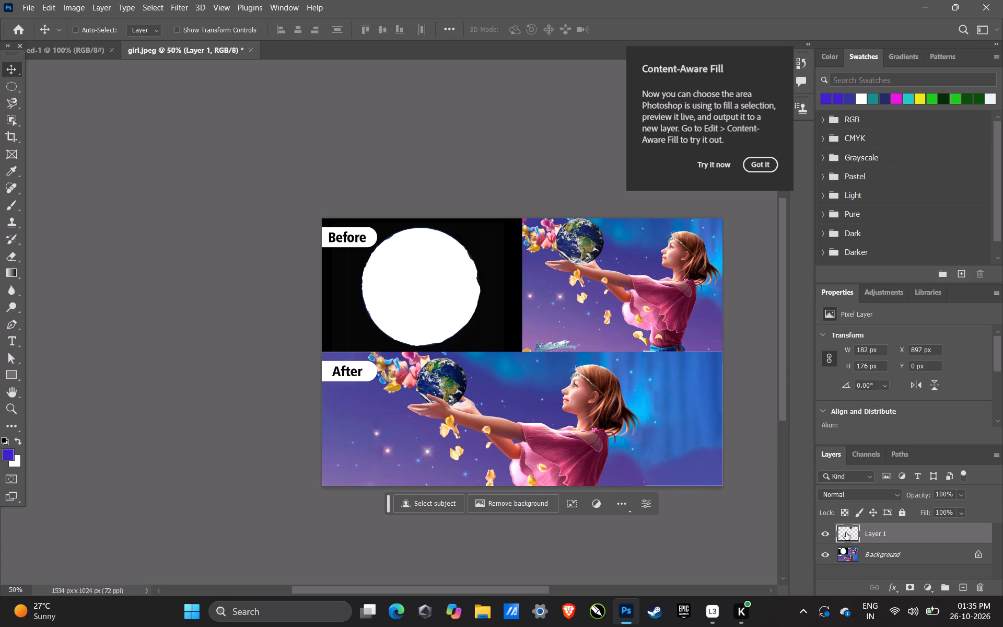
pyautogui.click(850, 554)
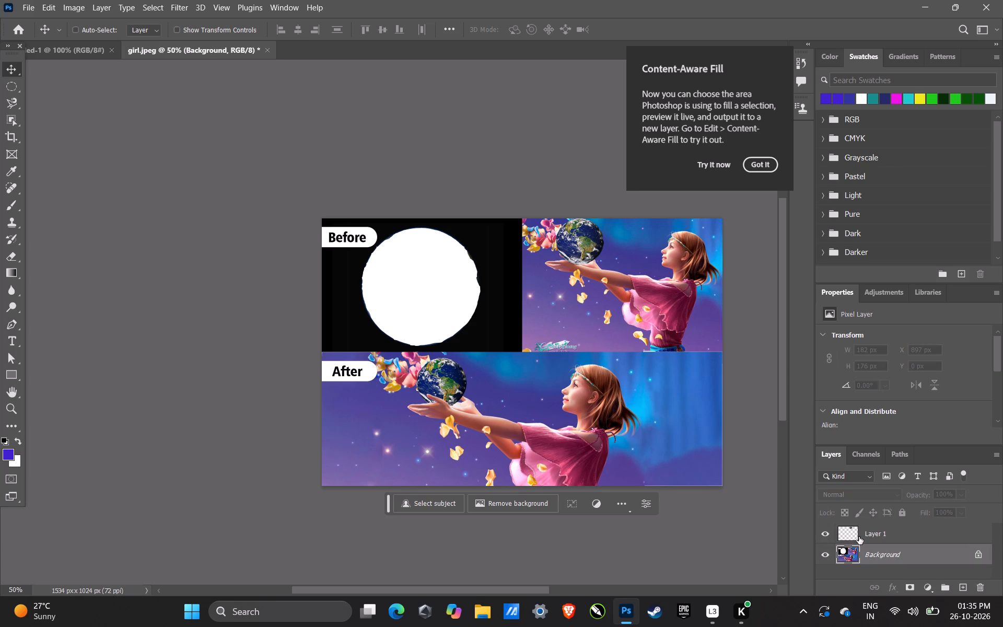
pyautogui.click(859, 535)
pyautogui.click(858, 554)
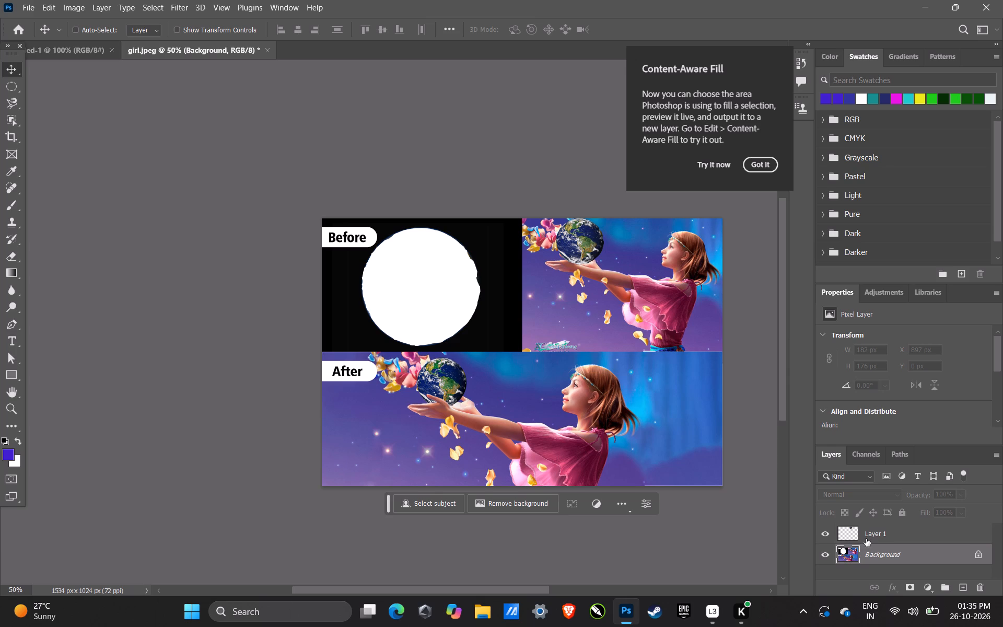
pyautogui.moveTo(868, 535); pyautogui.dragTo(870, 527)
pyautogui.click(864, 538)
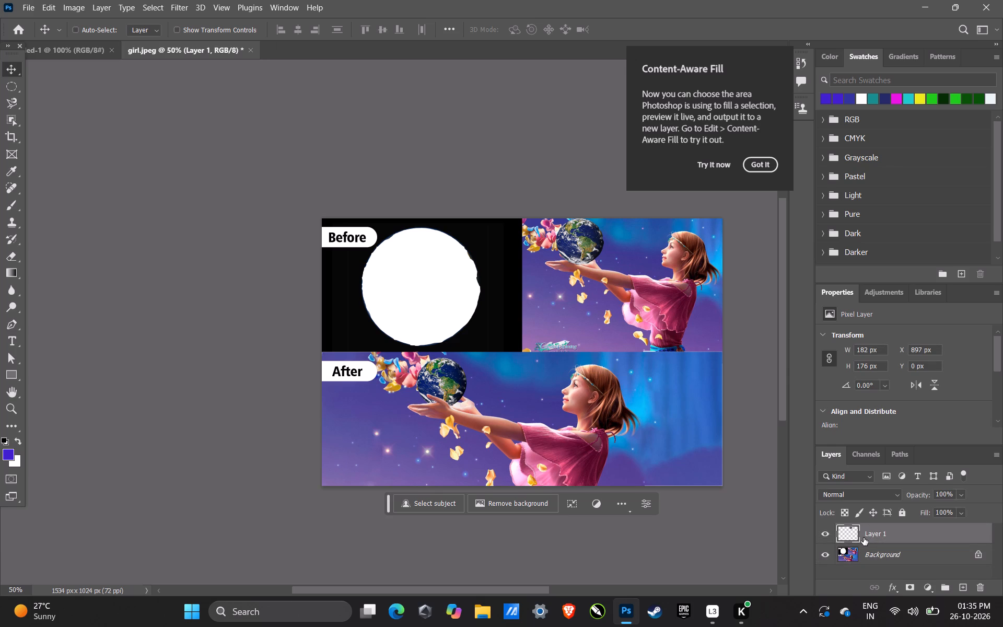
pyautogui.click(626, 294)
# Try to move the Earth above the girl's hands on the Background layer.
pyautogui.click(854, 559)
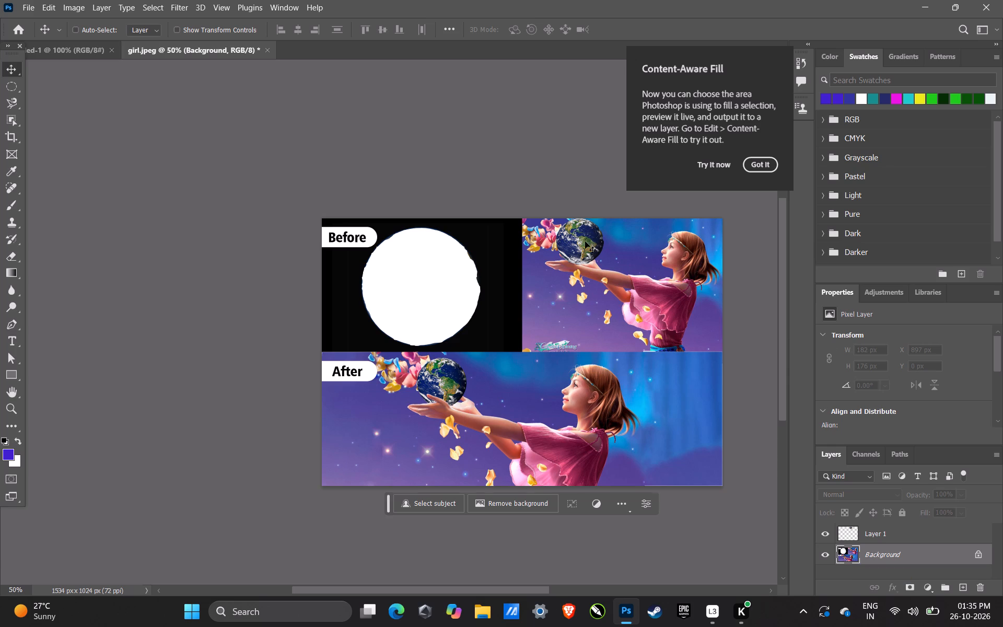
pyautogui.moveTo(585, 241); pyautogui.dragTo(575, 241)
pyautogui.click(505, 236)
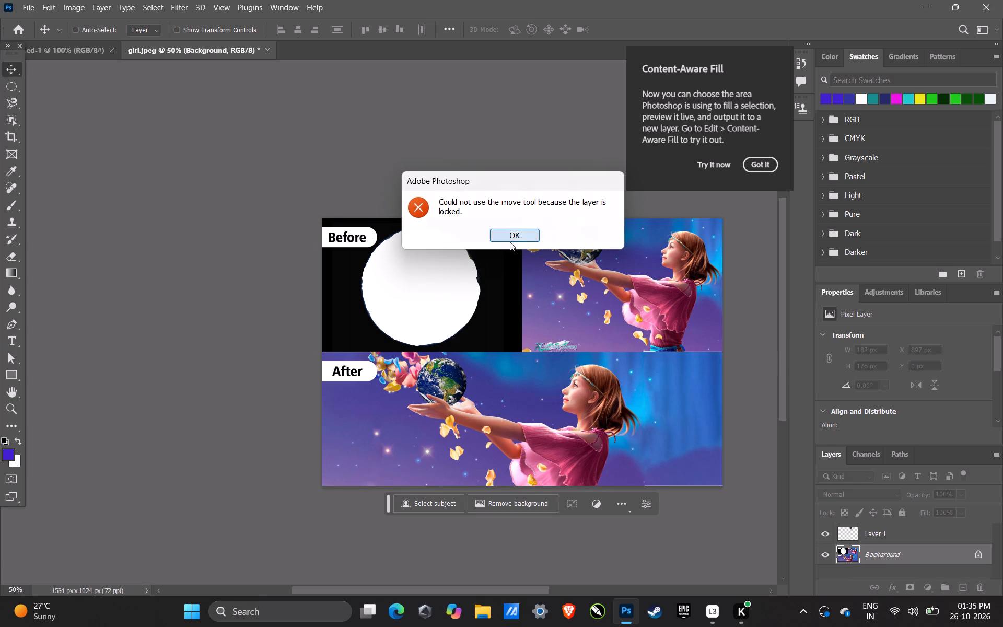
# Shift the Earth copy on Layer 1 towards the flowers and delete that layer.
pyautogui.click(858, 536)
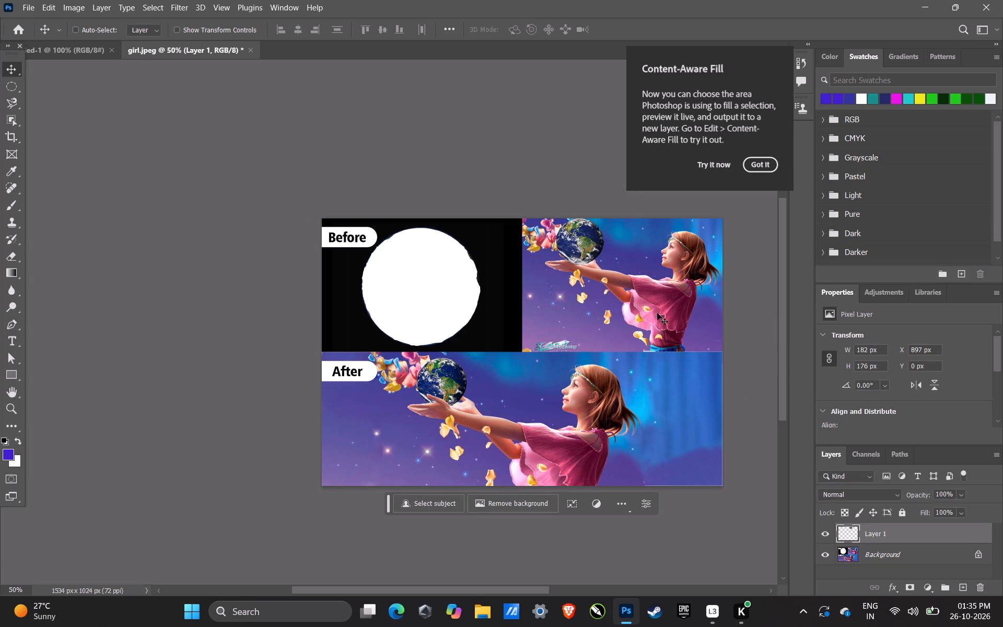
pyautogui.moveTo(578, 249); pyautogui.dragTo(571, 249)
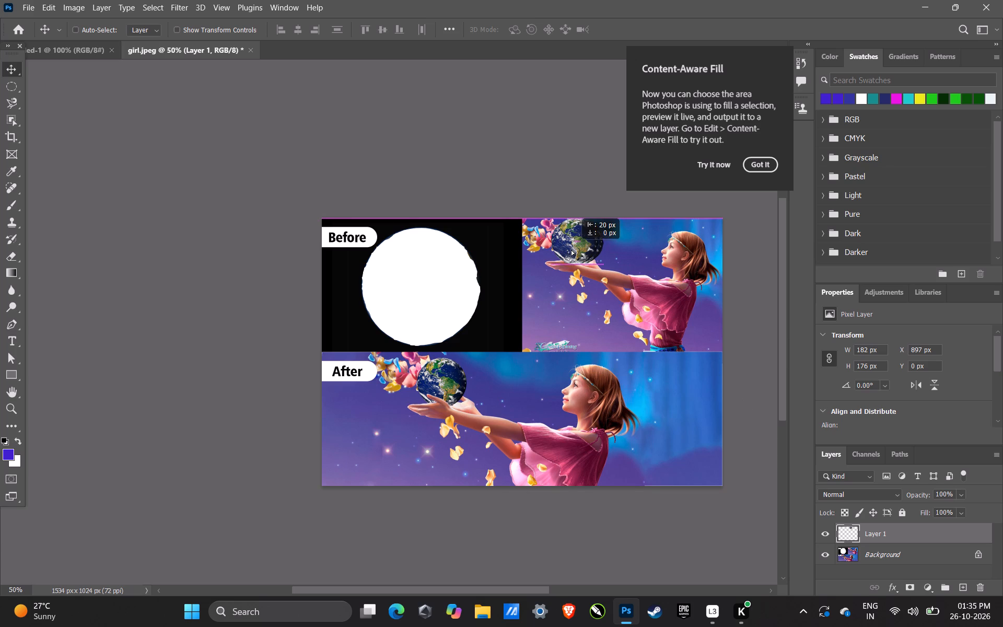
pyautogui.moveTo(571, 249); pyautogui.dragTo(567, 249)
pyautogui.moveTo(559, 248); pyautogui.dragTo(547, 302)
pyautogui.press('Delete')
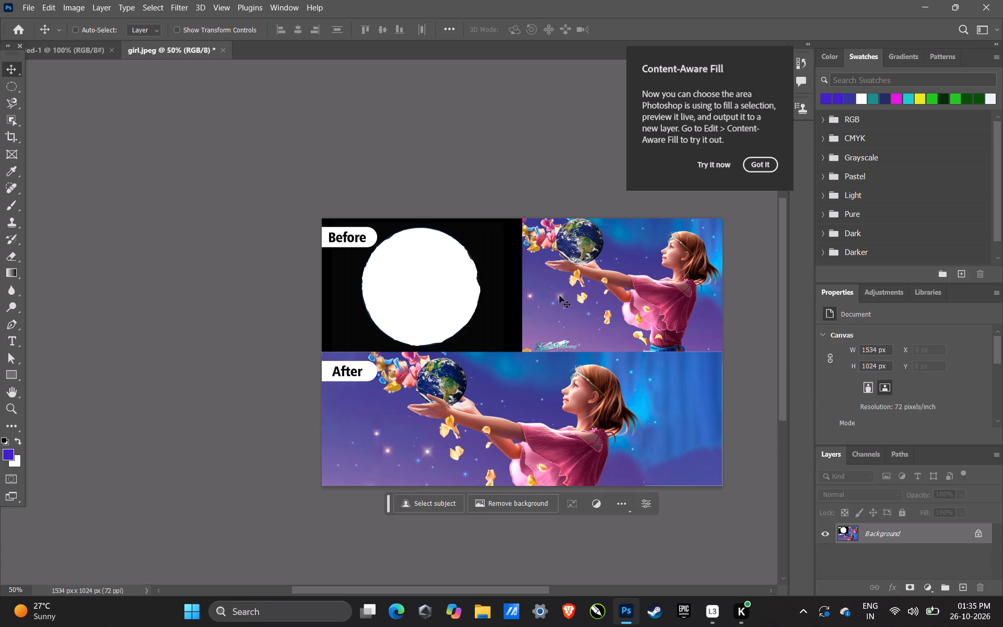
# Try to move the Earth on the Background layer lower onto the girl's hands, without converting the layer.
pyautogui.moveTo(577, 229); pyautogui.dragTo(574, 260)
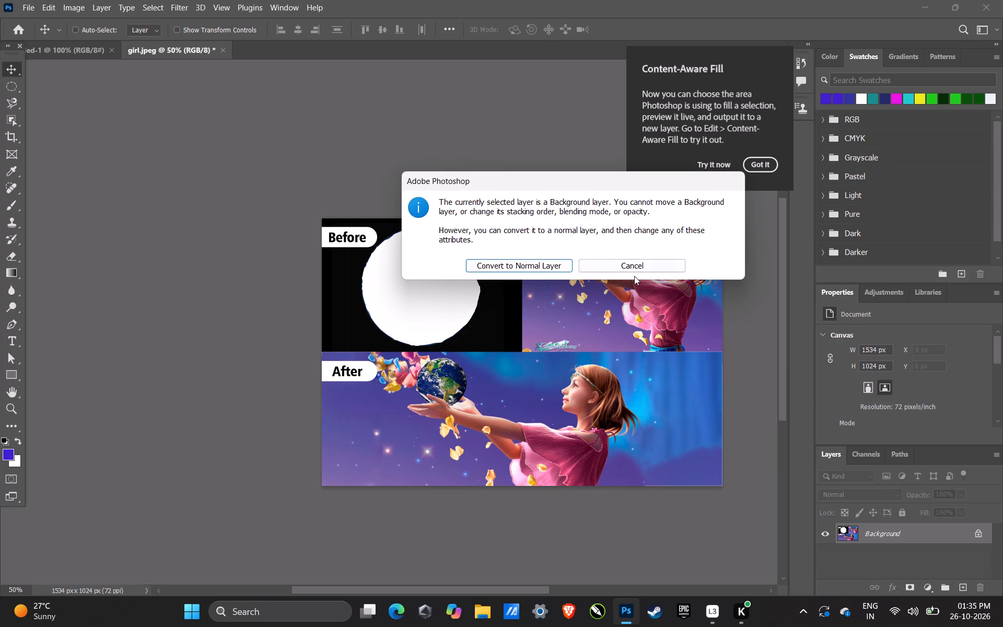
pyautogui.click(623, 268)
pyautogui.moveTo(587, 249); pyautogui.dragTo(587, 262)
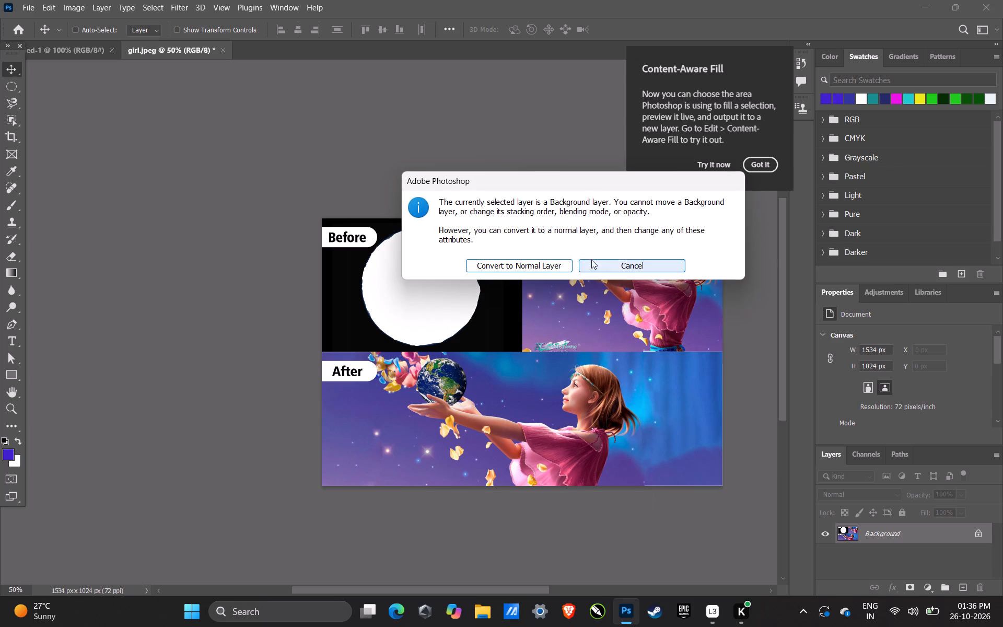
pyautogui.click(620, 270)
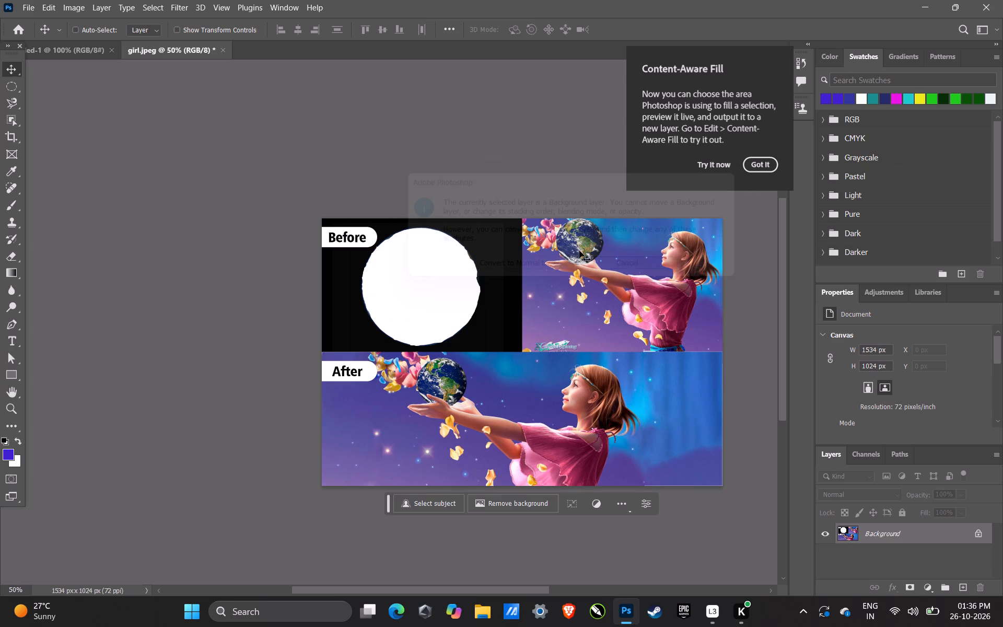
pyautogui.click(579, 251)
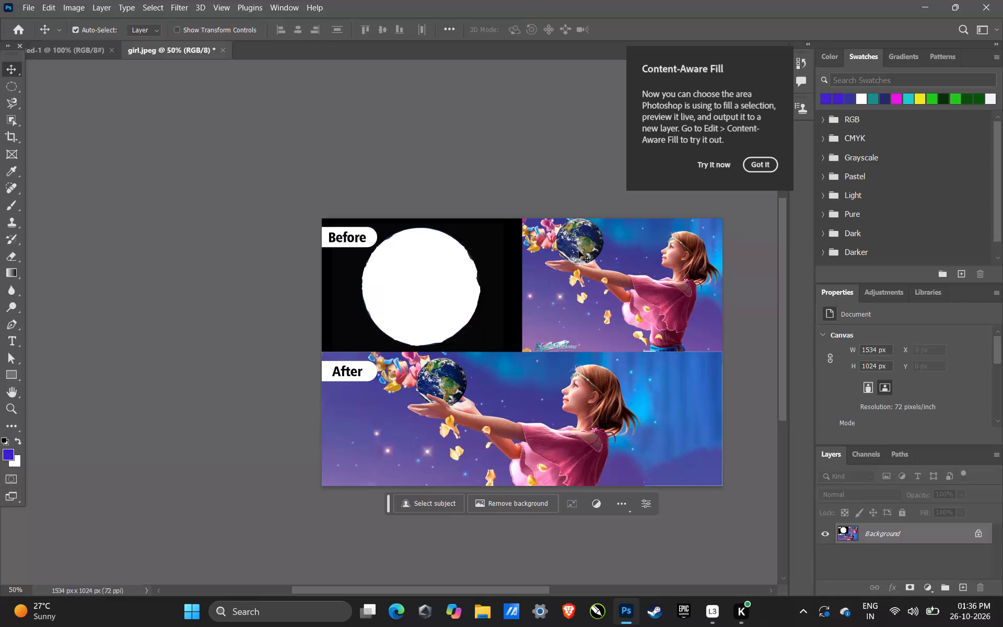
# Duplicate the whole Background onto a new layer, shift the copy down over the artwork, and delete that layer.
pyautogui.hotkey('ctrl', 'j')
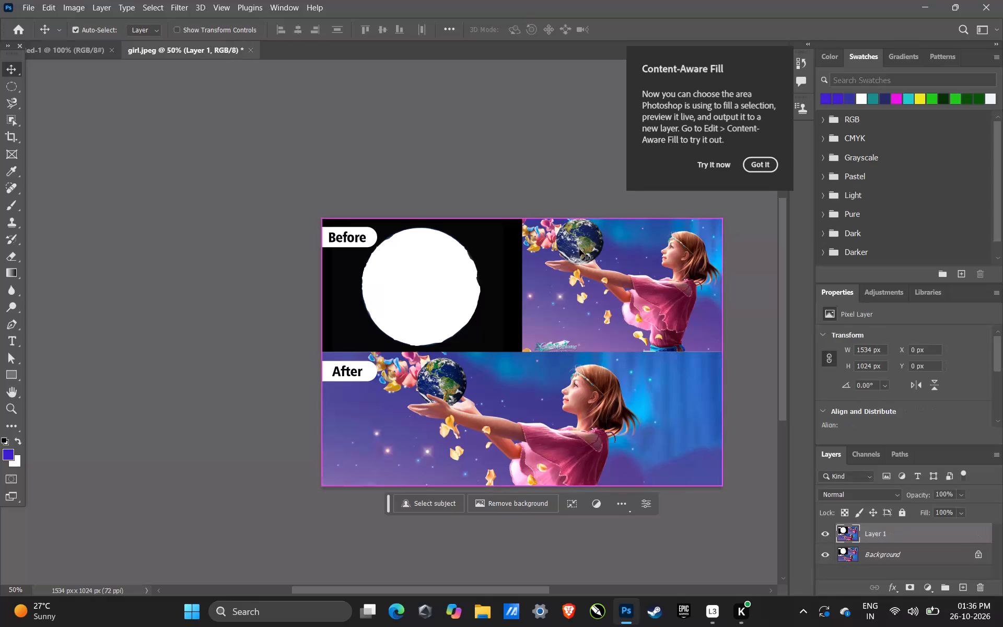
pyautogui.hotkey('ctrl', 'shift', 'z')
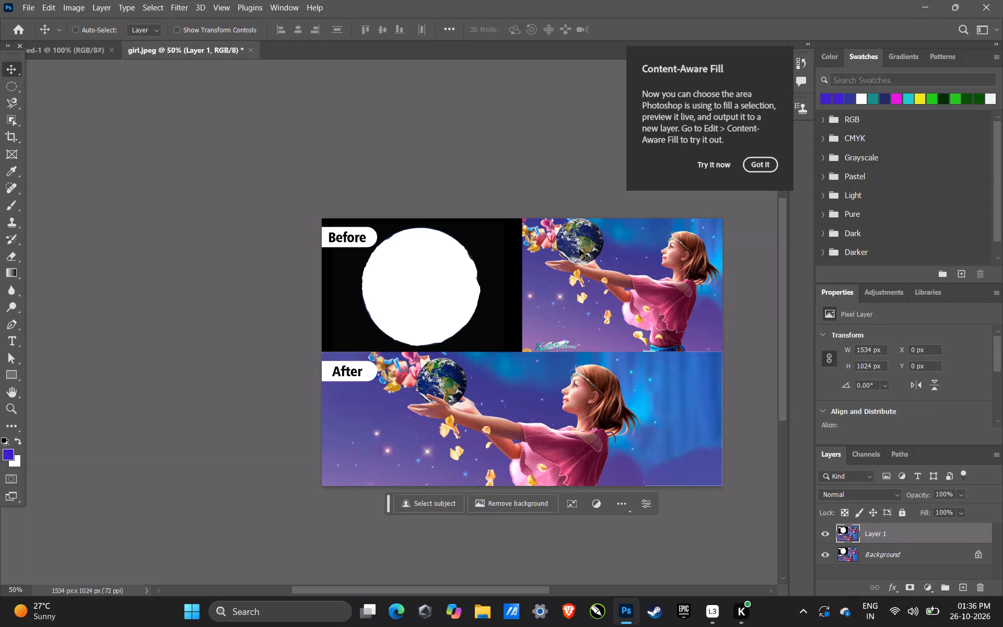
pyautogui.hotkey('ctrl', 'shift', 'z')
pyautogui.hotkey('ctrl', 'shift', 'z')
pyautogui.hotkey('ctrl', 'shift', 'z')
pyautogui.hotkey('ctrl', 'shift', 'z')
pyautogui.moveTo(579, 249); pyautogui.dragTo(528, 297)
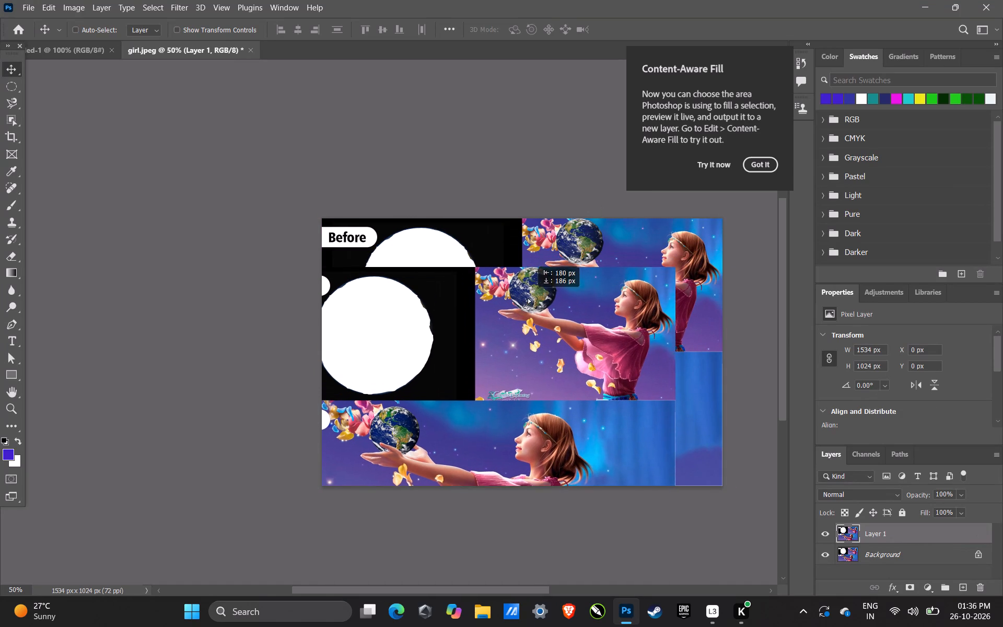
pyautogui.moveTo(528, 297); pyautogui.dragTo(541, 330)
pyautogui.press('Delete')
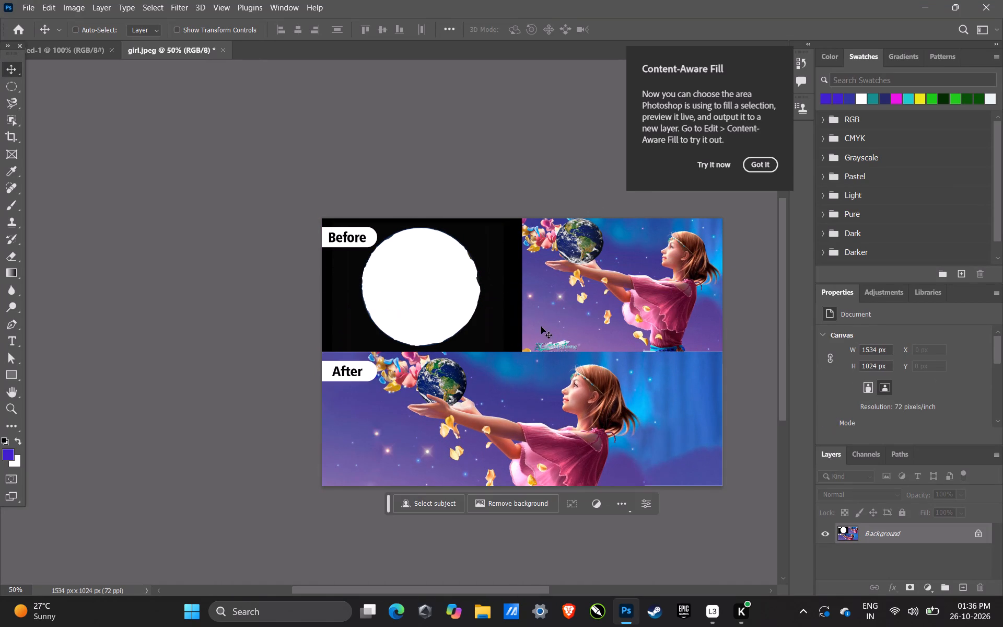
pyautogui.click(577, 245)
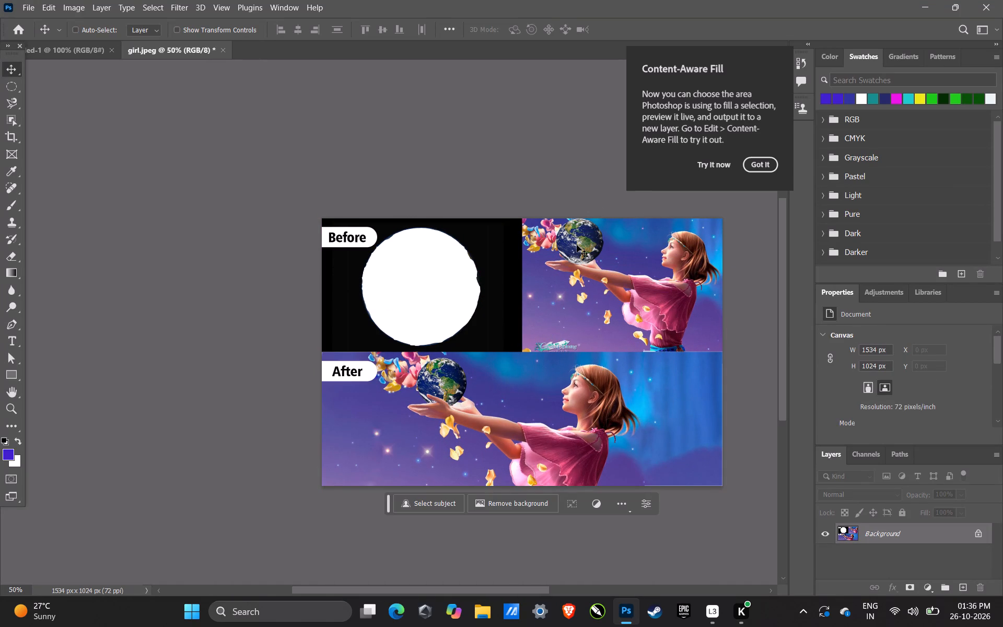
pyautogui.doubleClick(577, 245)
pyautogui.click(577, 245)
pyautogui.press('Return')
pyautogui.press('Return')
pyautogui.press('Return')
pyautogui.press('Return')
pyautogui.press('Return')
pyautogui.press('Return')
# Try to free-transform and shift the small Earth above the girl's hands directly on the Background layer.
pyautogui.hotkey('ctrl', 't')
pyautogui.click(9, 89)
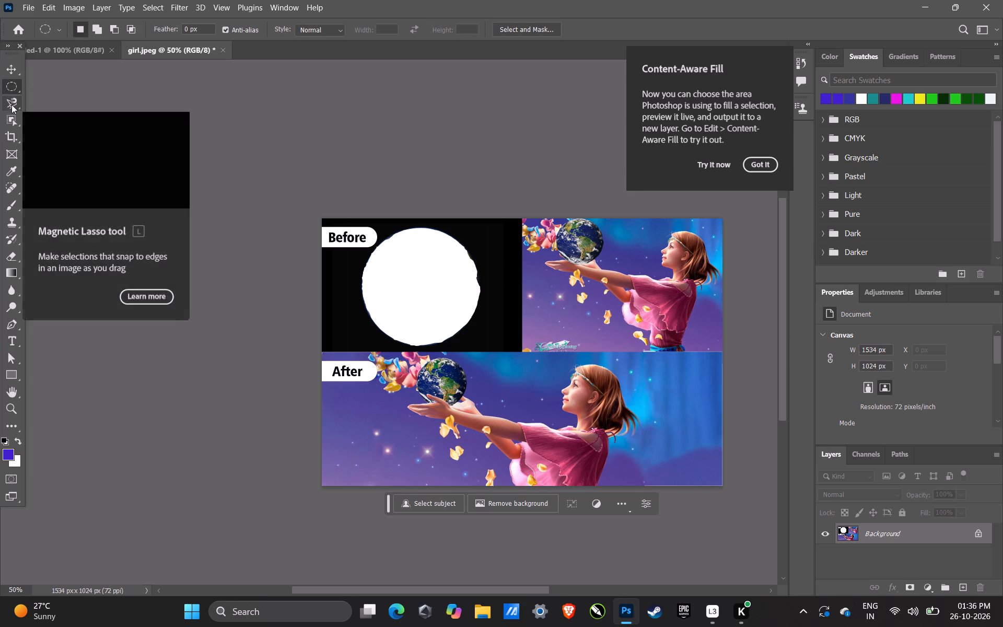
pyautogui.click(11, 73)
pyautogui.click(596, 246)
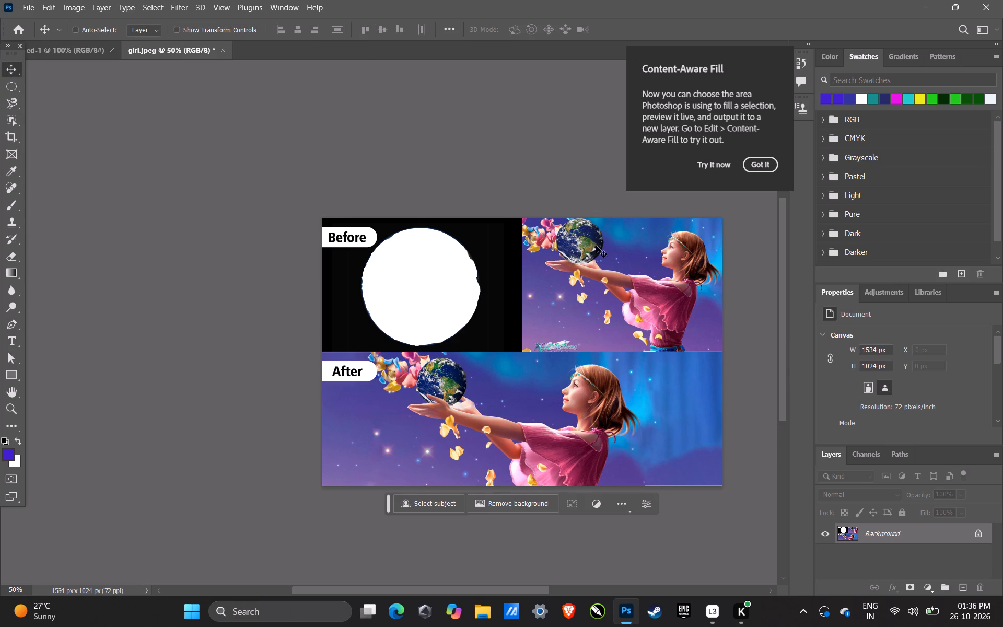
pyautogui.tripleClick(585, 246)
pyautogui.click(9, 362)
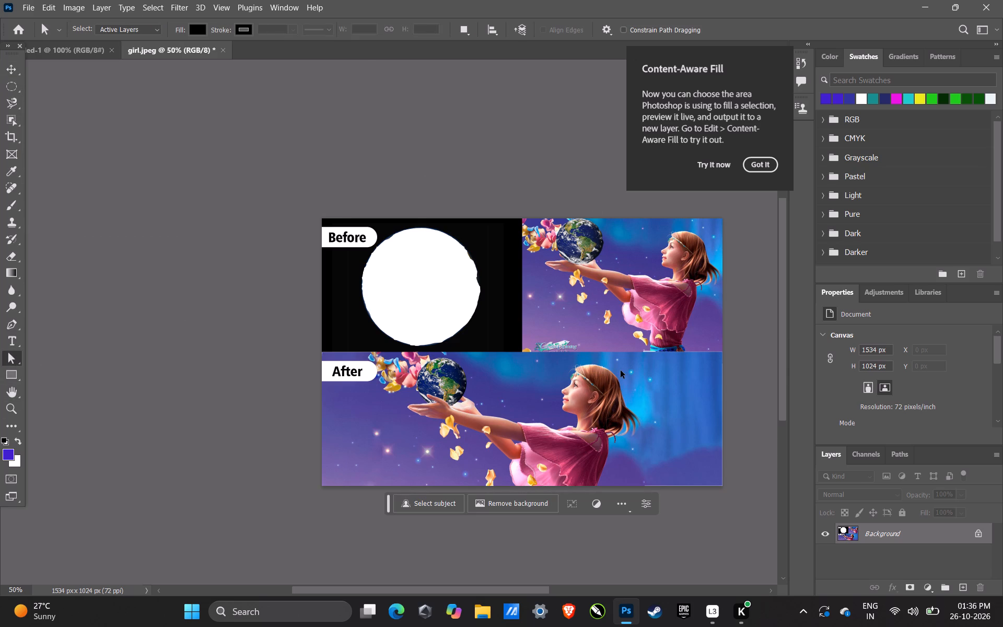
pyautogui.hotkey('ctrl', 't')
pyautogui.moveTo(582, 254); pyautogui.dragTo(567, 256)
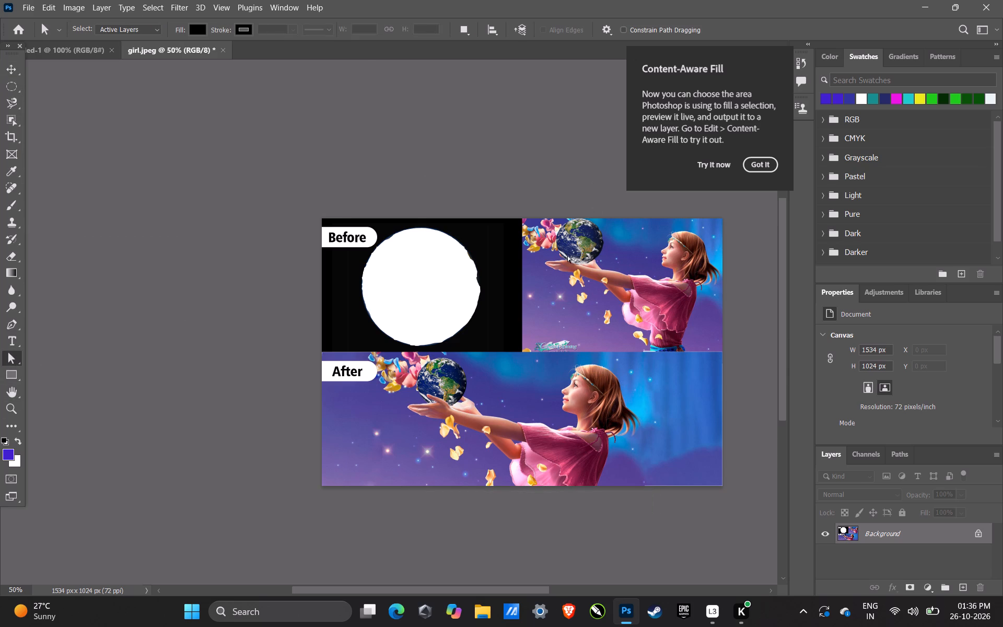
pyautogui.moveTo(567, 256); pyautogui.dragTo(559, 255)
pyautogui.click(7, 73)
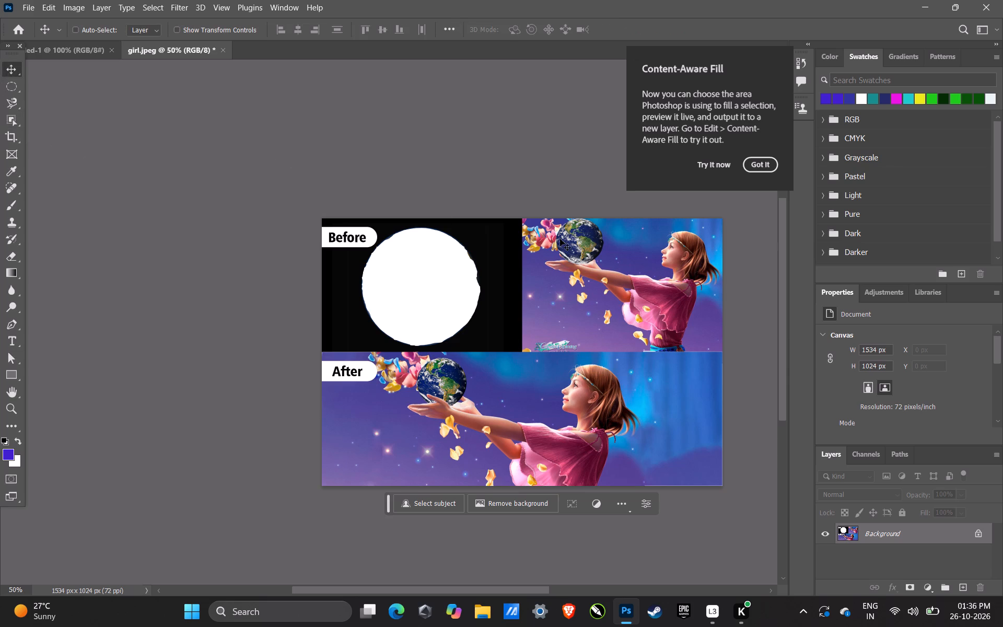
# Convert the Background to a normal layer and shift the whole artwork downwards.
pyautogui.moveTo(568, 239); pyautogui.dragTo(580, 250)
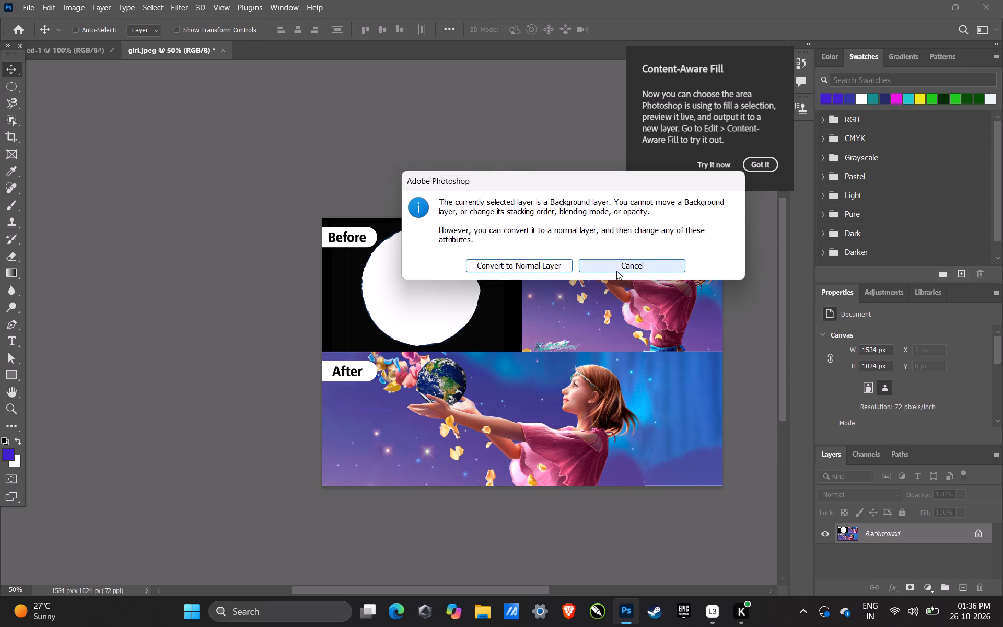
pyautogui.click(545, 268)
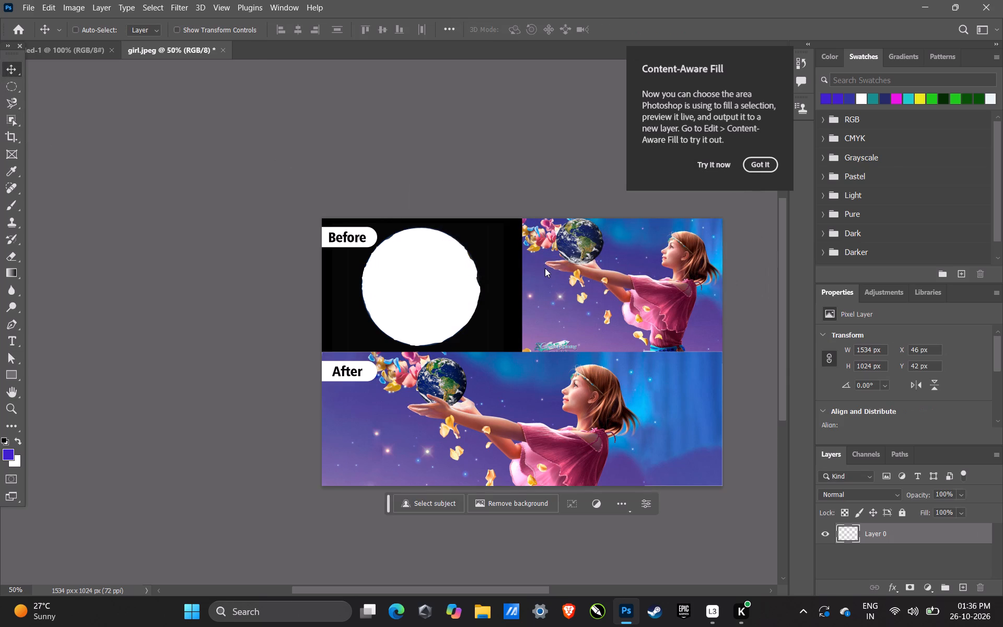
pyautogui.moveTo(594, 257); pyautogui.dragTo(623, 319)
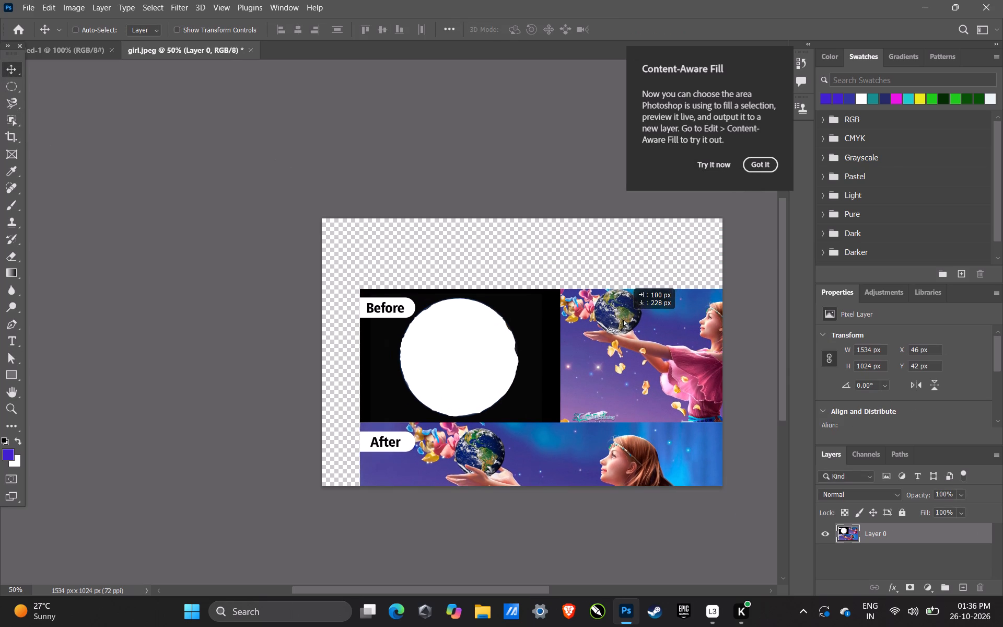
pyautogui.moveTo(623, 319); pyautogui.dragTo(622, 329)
# Undo the recent edits back to the original large Earth still selected in the Before panel.
pyautogui.hotkey('ctrl', 'z')
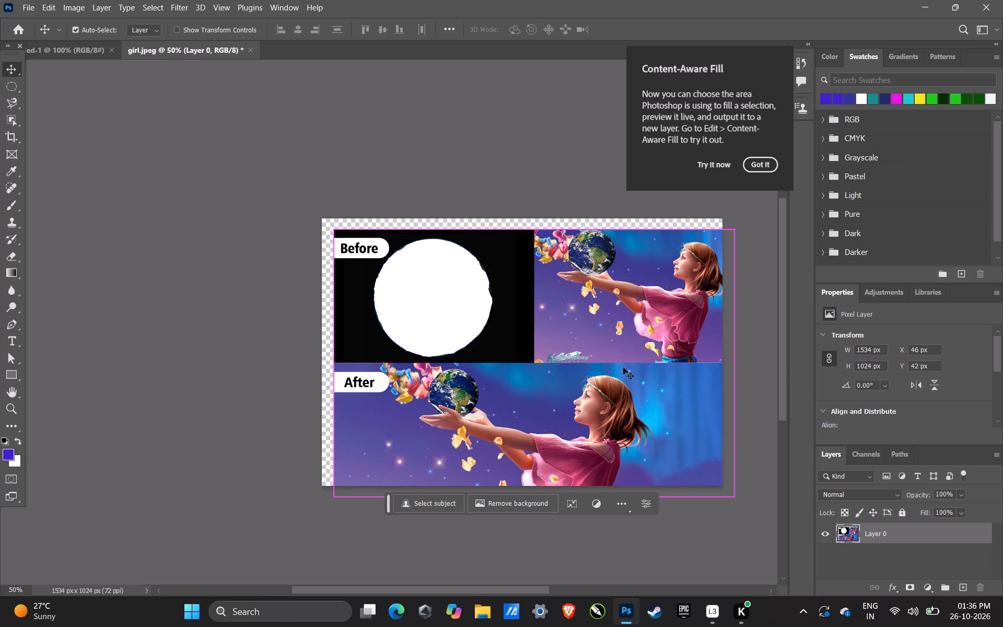
pyautogui.hotkey('ctrl', 'z')
pyautogui.hotkey('ctrl', 'z')
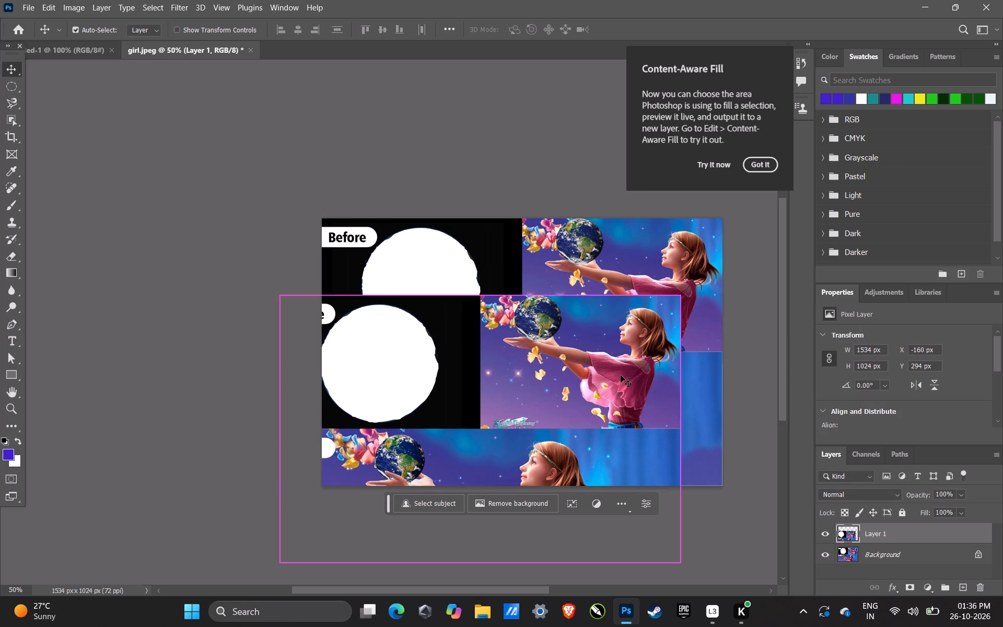
pyautogui.hotkey('ctrl', 'z')
pyautogui.hotkey('ctrl', 'z')
pyautogui.moveTo(622, 354); pyautogui.dragTo(547, 355)
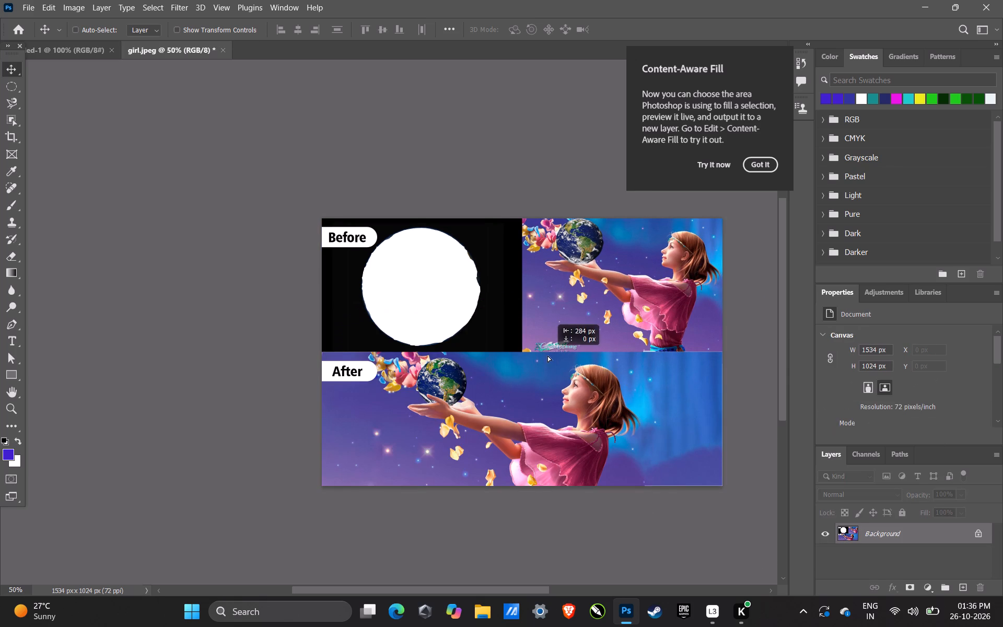
pyautogui.moveTo(547, 355); pyautogui.dragTo(535, 356)
pyautogui.click(594, 261)
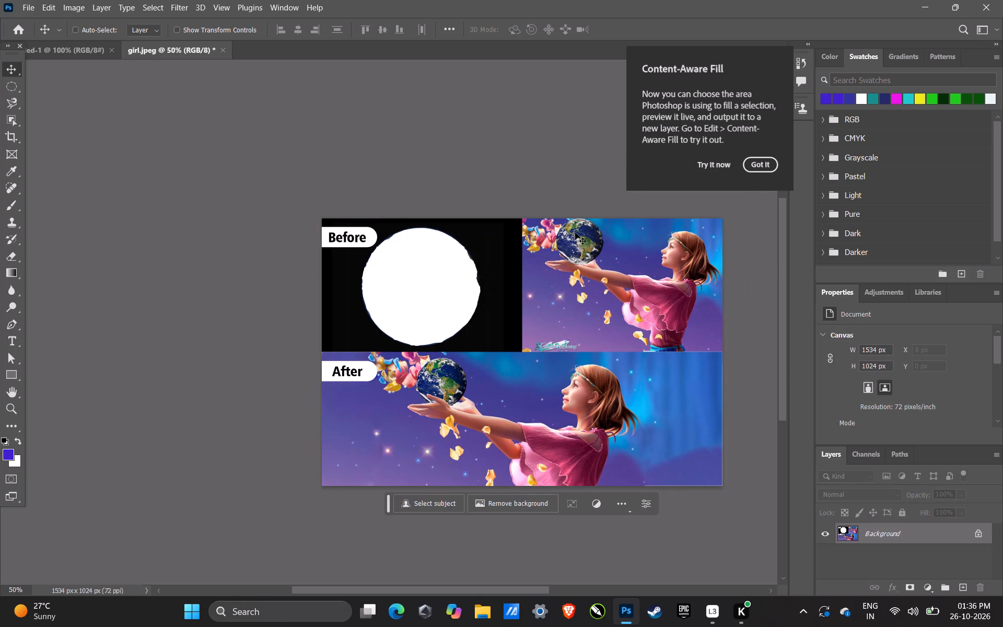
pyautogui.hotkey('ctrl', 'z')
pyautogui.hotkey('ctrl', 'z')
pyautogui.hotkey('ctrl', 'z')
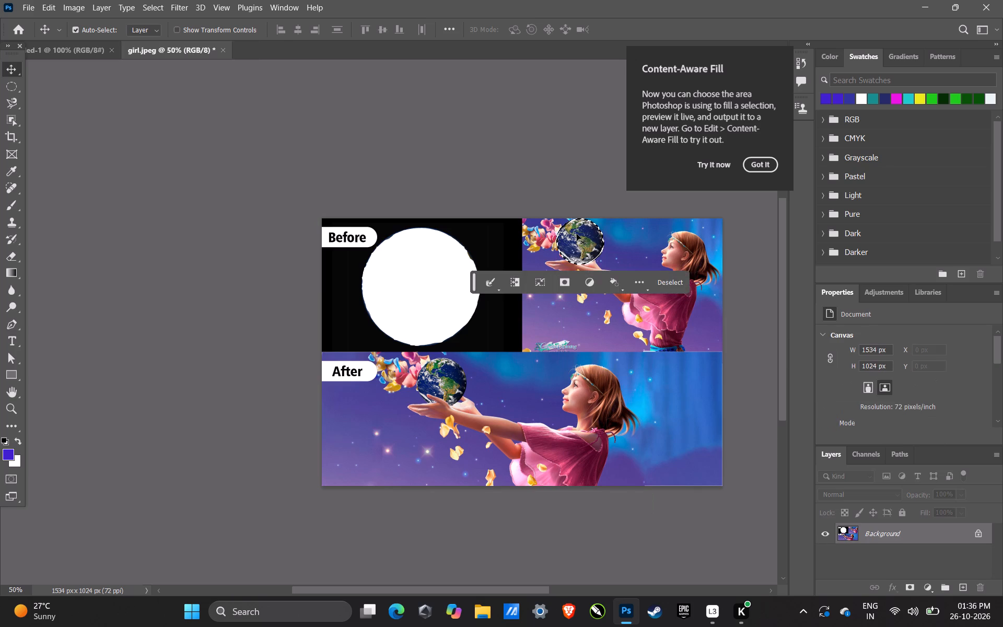
pyautogui.hotkey('ctrl', 'z')
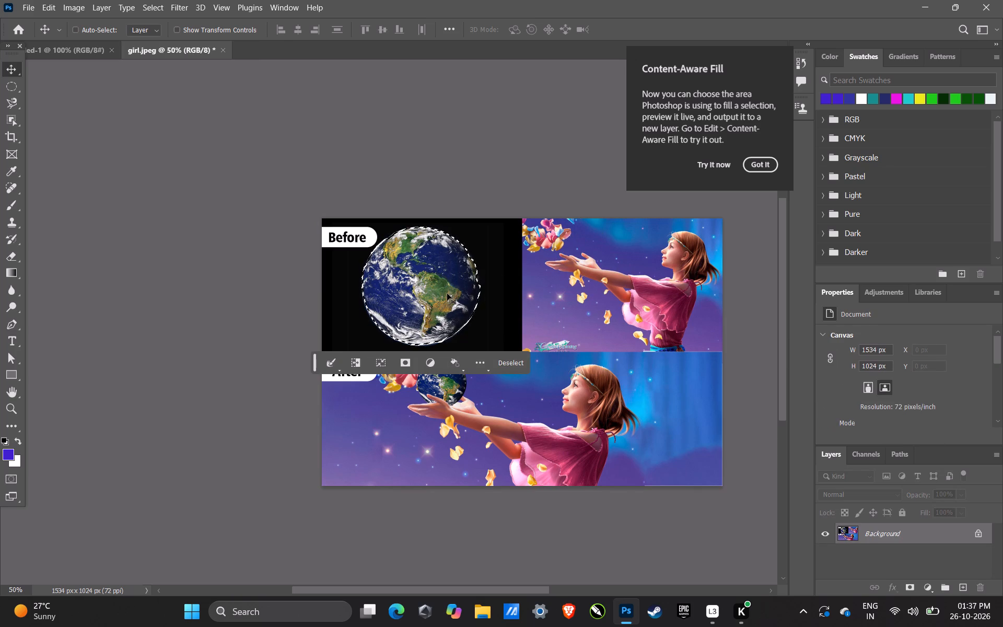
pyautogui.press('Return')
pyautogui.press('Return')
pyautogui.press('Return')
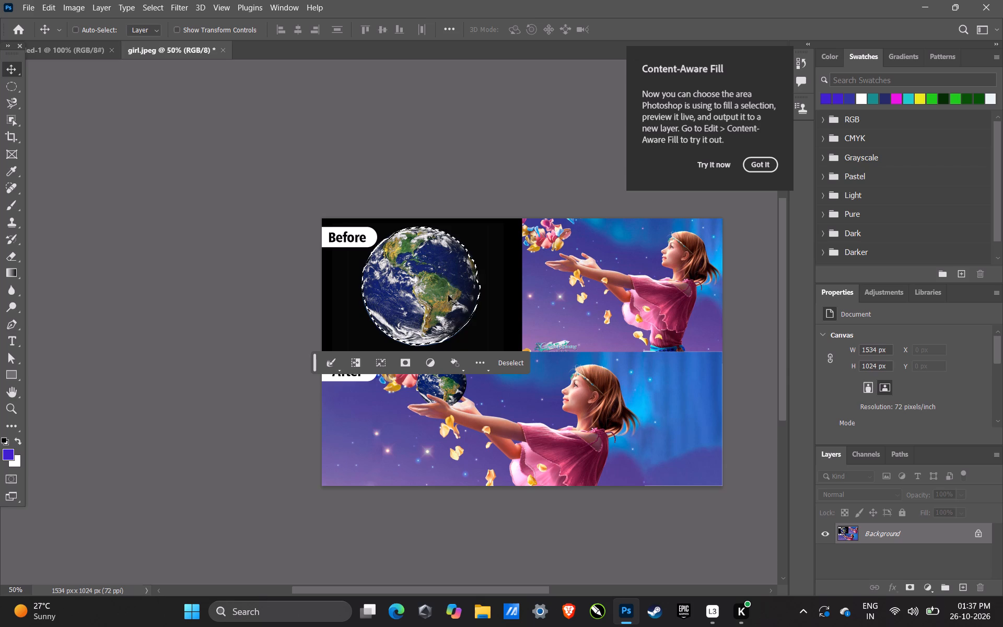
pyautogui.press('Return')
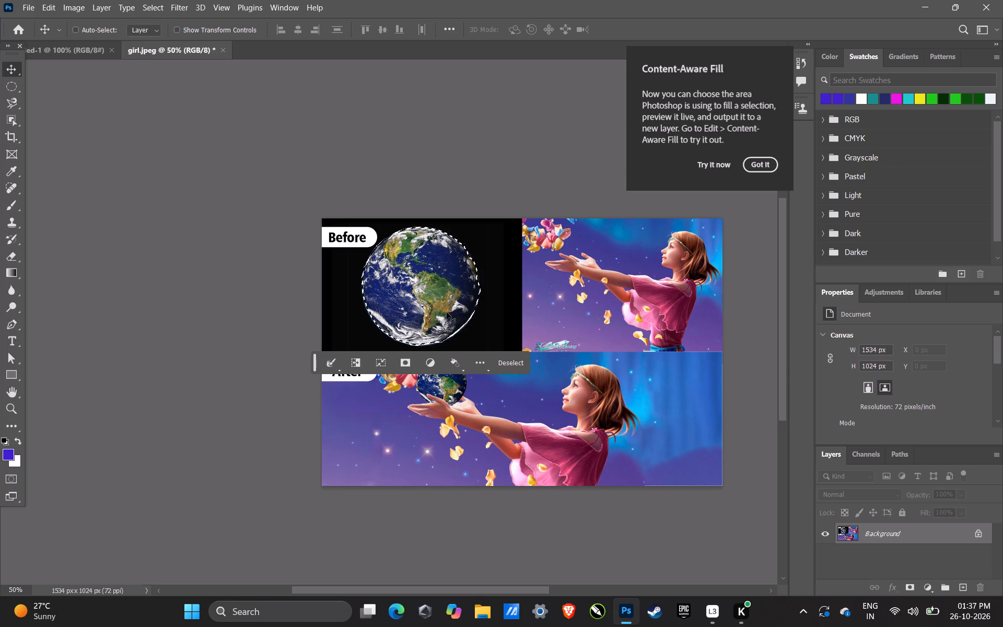
# Copy the selected Before Earth onto a new layer and move the copy over the girl's panel.
pyautogui.hotkey('ctrl', 'j')
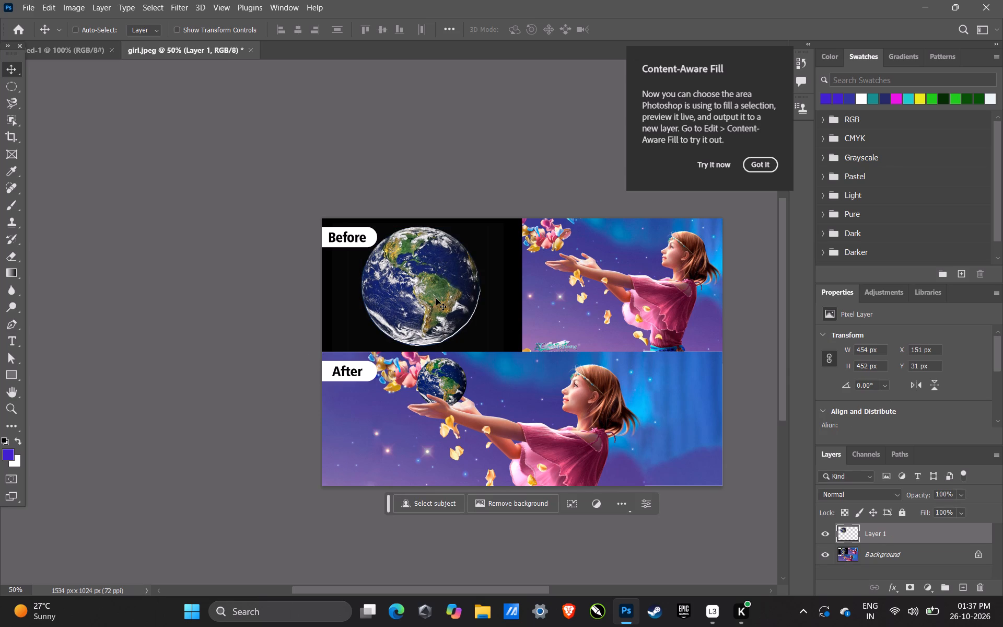
pyautogui.moveTo(436, 298); pyautogui.dragTo(589, 305)
# Scale the Earth copy to about 38% width and 39% height and place it just above the girl's outstretched hands.
pyautogui.hotkey('ctrl', 't')
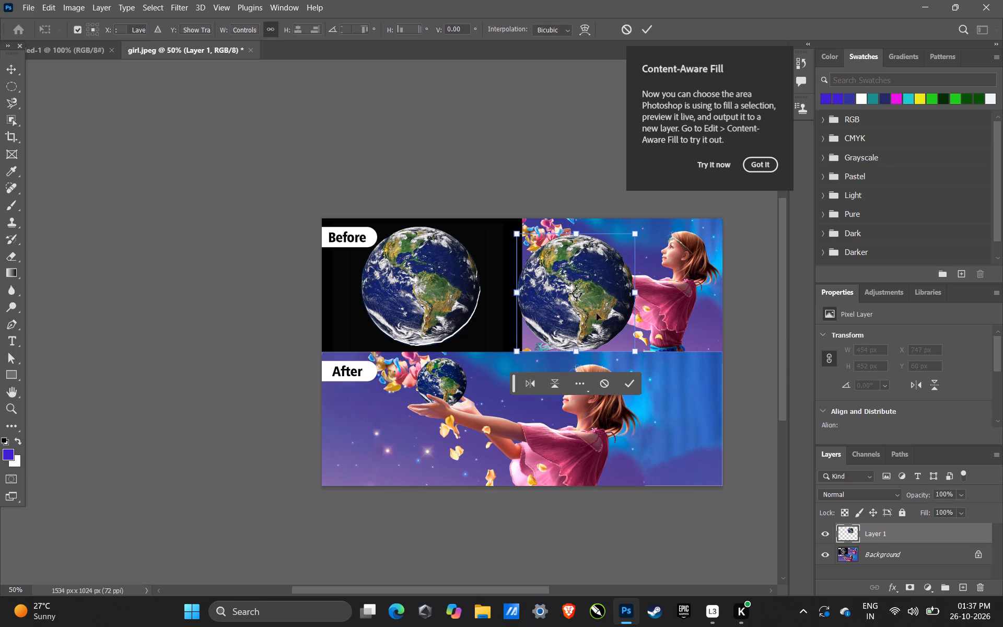
pyautogui.moveTo(638, 233); pyautogui.dragTo(616, 259)
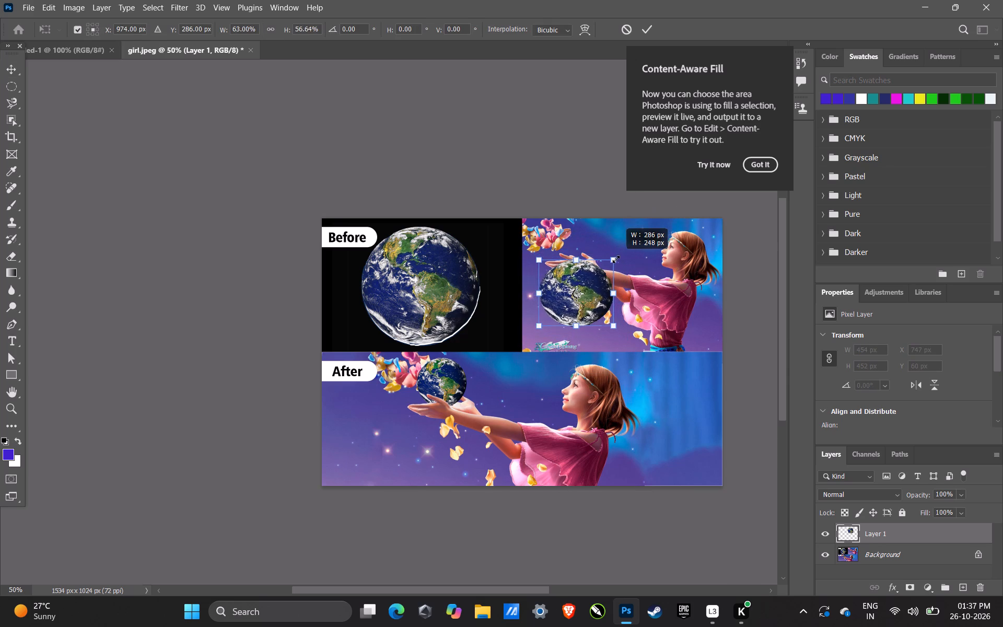
pyautogui.moveTo(616, 259); pyautogui.dragTo(611, 259)
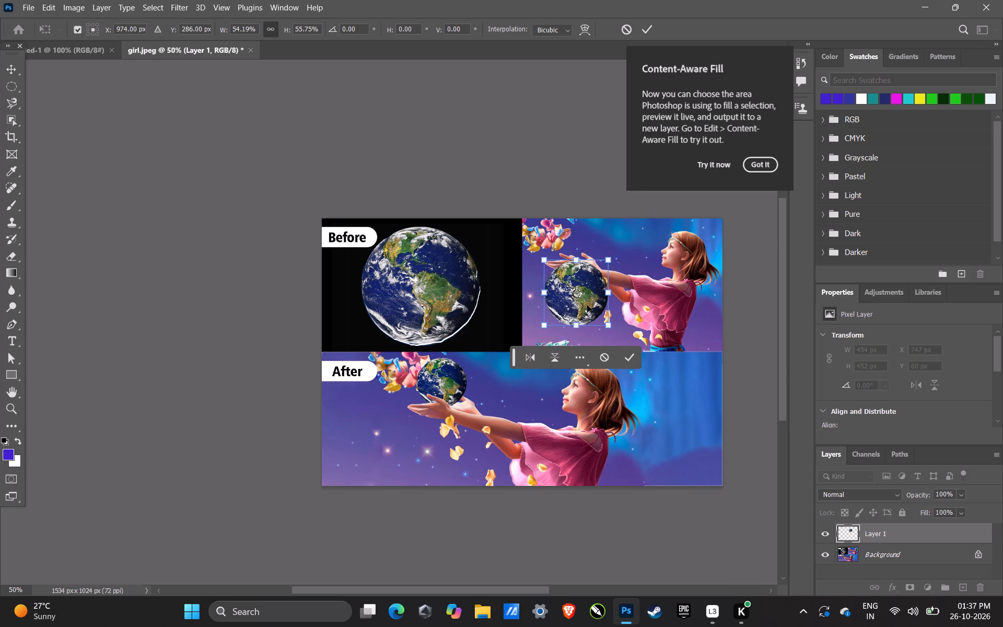
pyautogui.moveTo(587, 305); pyautogui.dragTo(594, 253)
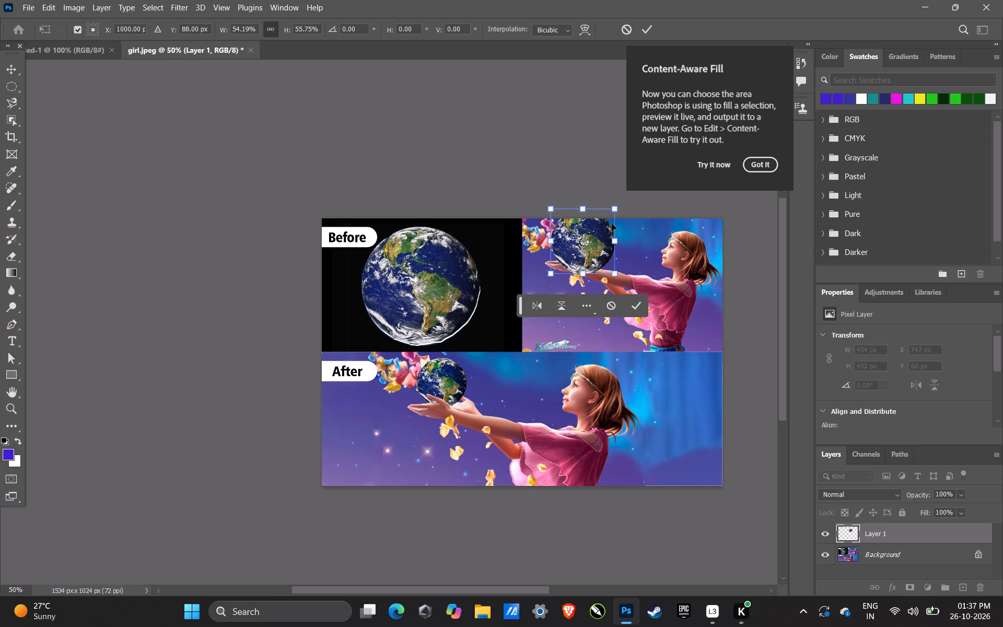
pyautogui.keyDown('alt'); pyautogui.moveTo(614, 211); pyautogui.dragTo(608, 217); pyautogui.keyUp('alt')
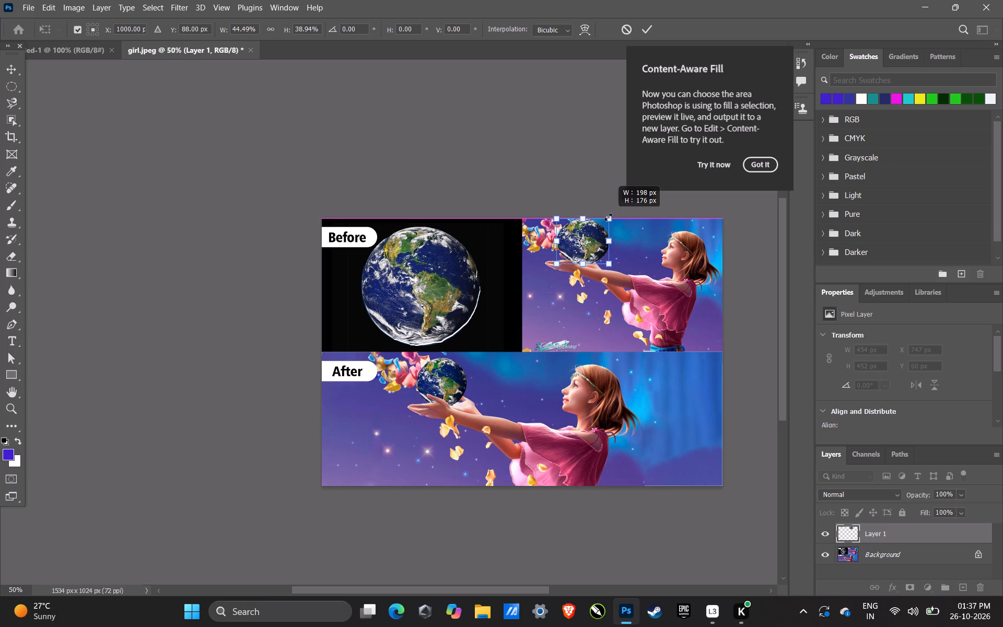
pyautogui.keyDown('alt'); pyautogui.moveTo(608, 217); pyautogui.dragTo(605, 217); pyautogui.keyUp('alt')
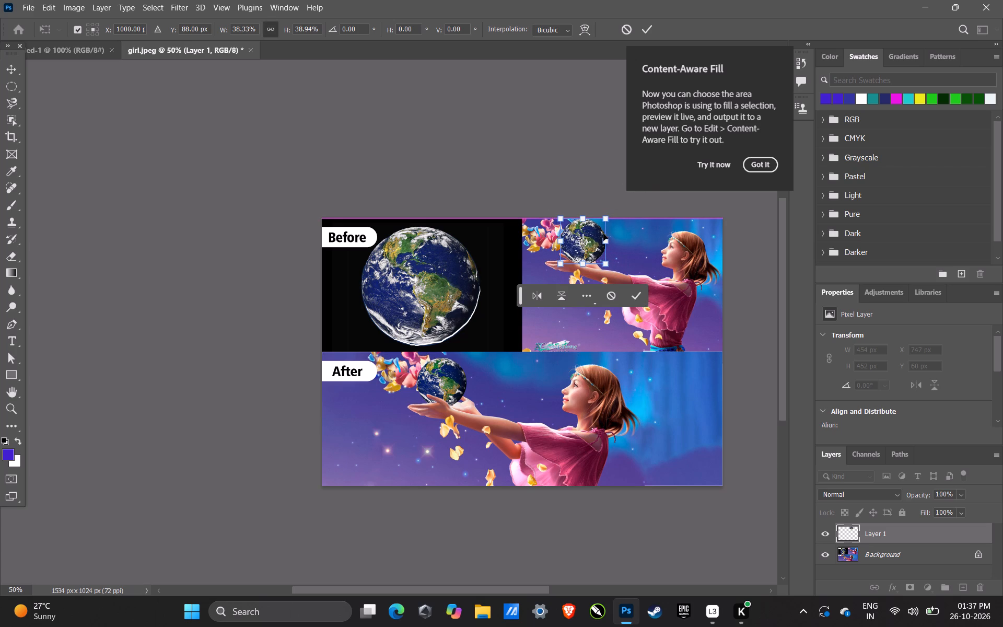
pyautogui.moveTo(592, 256); pyautogui.dragTo(584, 254)
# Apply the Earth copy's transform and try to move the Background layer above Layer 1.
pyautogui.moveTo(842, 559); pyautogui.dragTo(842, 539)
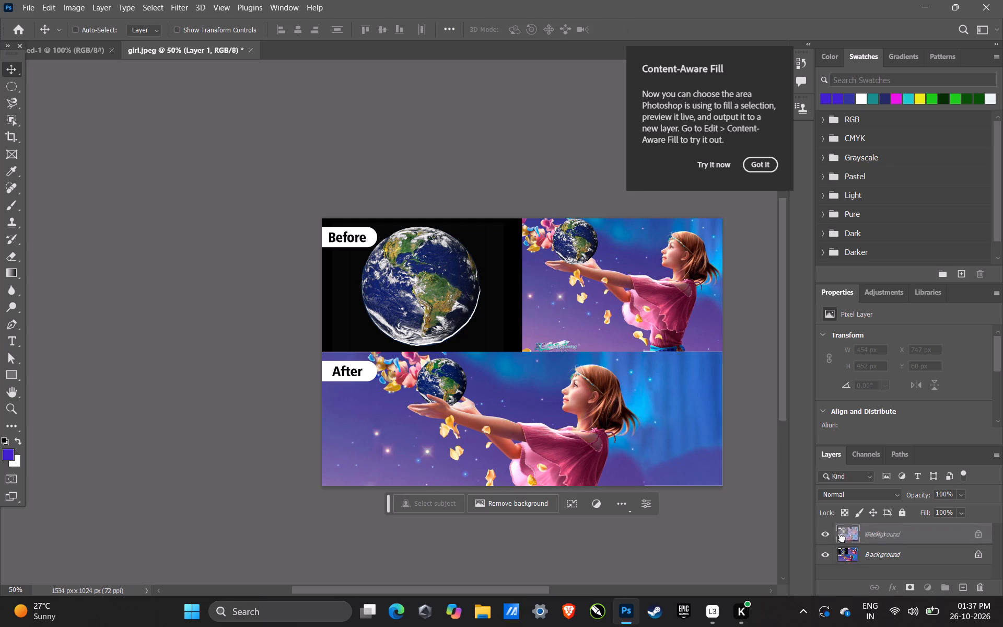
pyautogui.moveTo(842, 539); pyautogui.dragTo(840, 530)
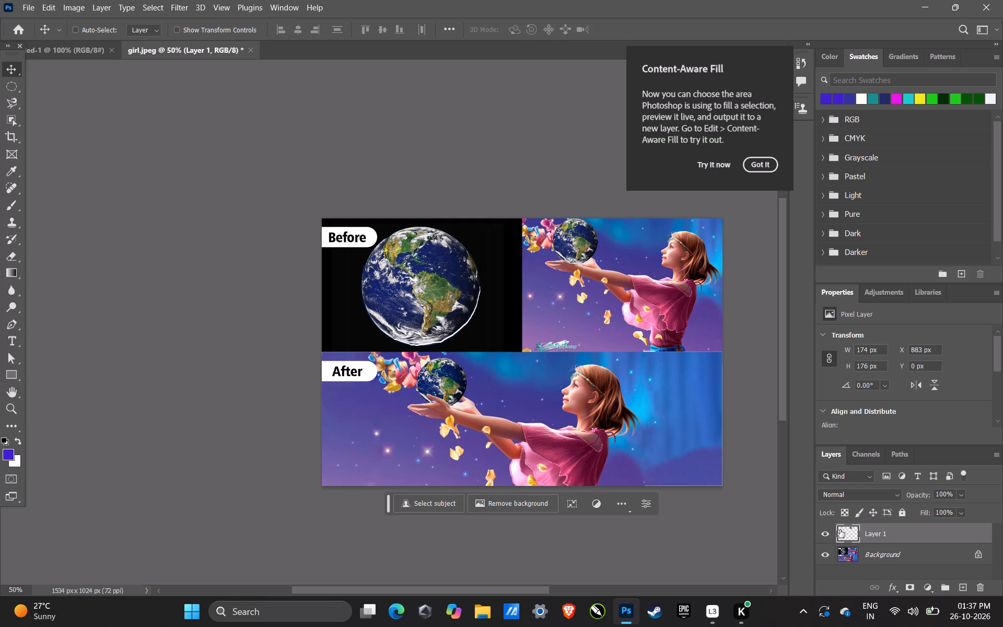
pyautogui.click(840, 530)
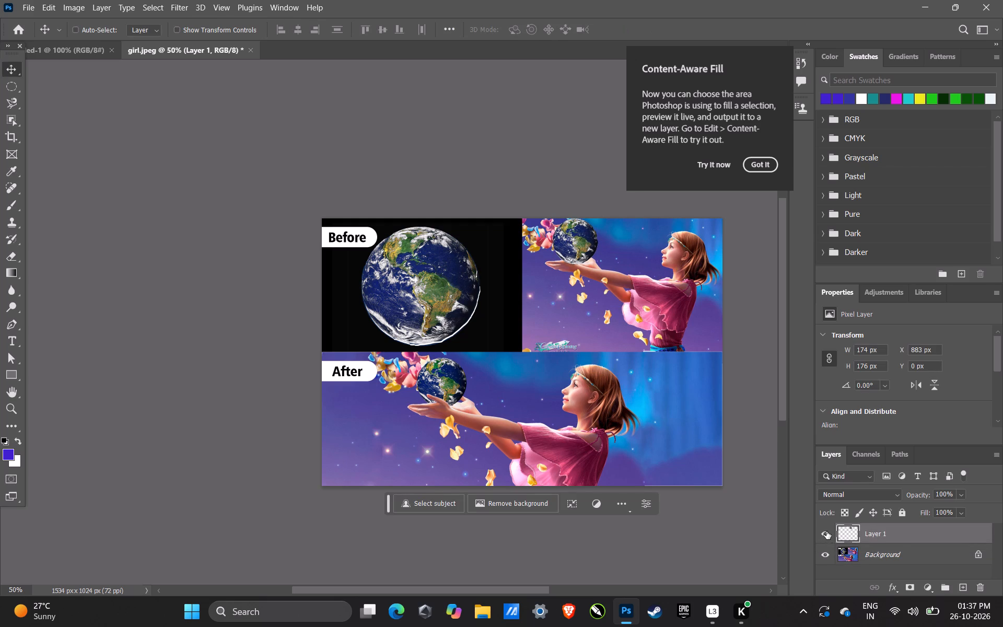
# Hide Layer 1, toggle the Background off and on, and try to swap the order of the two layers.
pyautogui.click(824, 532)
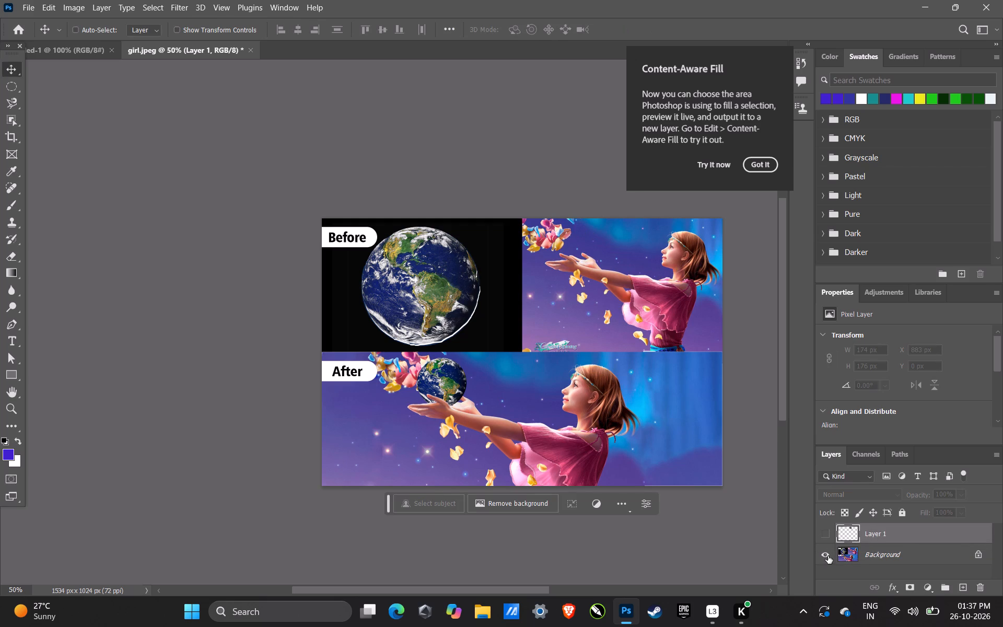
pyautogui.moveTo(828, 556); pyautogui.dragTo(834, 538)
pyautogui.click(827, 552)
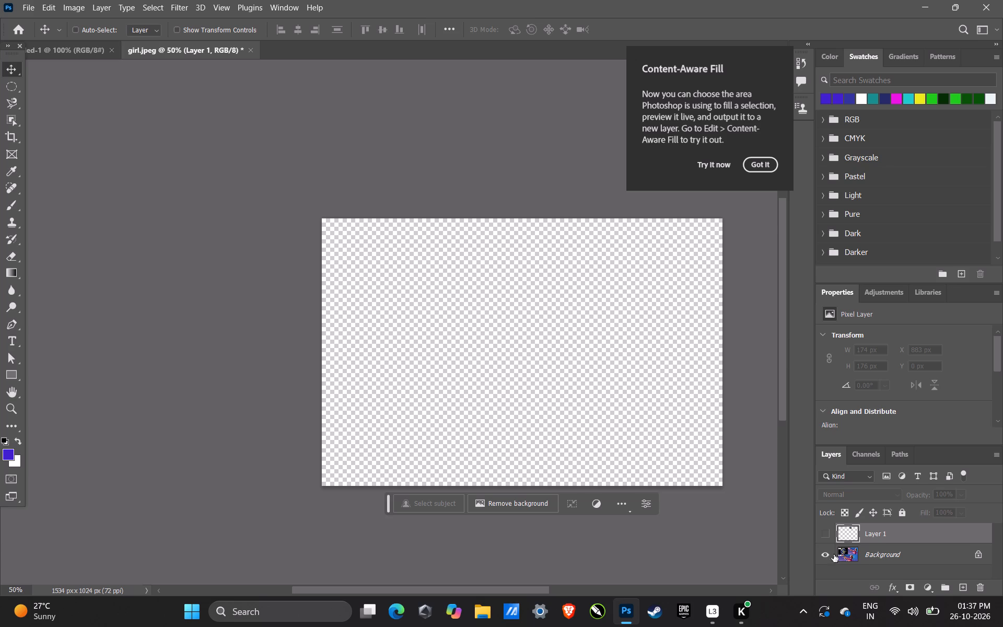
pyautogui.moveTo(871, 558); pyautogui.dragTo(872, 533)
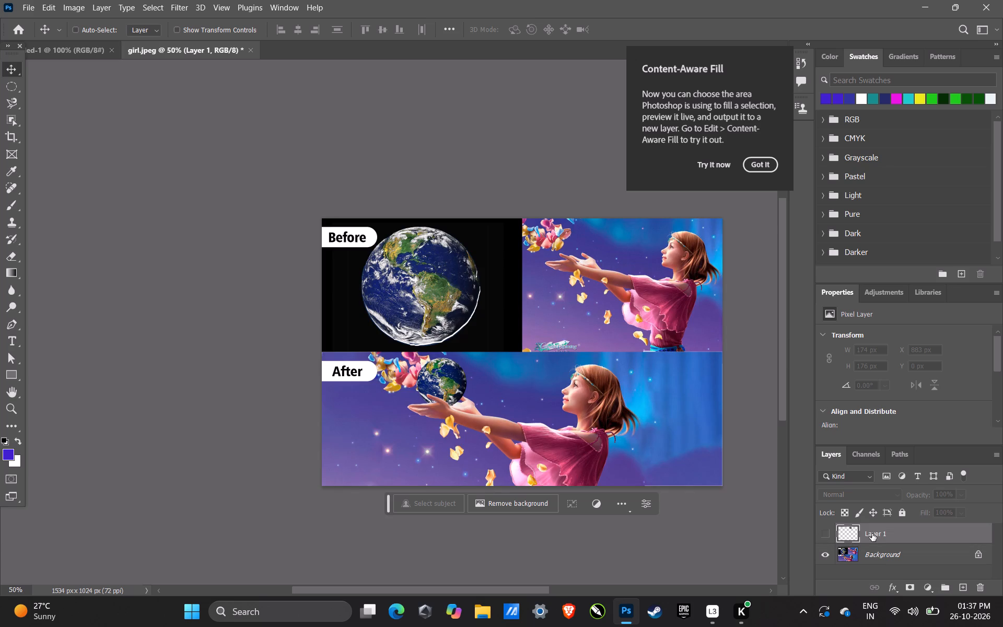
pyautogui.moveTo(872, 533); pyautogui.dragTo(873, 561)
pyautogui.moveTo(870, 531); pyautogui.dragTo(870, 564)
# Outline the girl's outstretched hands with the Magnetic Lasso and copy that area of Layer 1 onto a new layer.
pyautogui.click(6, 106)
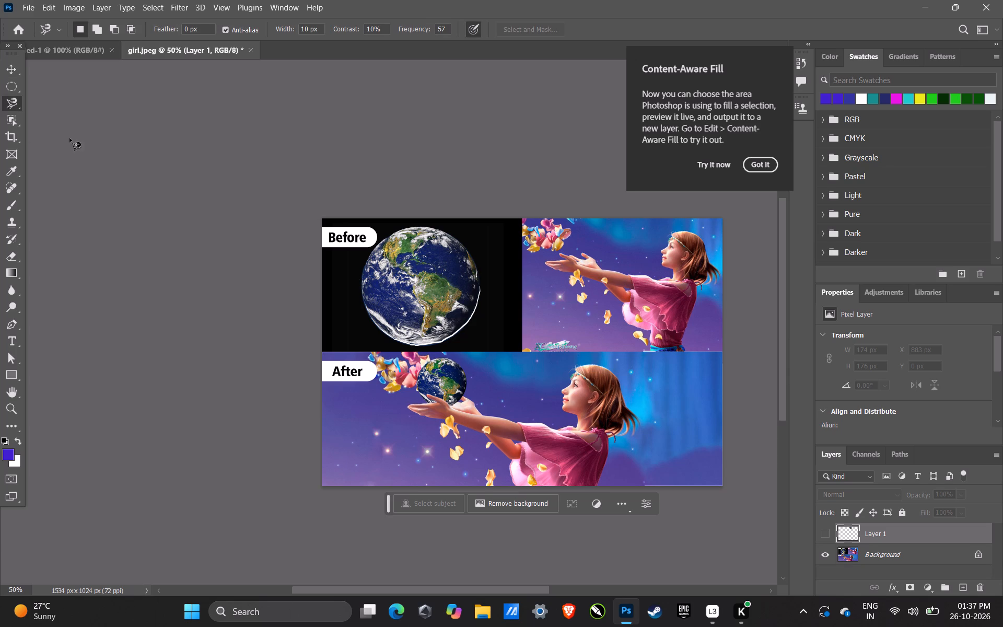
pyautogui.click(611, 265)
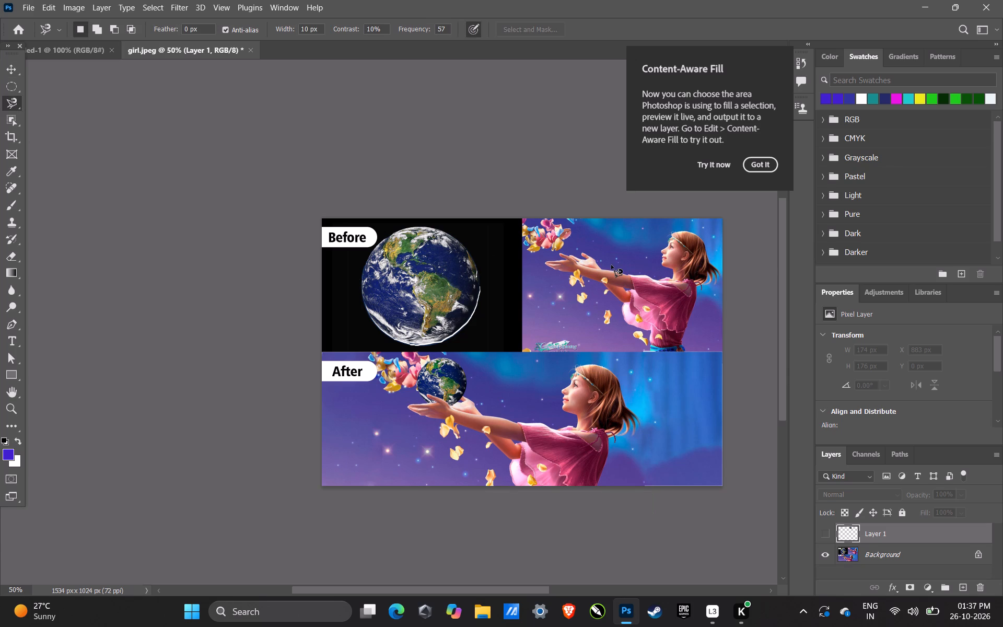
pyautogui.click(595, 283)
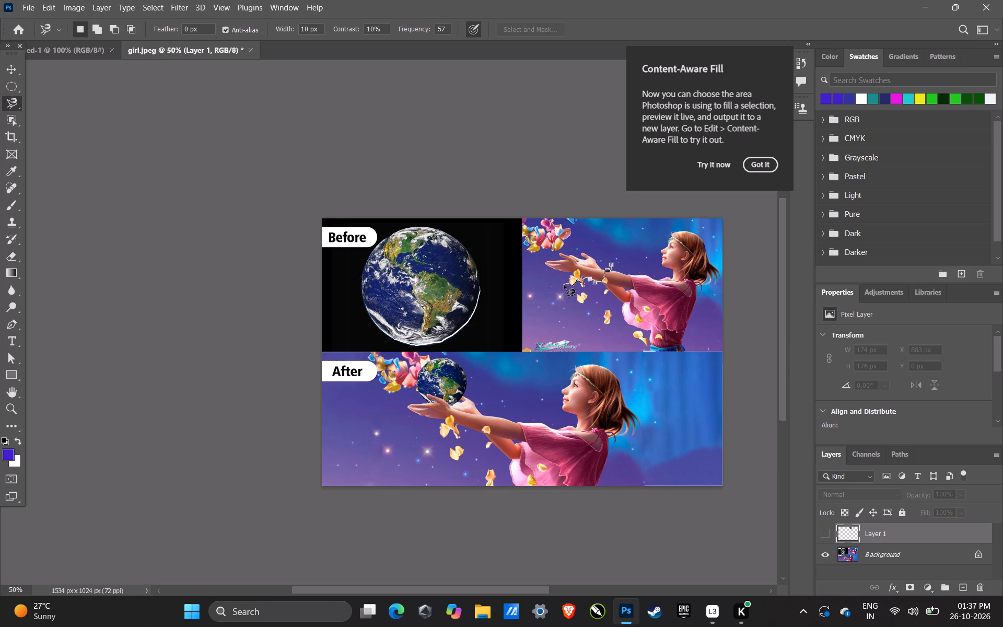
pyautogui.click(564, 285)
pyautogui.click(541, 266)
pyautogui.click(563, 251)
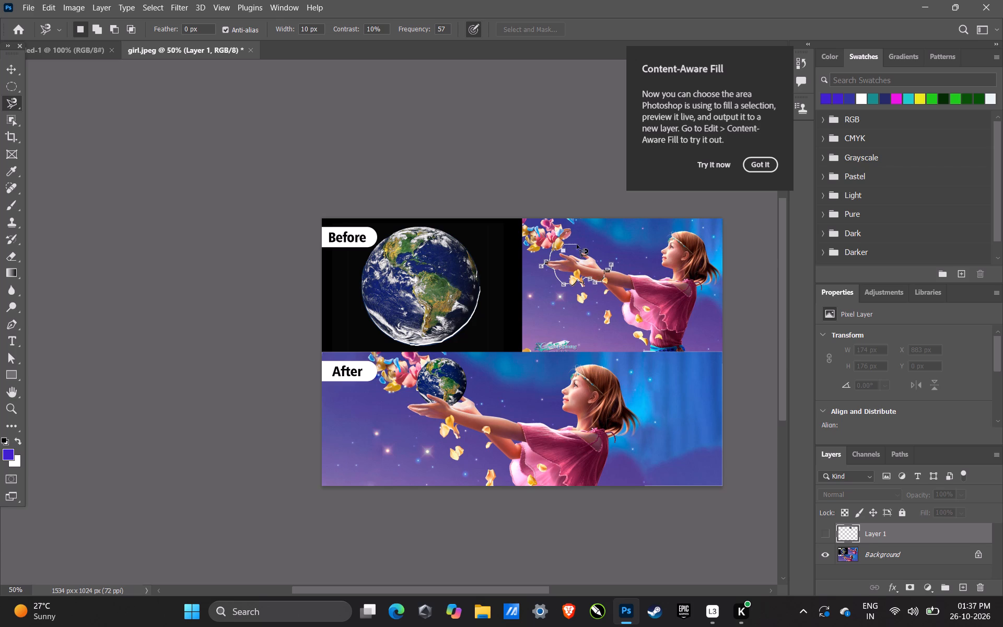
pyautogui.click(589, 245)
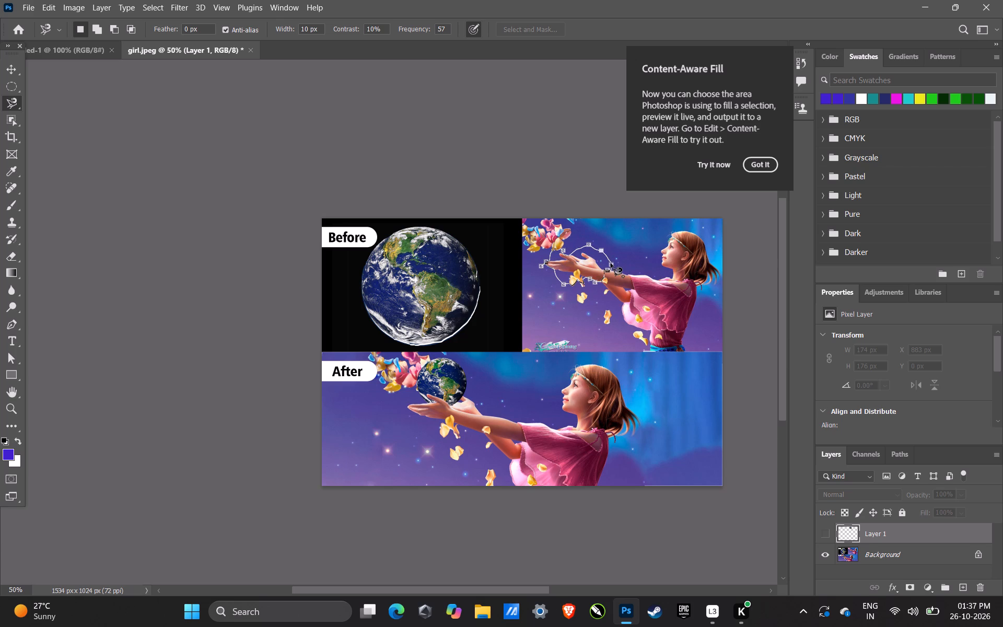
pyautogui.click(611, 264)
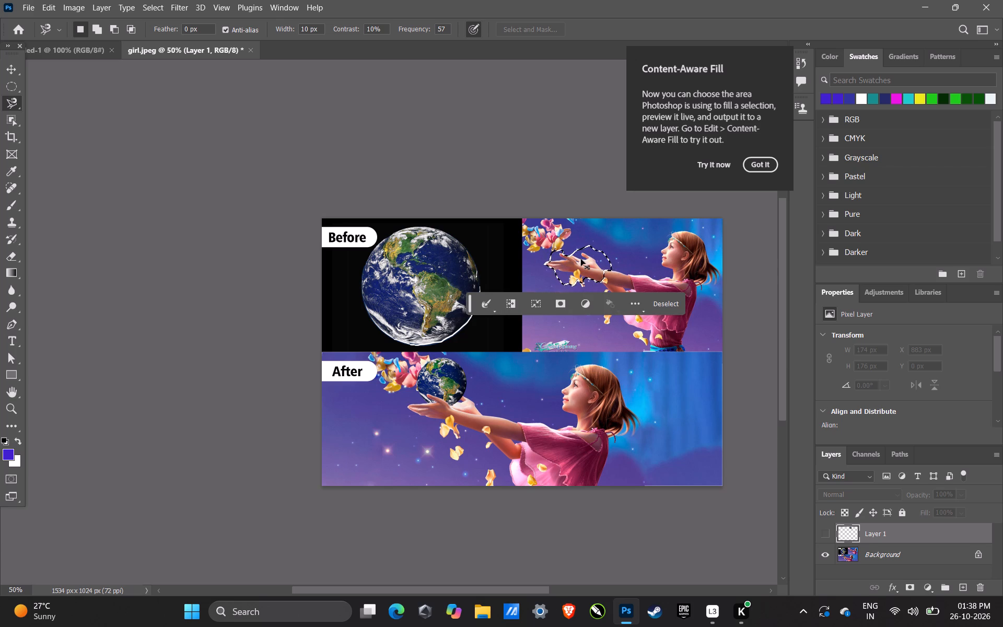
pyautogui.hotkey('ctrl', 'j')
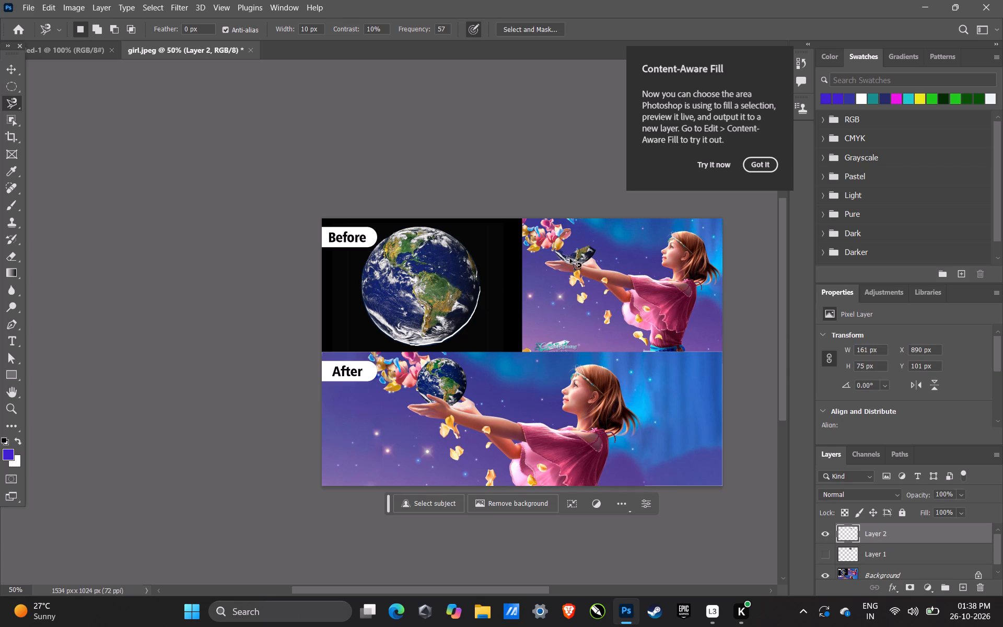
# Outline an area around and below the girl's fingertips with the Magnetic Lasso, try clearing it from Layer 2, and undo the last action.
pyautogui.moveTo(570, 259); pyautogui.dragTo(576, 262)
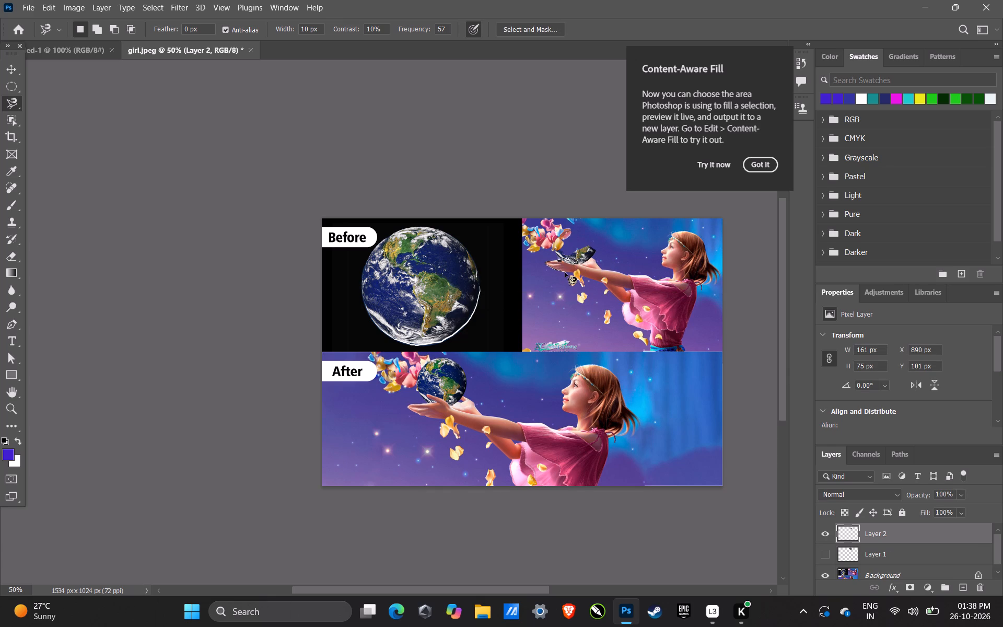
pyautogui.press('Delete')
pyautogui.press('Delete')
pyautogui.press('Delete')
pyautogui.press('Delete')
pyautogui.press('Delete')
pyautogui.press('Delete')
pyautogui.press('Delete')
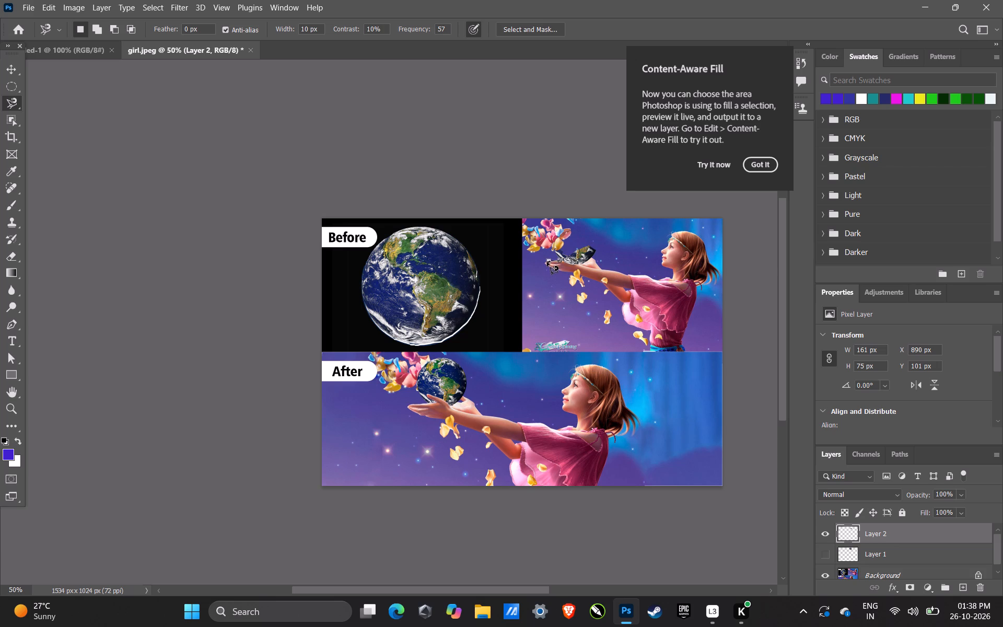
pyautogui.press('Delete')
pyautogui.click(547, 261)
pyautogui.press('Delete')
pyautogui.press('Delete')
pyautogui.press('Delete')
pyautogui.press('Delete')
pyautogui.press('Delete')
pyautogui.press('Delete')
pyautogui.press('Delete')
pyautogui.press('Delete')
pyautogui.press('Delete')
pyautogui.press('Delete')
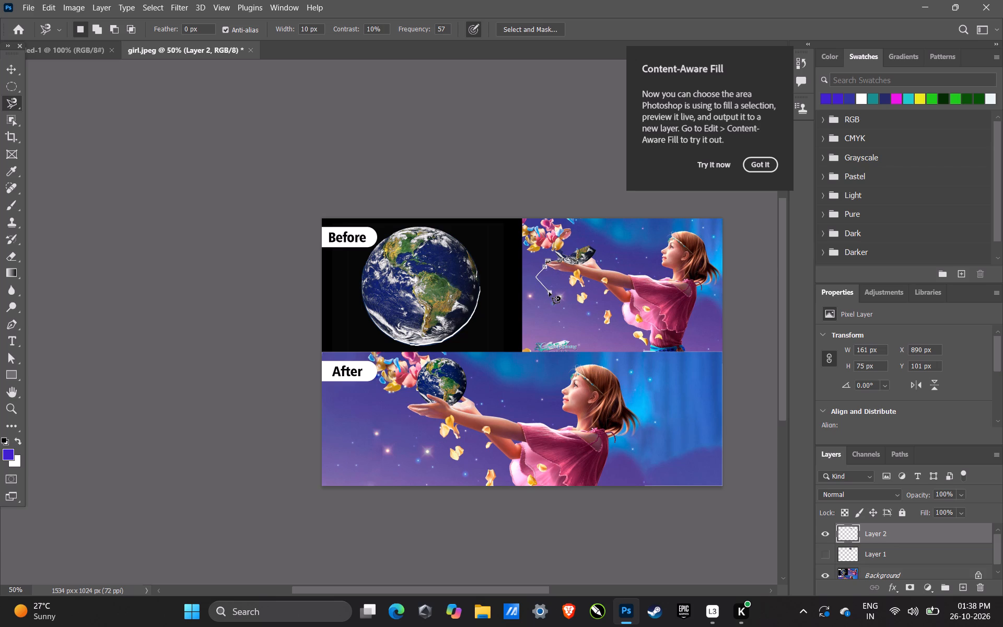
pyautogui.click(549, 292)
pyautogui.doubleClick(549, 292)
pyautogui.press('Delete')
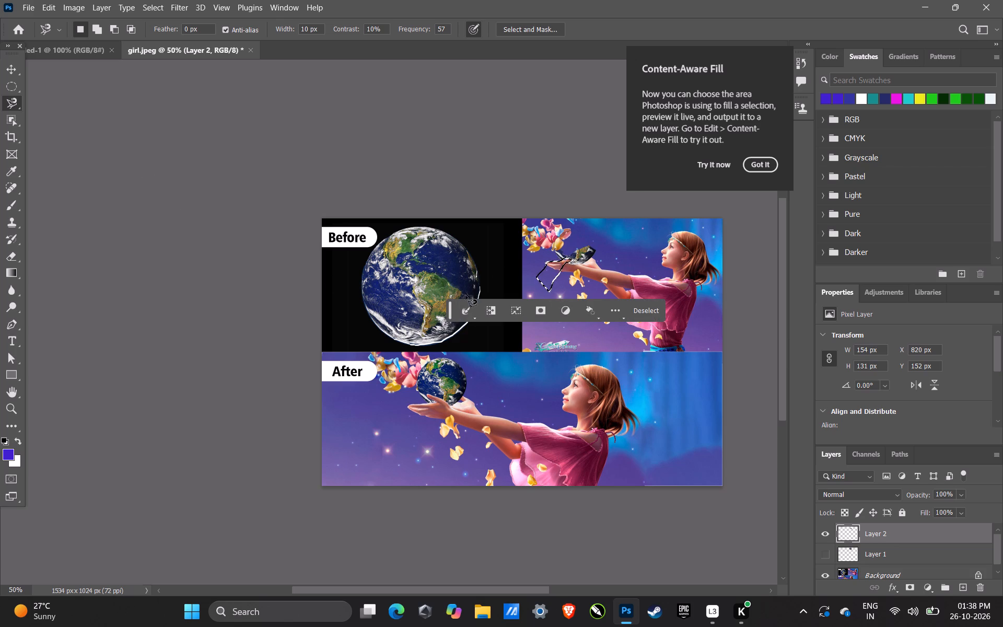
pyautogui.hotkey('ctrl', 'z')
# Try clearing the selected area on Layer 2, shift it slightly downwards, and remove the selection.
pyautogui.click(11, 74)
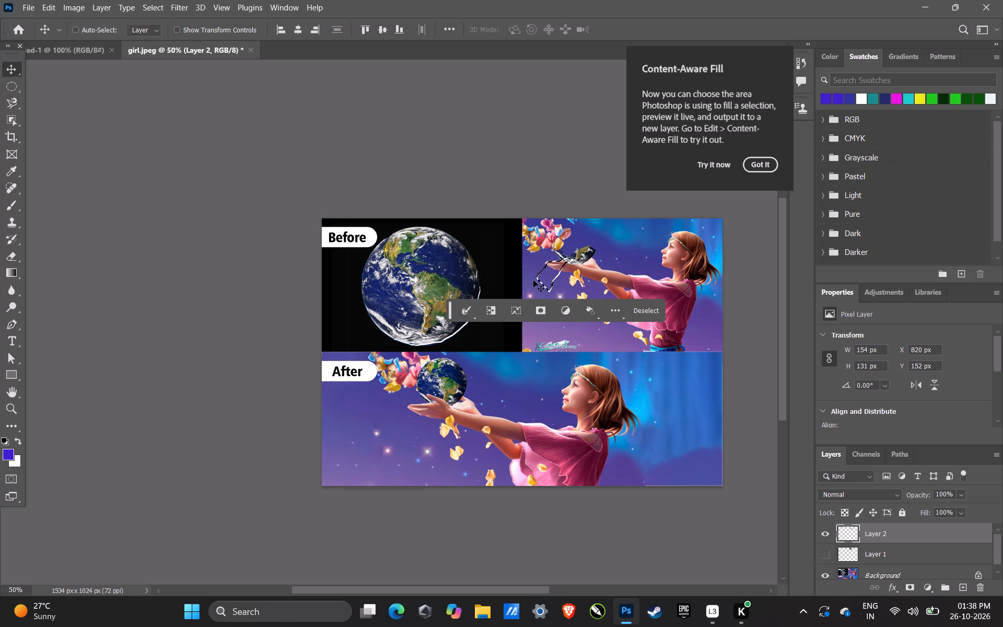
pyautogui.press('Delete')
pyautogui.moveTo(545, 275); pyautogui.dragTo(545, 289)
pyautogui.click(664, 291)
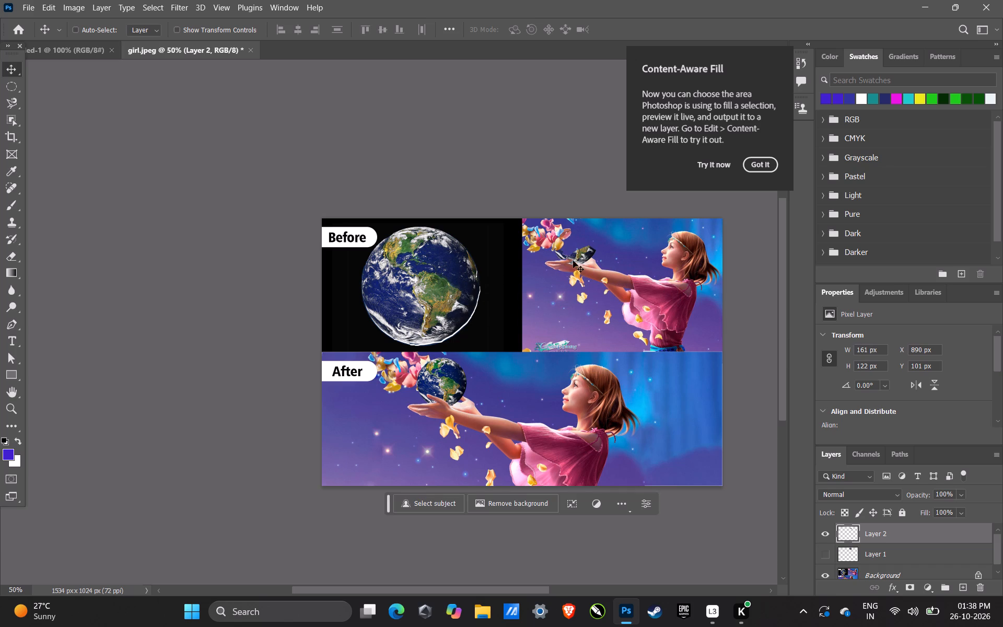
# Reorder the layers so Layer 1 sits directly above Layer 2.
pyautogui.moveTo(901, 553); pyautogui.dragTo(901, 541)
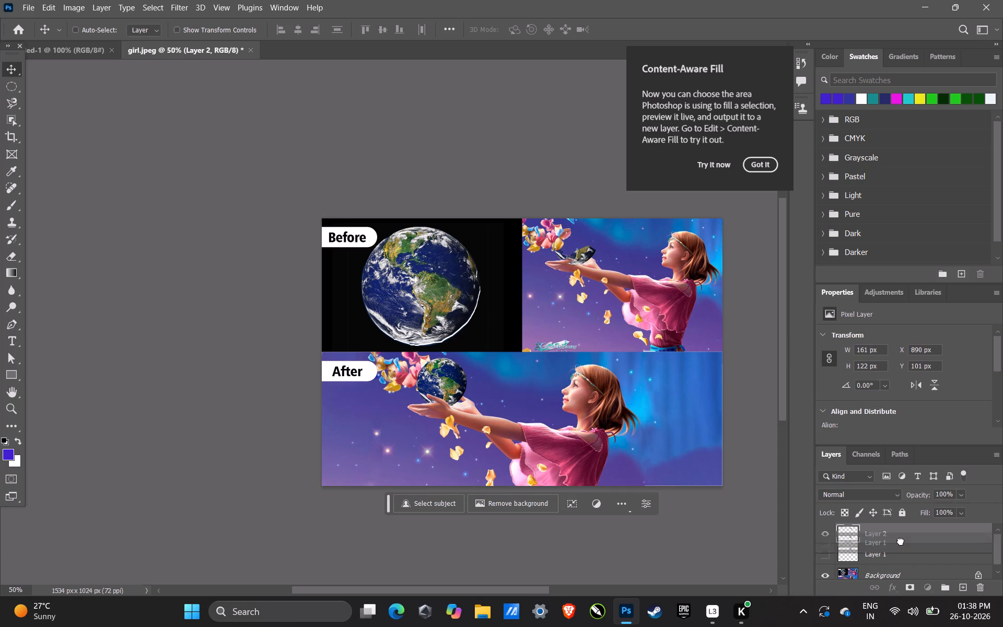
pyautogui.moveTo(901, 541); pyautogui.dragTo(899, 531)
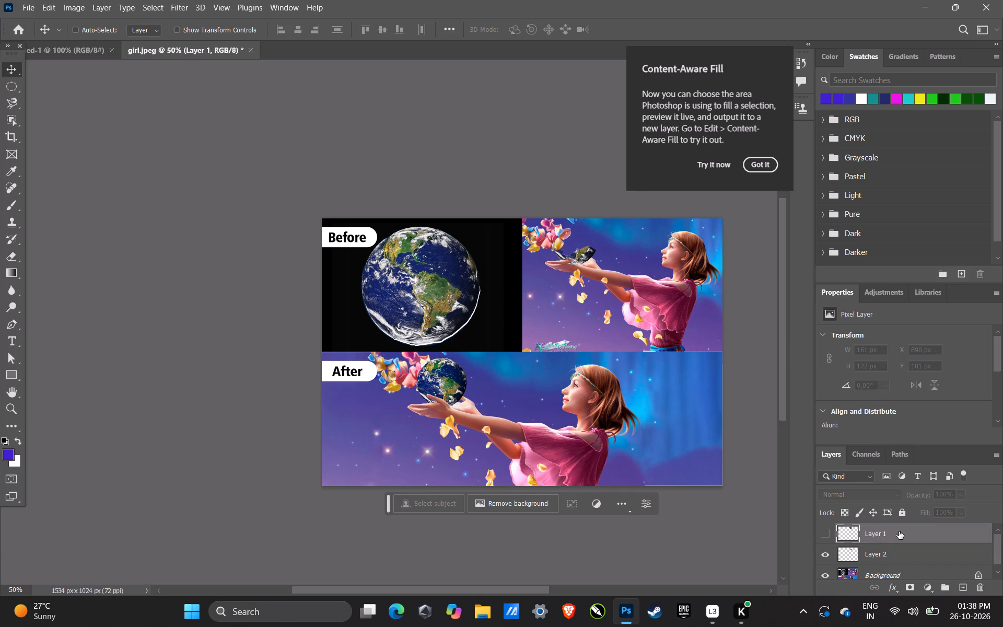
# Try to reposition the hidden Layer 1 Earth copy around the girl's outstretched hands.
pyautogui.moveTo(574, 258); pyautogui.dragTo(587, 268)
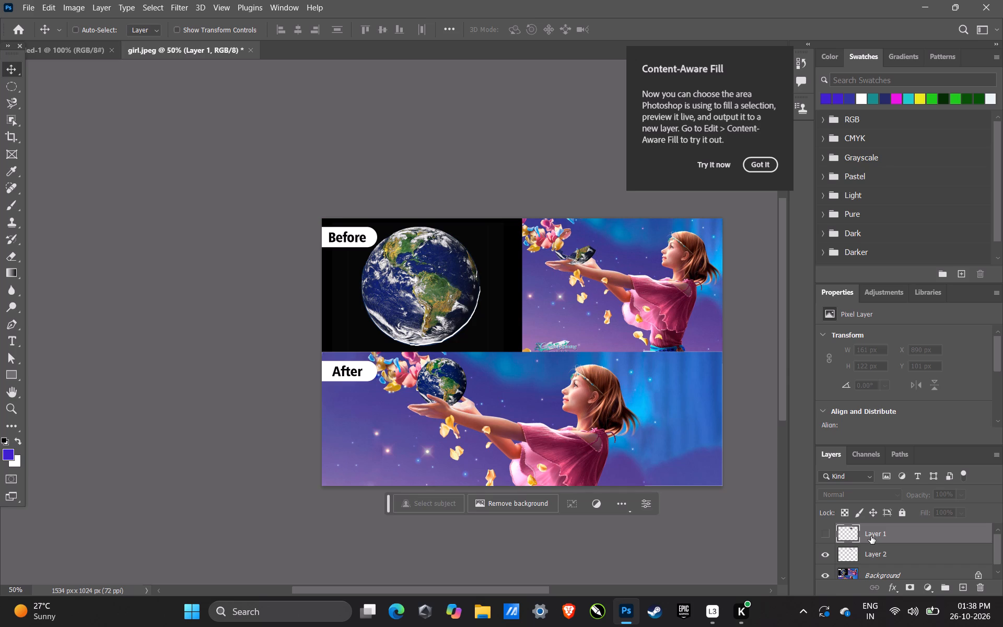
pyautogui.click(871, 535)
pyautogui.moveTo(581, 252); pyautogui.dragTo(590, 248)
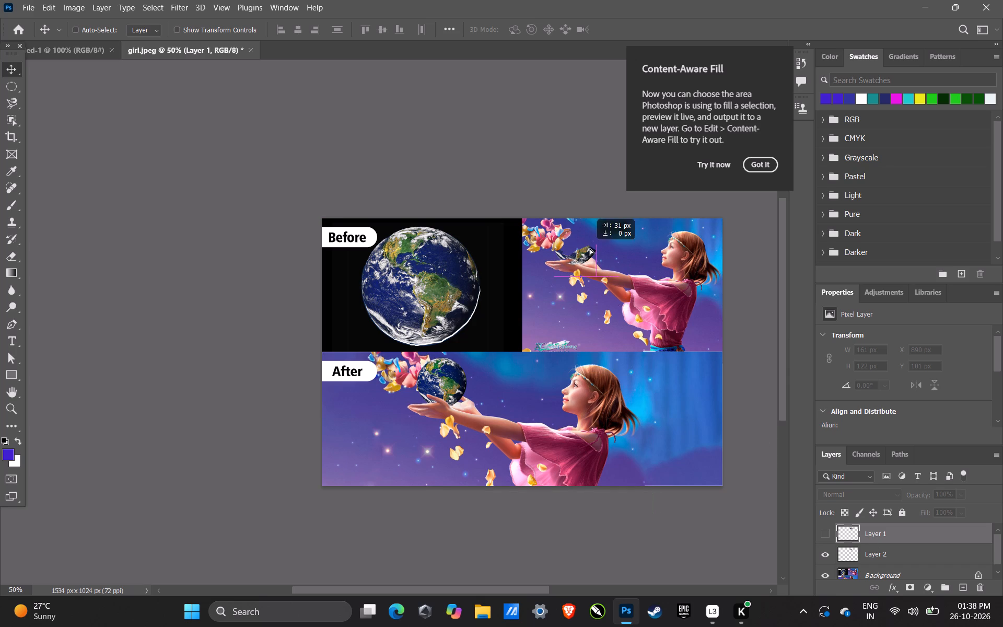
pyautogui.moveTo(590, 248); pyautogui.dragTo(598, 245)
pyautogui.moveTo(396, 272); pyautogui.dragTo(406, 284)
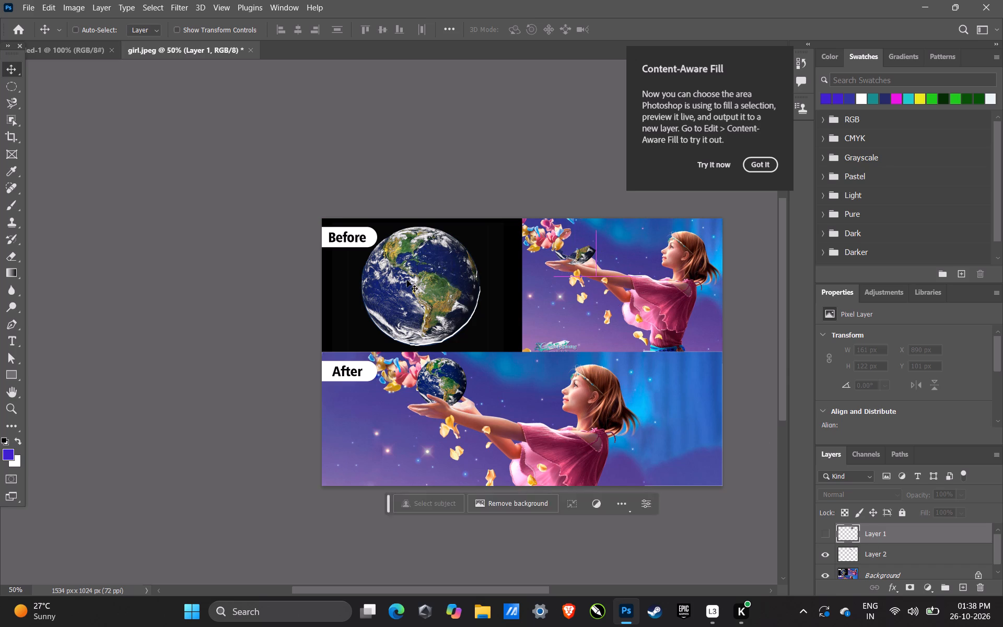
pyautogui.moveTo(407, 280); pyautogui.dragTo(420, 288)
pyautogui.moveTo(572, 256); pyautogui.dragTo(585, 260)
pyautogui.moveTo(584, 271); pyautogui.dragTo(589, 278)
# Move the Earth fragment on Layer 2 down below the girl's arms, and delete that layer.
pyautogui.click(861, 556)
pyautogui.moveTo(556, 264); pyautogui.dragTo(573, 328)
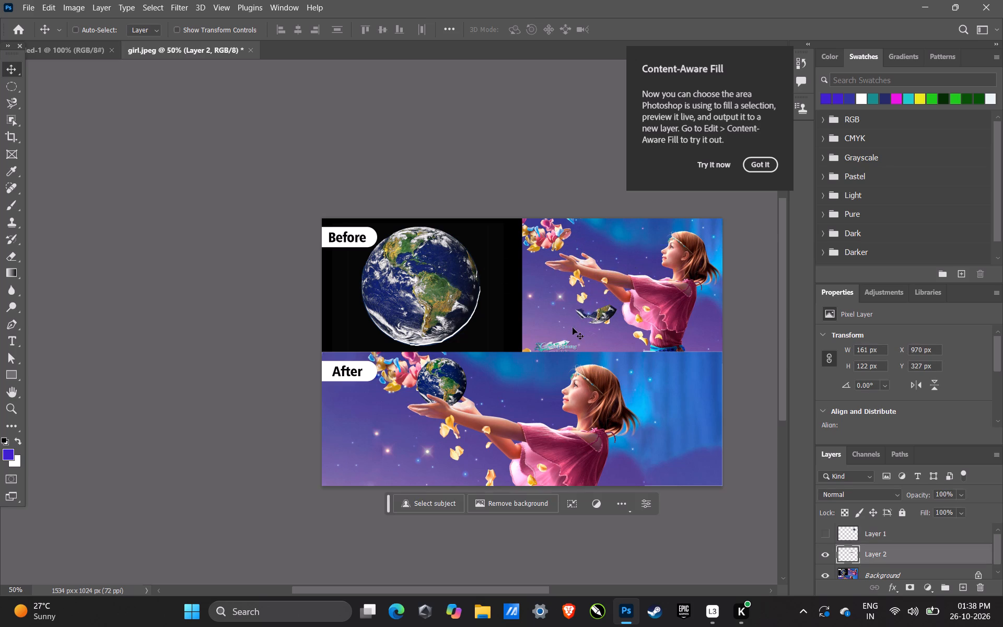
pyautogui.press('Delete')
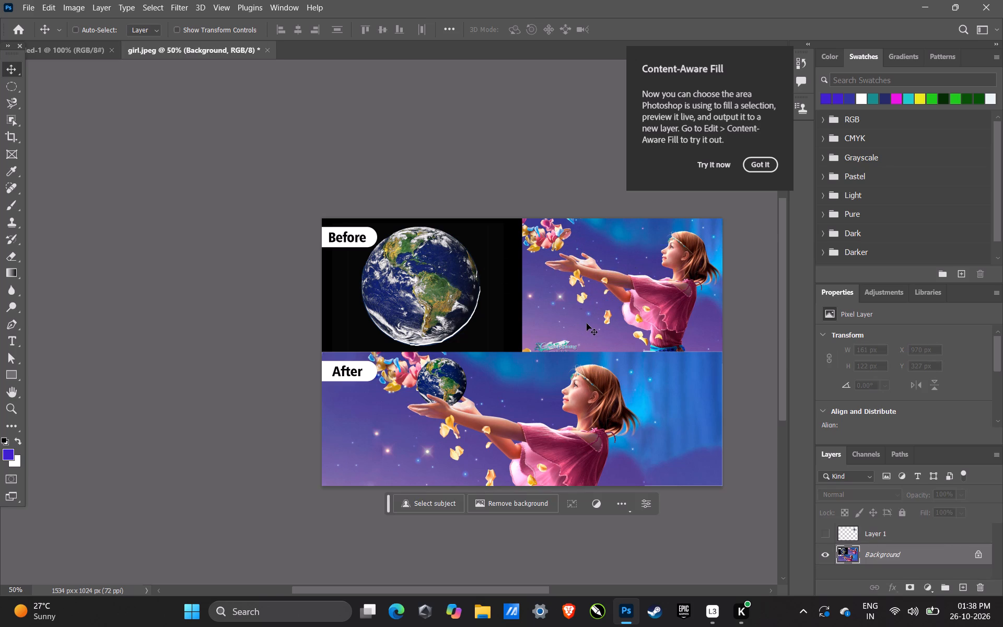
# Delete the hidden Layer 1 holding the scaled Earth copy, leaving only the Background.
pyautogui.click(873, 533)
pyautogui.moveTo(565, 263); pyautogui.dragTo(581, 273)
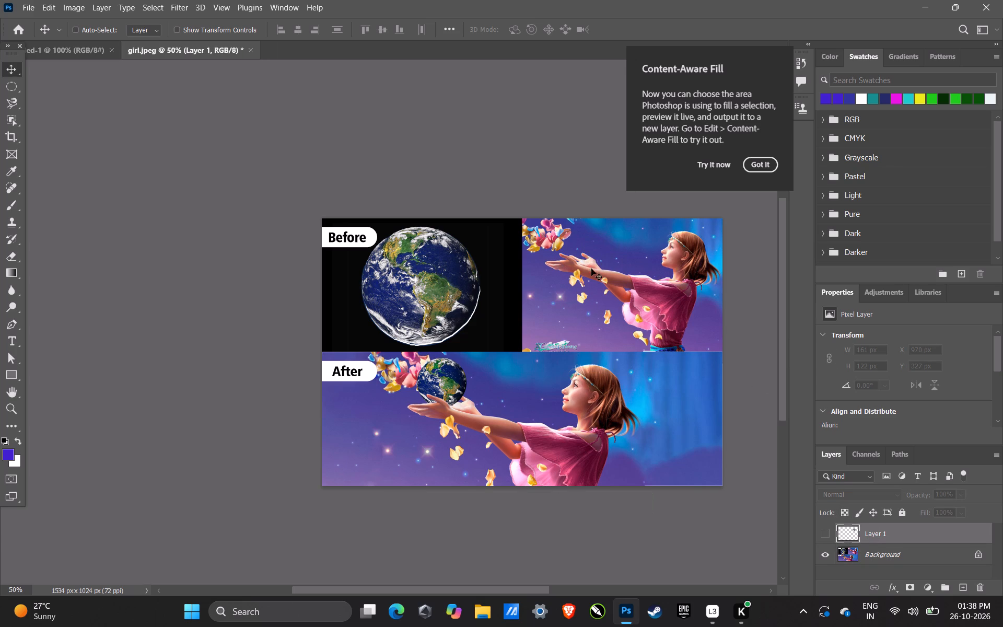
pyautogui.moveTo(596, 266); pyautogui.dragTo(578, 287)
pyautogui.press('Delete')
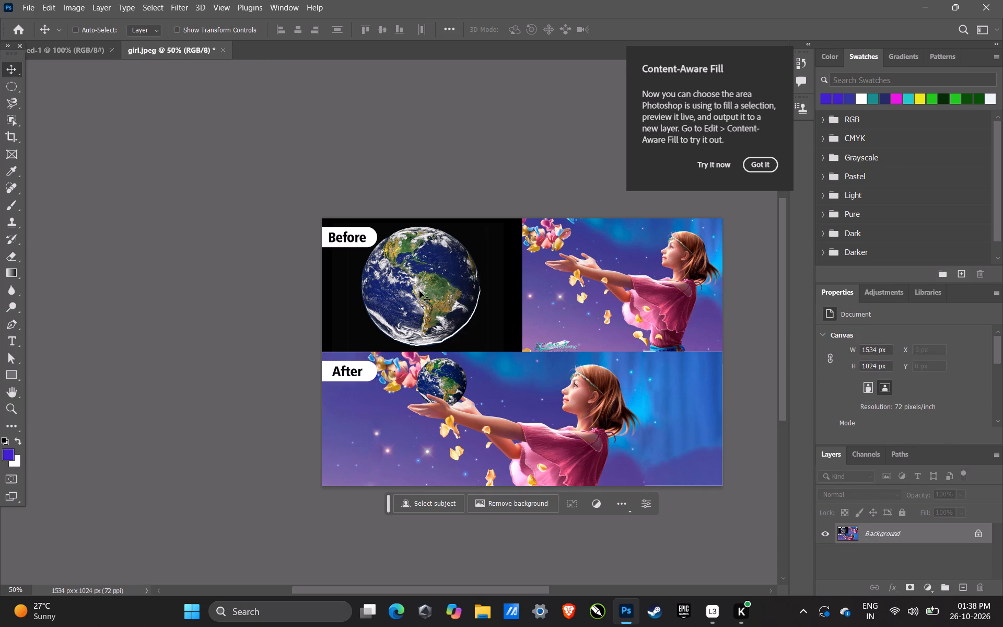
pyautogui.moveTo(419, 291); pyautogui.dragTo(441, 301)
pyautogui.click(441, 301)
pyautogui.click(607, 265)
# Undo the layer deletions, moves and reordering back to the active selection around the girl's hands on hidden Layer 1.
pyautogui.hotkey('ctrl', 'z')
pyautogui.hotkey('ctrl', 'z')
pyautogui.hotkey('ctrl', 'z')
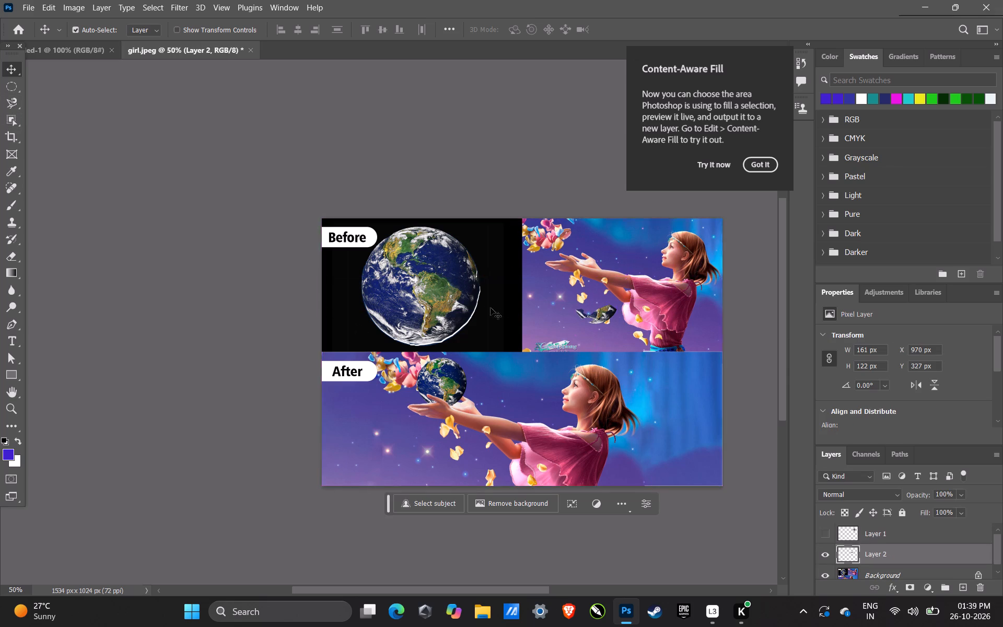
pyautogui.press('z')
pyautogui.hotkey('ctrl', 'z')
pyautogui.hotkey('ctrl', 'z')
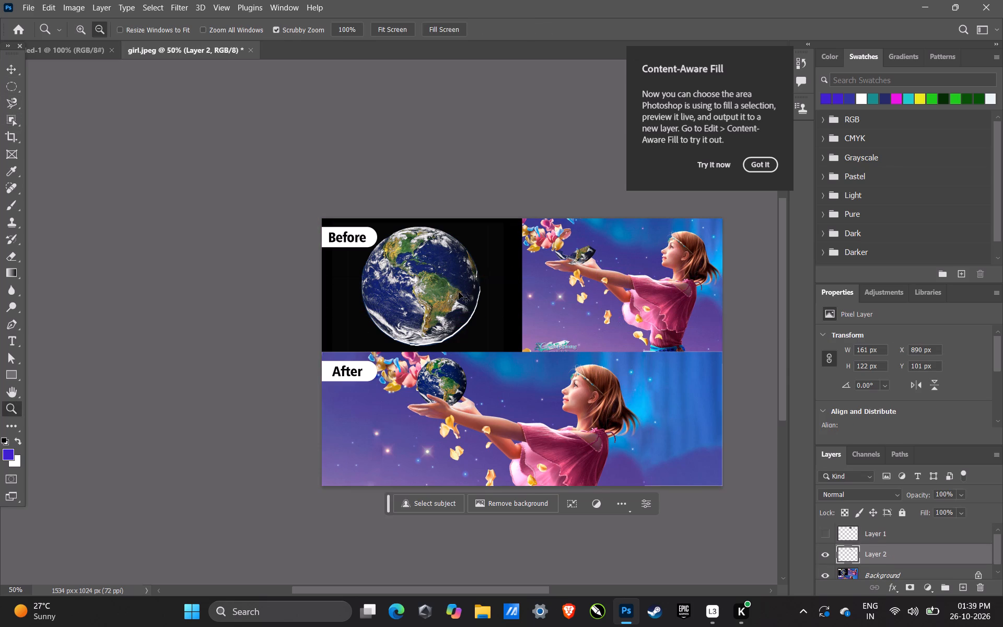
pyautogui.hotkey('ctrl', 'z')
pyautogui.hotkey('ctrl', 'z')
pyautogui.hotkey('ctrl', 'z')
pyautogui.hotkey('ctrl', 'z')
pyautogui.hotkey('ctrl', 'z')
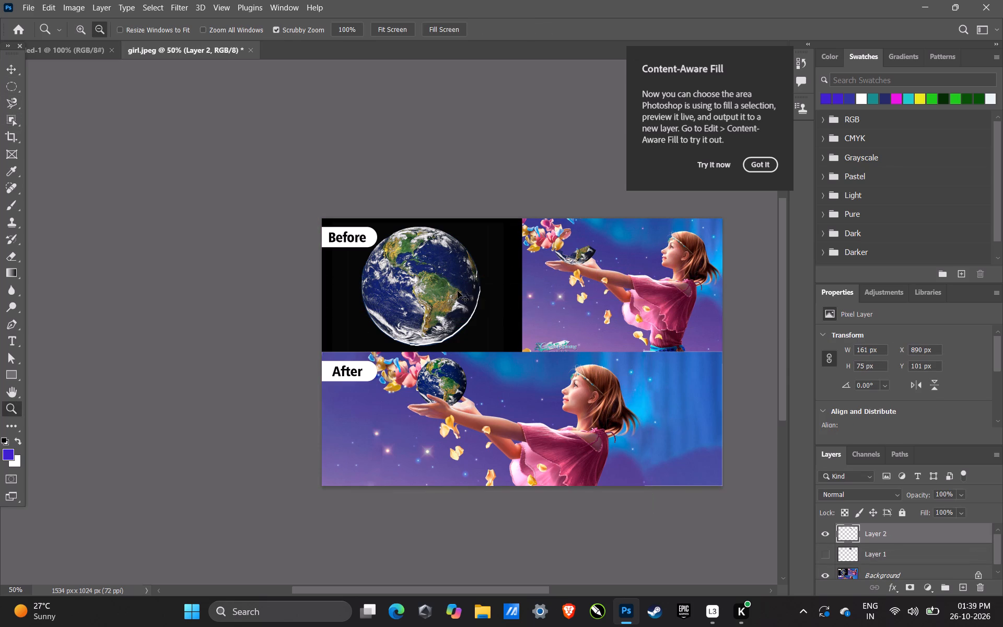
pyautogui.hotkey('ctrl', 'z')
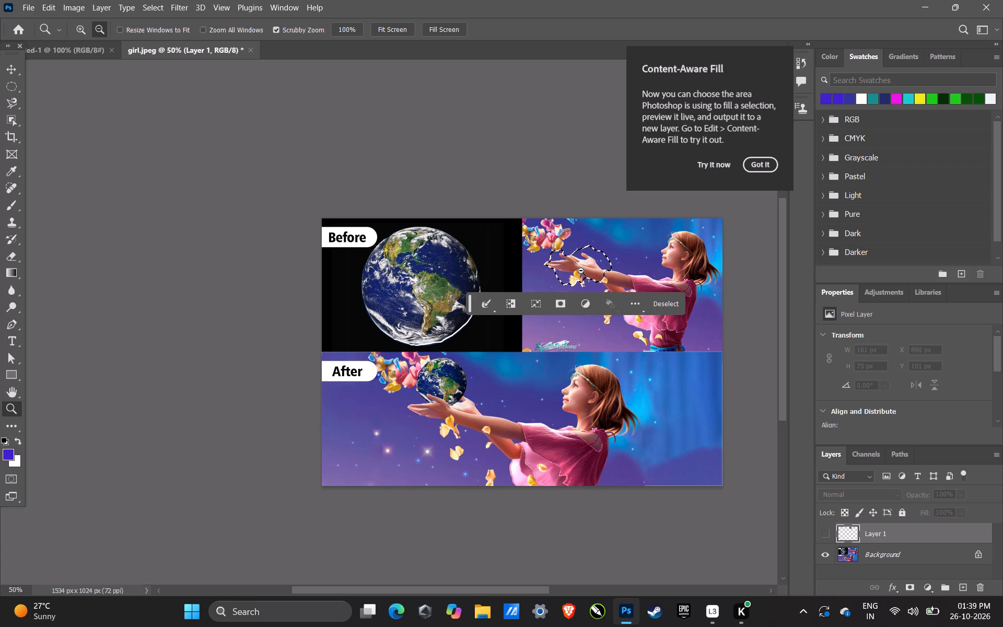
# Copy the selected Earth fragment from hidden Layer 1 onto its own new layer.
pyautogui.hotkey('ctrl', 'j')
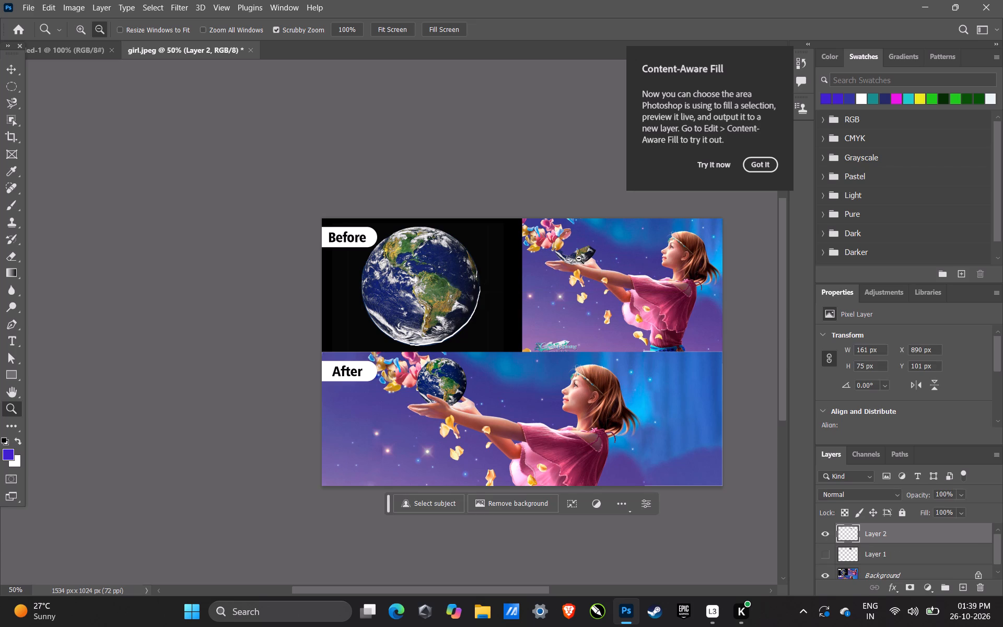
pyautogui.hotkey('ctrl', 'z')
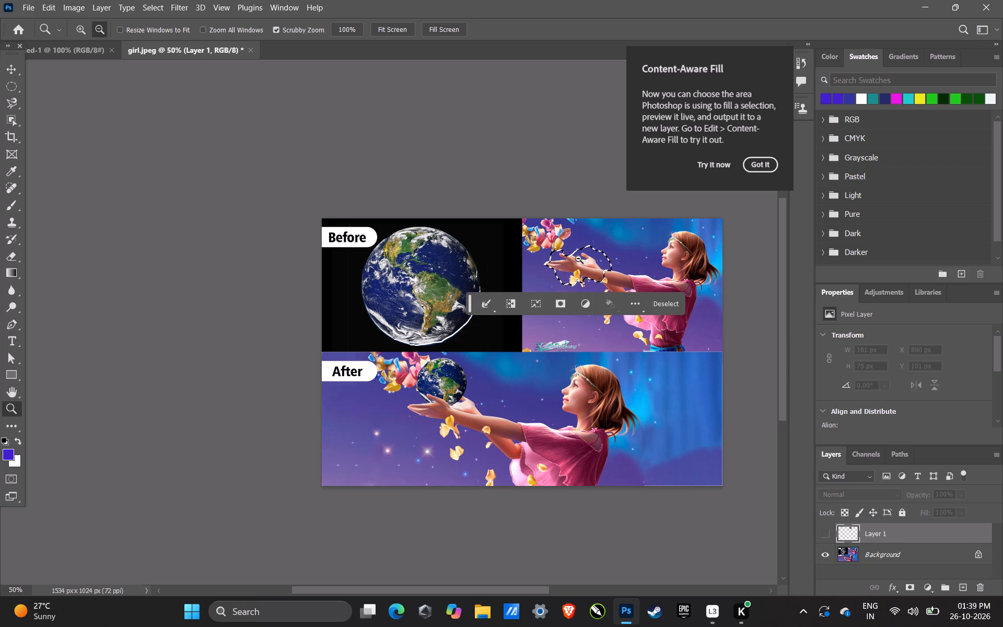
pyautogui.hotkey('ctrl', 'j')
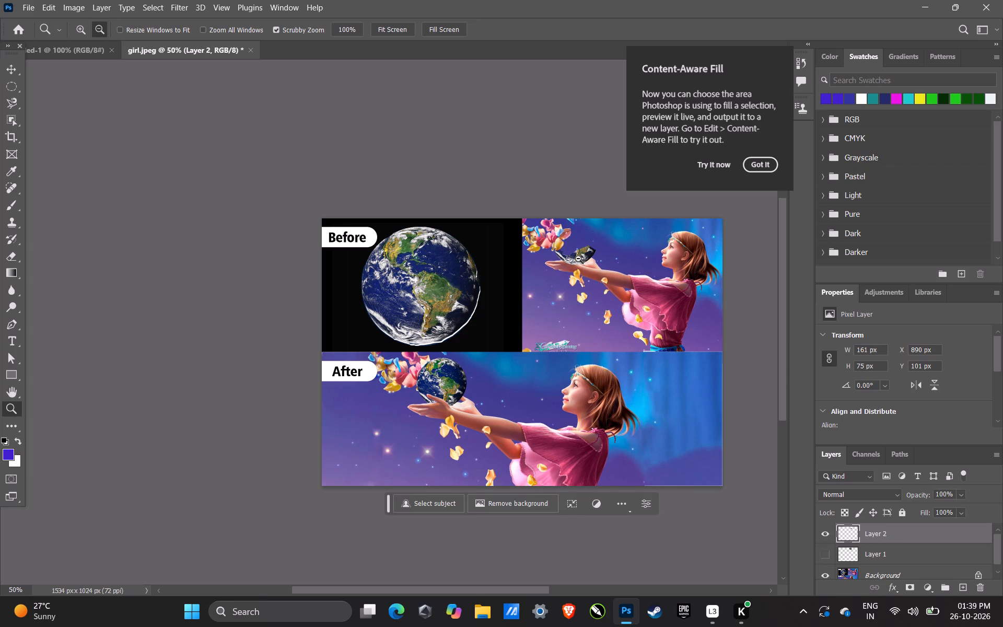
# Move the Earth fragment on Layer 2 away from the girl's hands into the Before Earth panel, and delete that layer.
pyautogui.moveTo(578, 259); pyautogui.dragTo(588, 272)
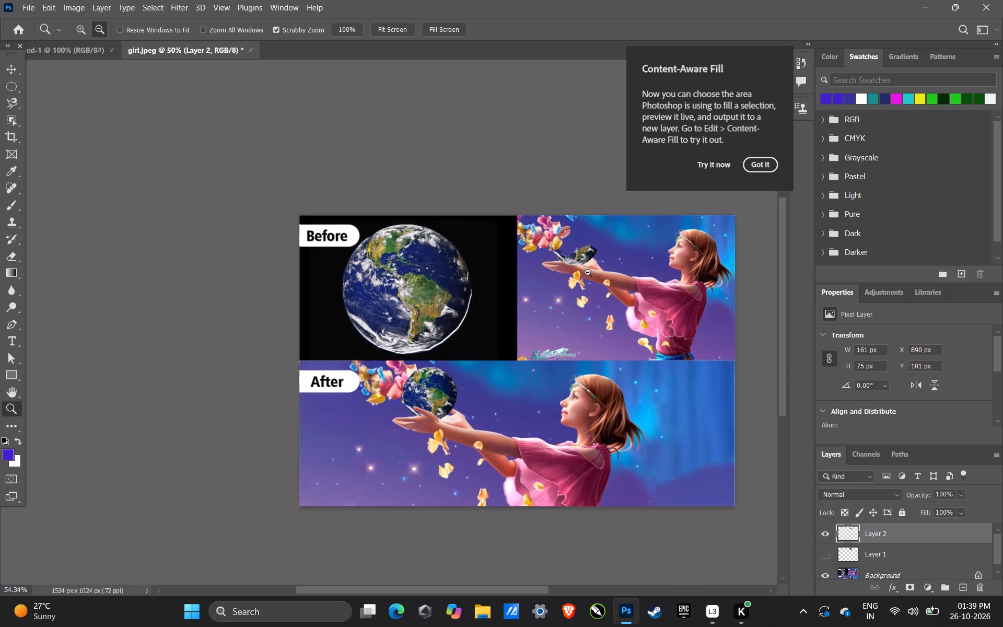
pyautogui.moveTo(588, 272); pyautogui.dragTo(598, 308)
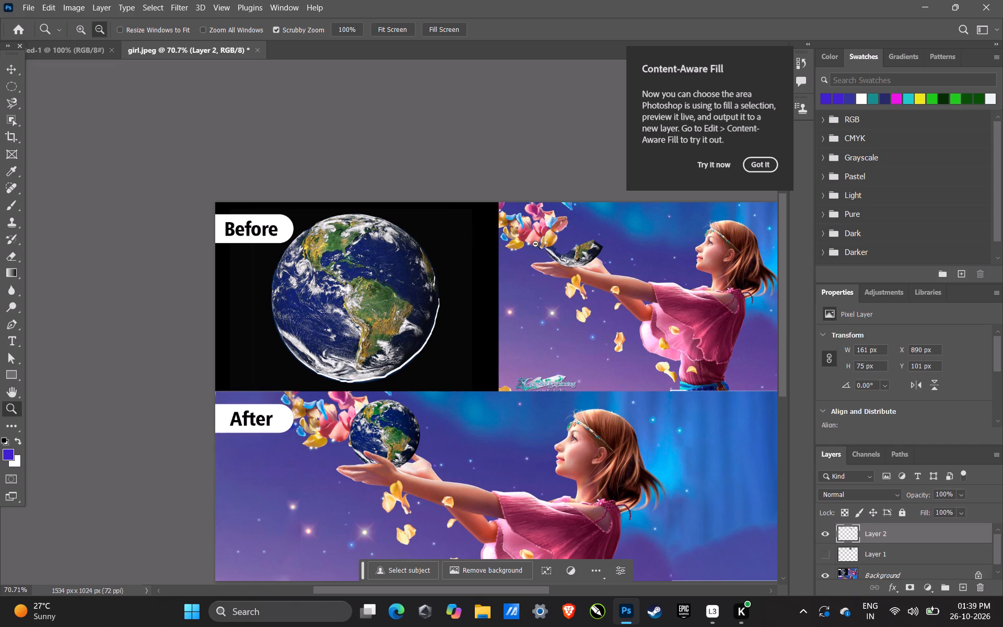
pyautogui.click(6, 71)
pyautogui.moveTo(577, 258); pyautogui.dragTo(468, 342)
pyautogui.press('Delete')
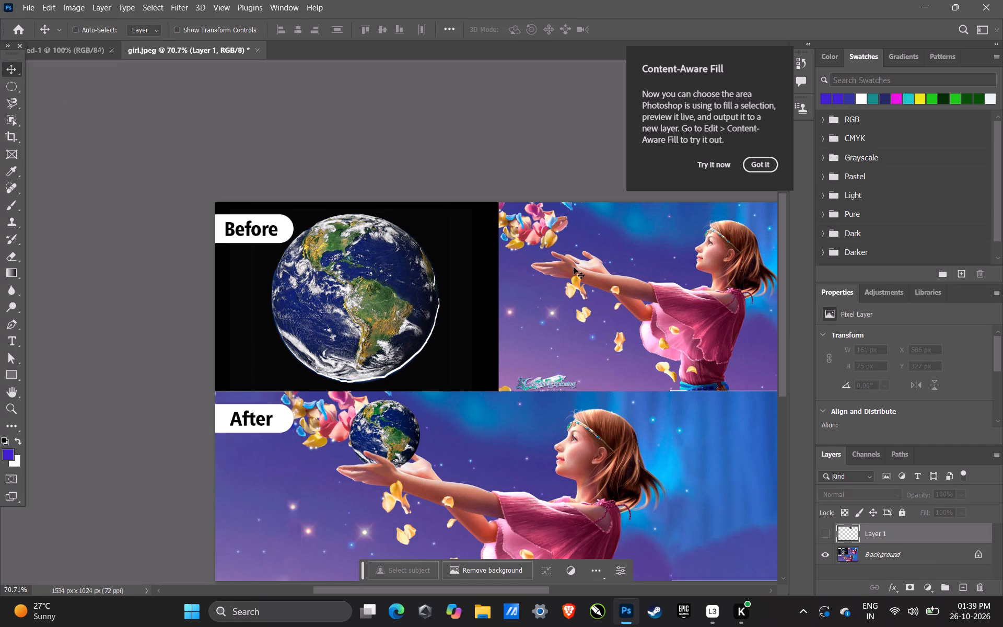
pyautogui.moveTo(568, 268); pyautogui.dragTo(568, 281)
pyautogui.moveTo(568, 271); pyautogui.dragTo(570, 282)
# Undo the fragment edits and hands selection until the whole Earth copy on Layer 1 is back above the girl's hands.
pyautogui.click(12, 104)
pyautogui.hotkey('ctrl', 'z')
pyautogui.hotkey('ctrl', 'z')
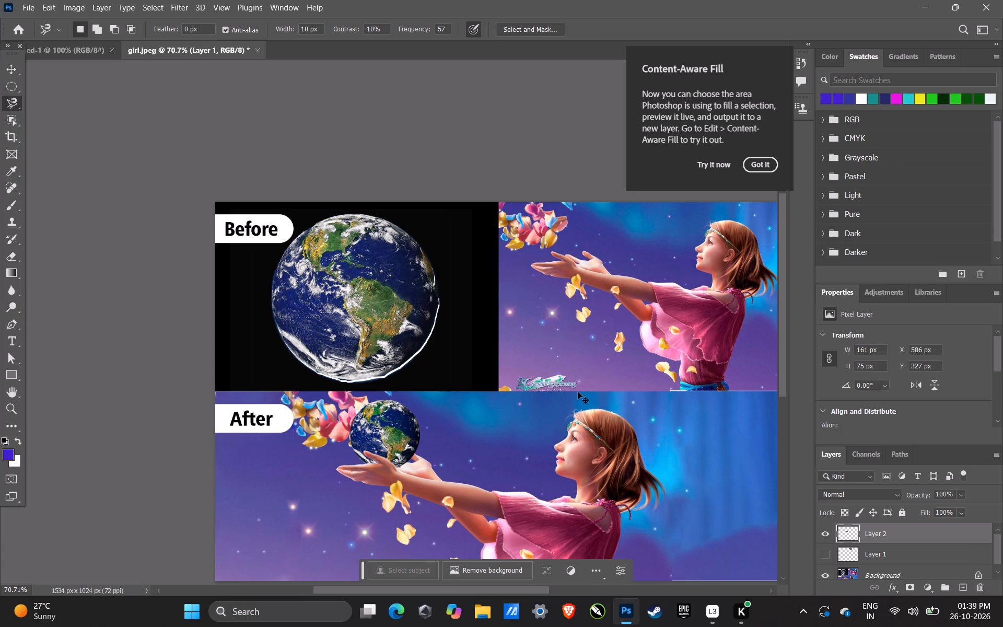
pyautogui.hotkey('ctrl', 'z')
pyautogui.hotkey('ctrl', 'z')
pyautogui.hotkey('ctrl', 'z')
pyautogui.hotkey('ctrl', 'z')
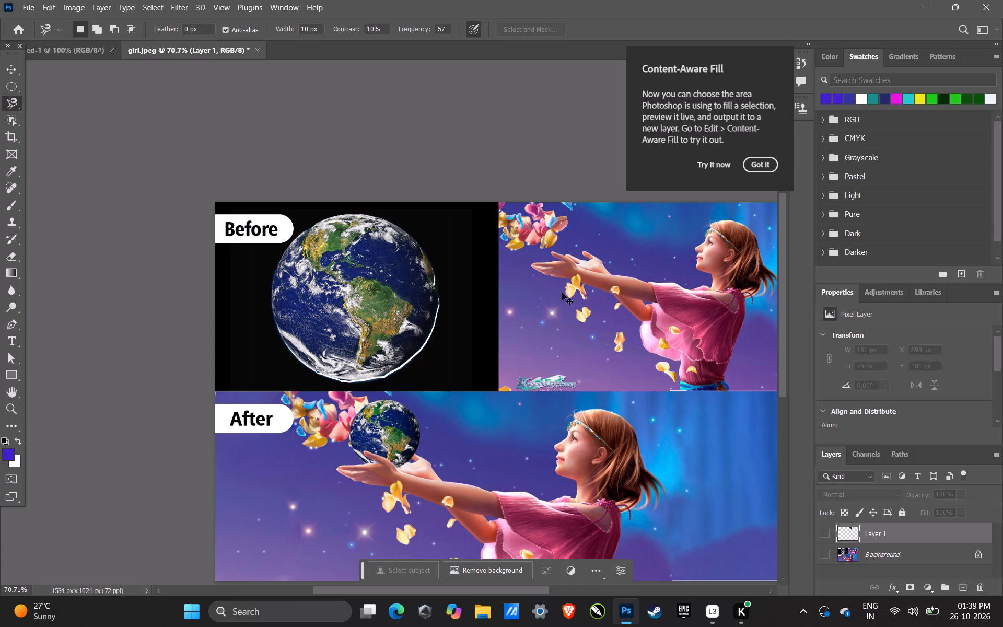
pyautogui.hotkey('ctrl', 'z')
pyautogui.hotkey('ctrl', 'z')
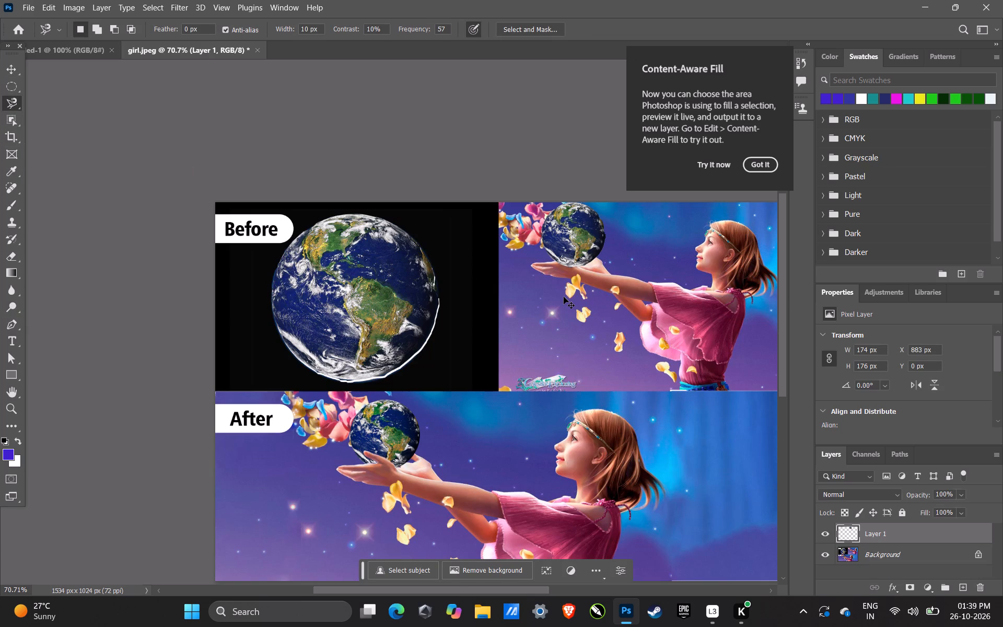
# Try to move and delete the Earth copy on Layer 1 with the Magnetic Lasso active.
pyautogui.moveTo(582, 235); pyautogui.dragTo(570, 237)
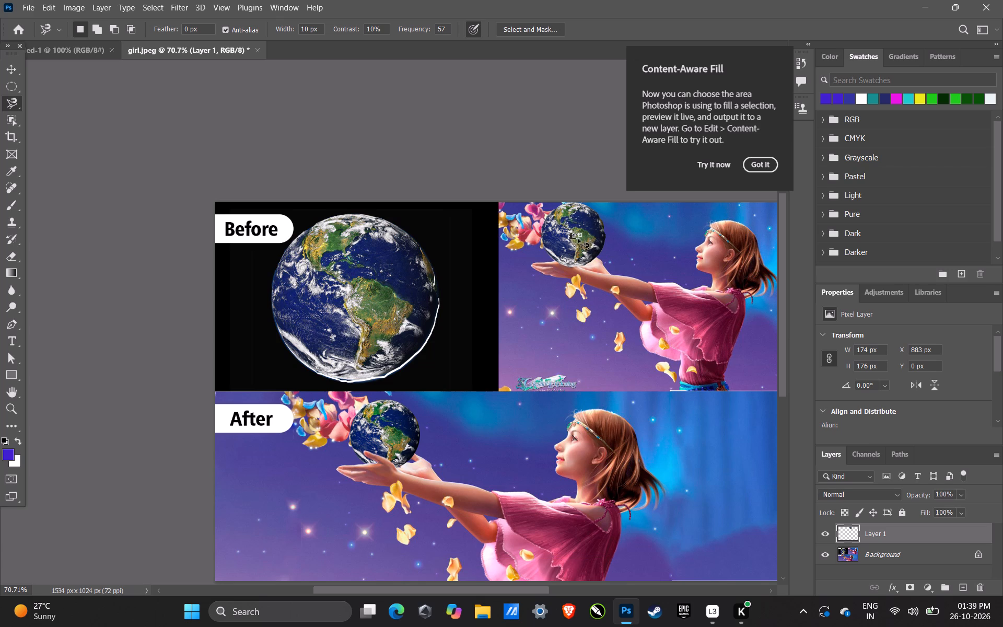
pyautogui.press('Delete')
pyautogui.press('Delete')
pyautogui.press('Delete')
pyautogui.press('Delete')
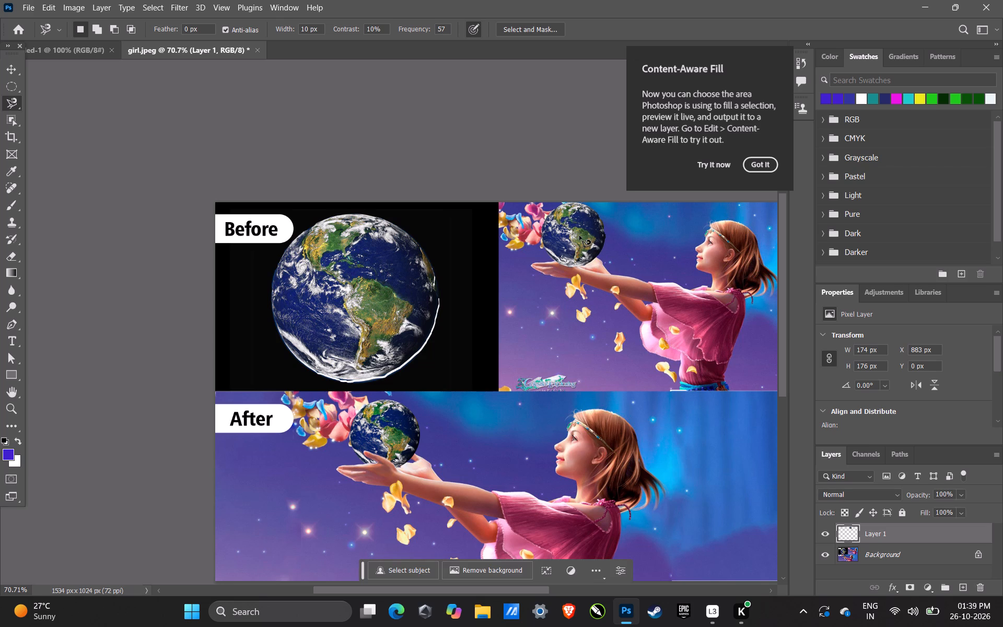
# Move the Layer 1 Earth copy off the girl's hands into the Before Earth panel, to about X 503 px, Y 250 px.
pyautogui.click(7, 68)
pyautogui.moveTo(575, 239); pyautogui.dragTo(543, 248)
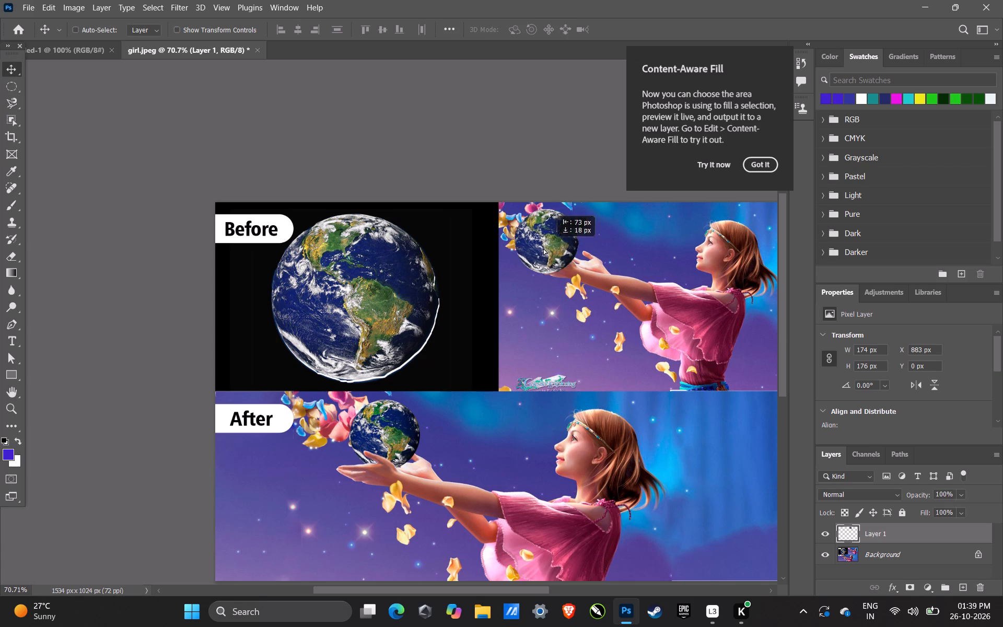
pyautogui.moveTo(543, 248); pyautogui.dragTo(437, 335)
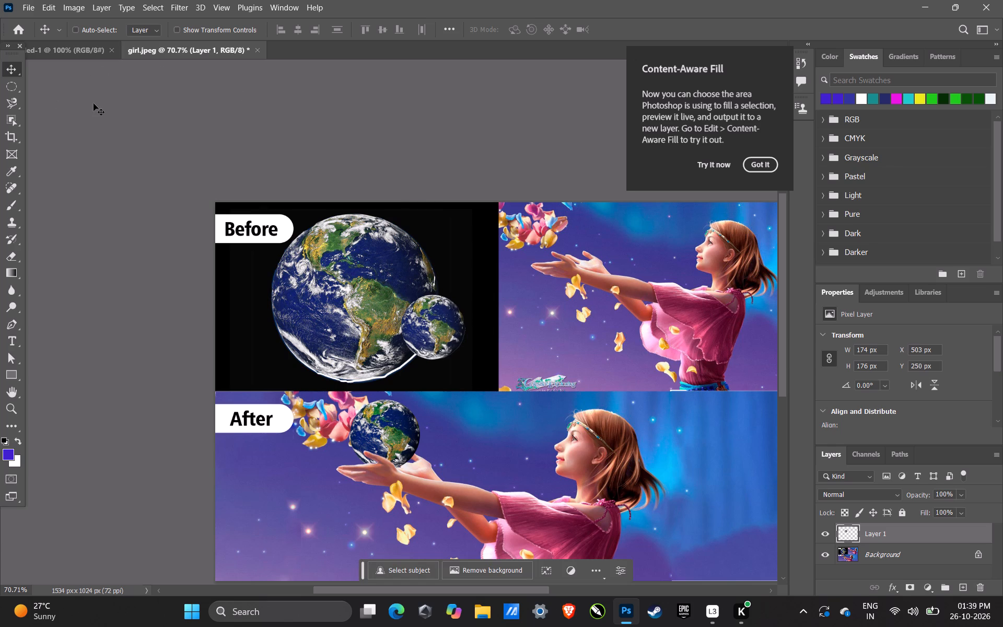
# Outline the girl's outstretched hands with a closed Polygonal Lasso selection about 268 by 158 px.
pyautogui.click(8, 103)
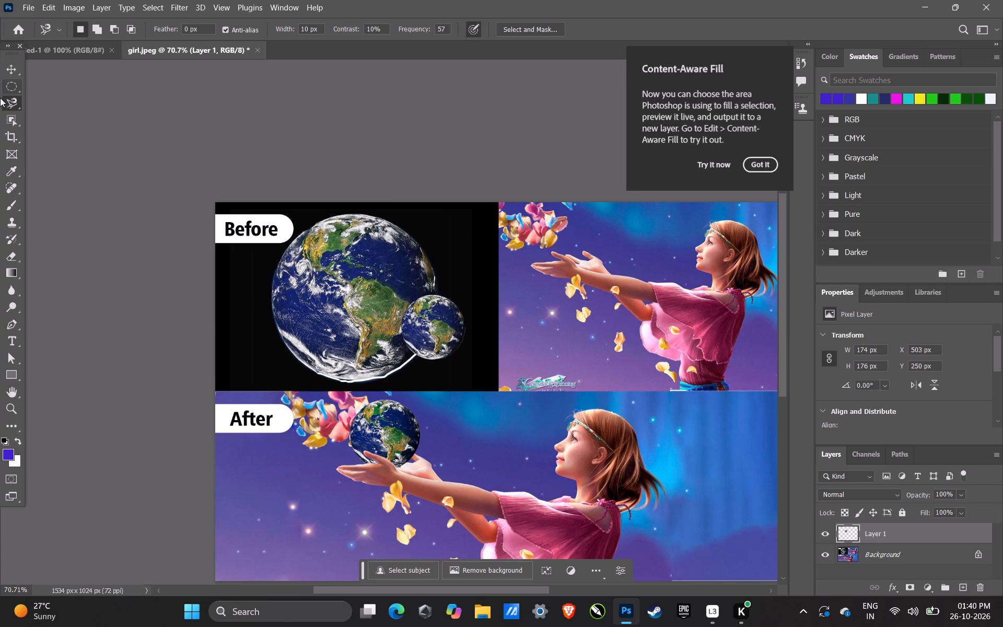
pyautogui.rightClick(3, 104)
pyautogui.click(35, 114)
pyautogui.click(621, 275)
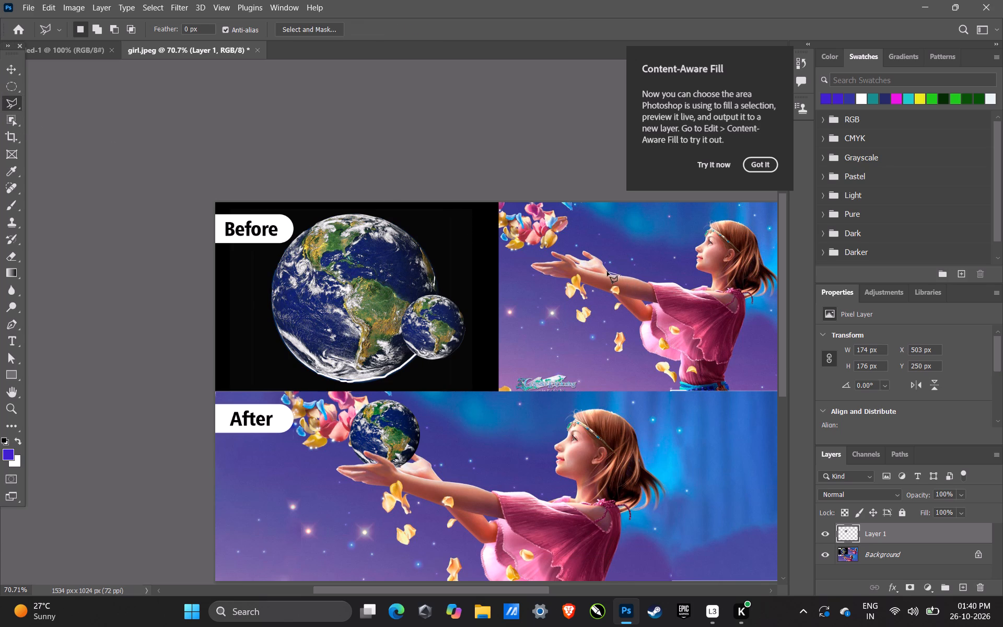
pyautogui.click(602, 253)
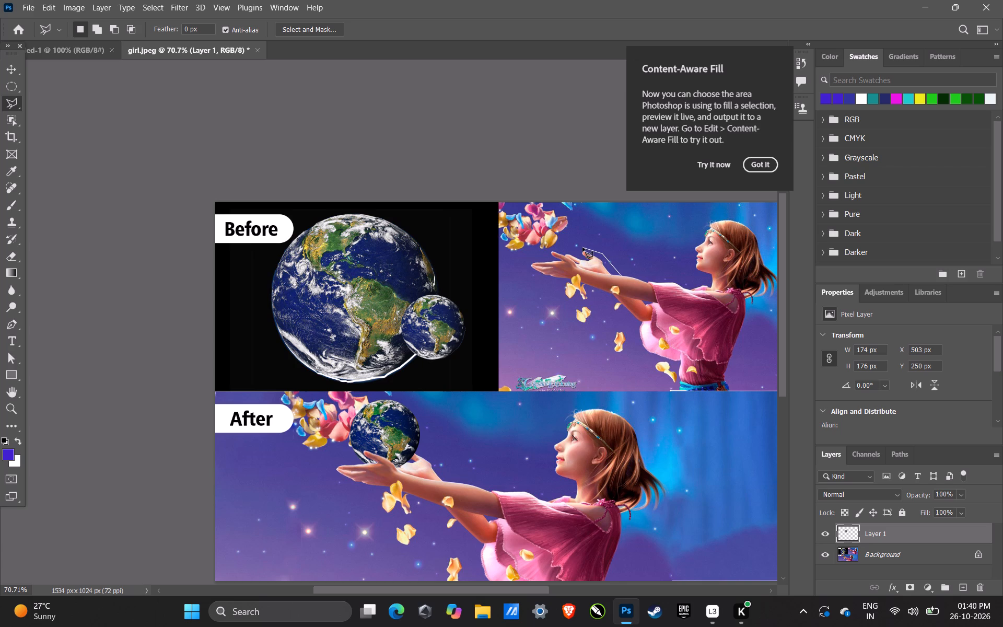
pyautogui.click(577, 243)
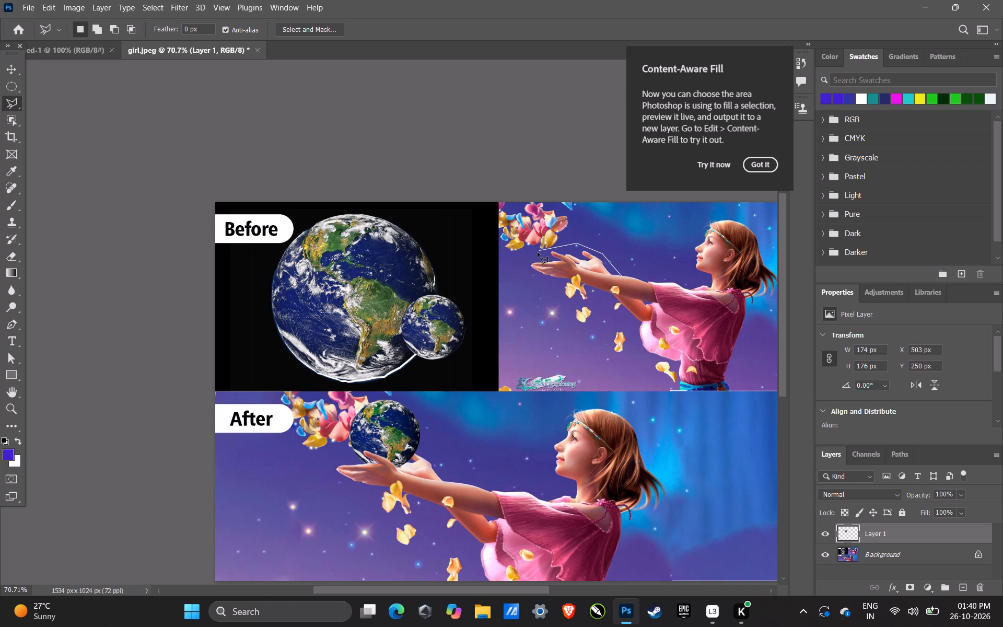
pyautogui.click(538, 252)
pyautogui.click(523, 268)
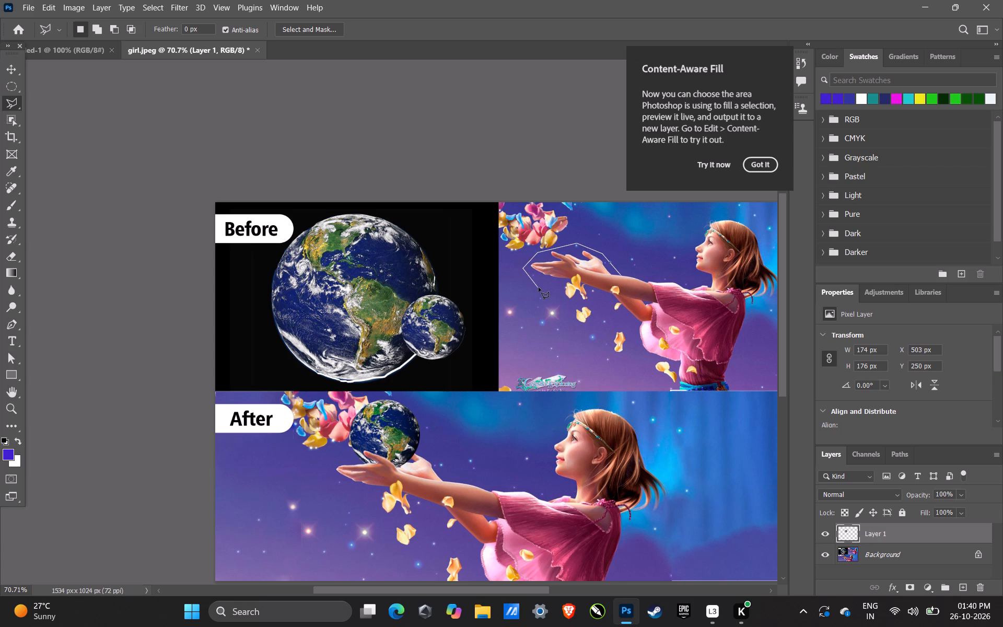
pyautogui.click(539, 287)
pyautogui.click(570, 300)
pyautogui.click(597, 301)
pyautogui.click(614, 295)
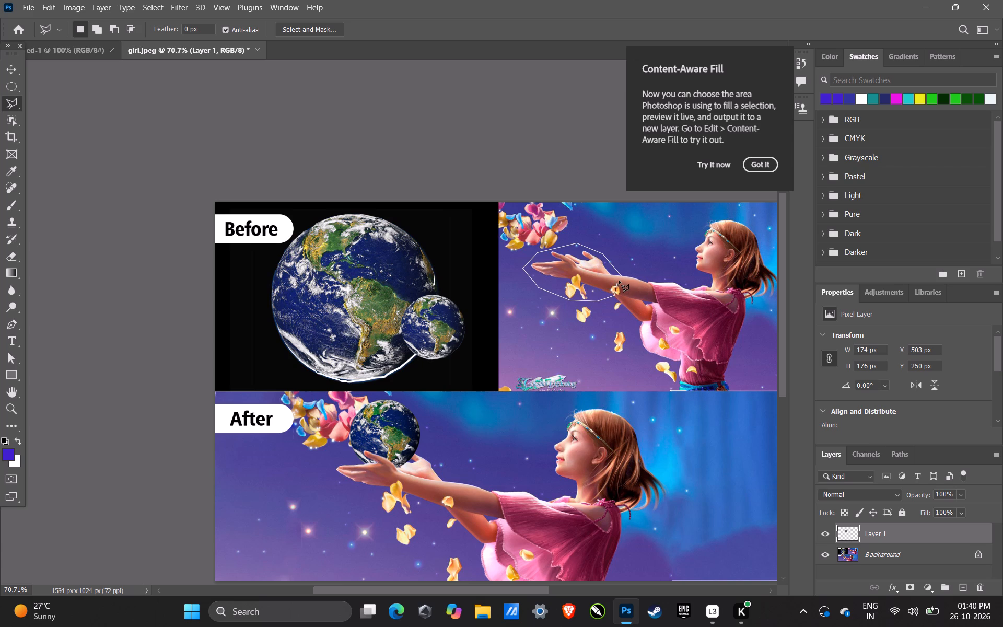
pyautogui.click(622, 275)
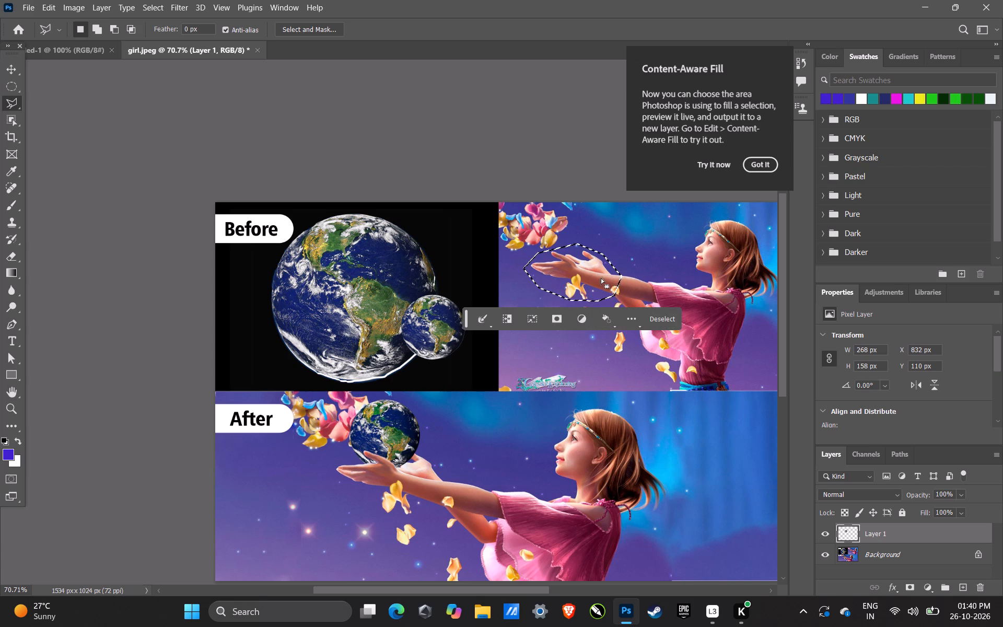
pyautogui.press('Return')
pyautogui.press('Return')
pyautogui.press('Return')
pyautogui.press('Return')
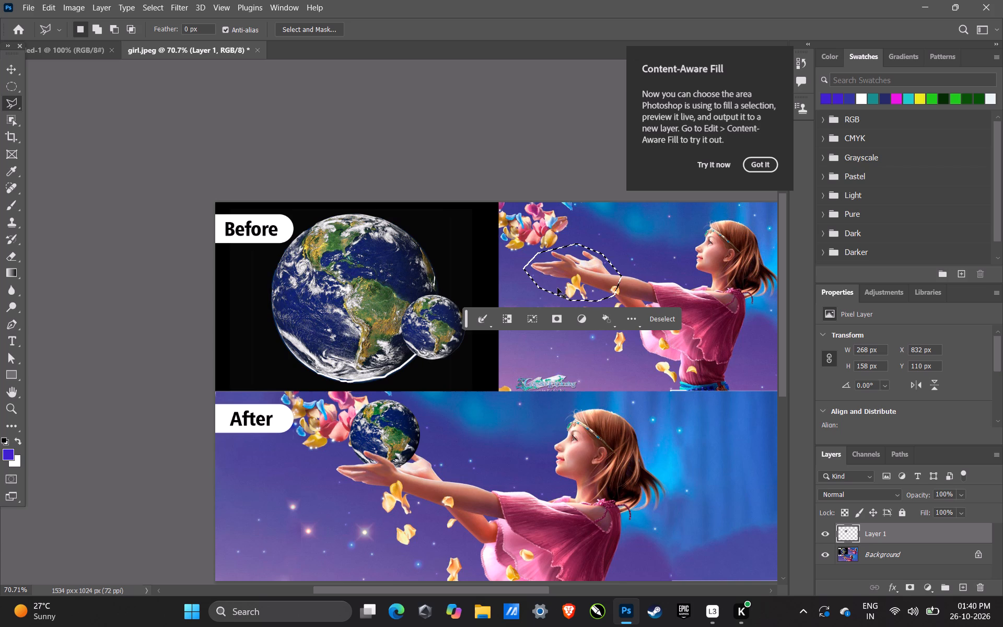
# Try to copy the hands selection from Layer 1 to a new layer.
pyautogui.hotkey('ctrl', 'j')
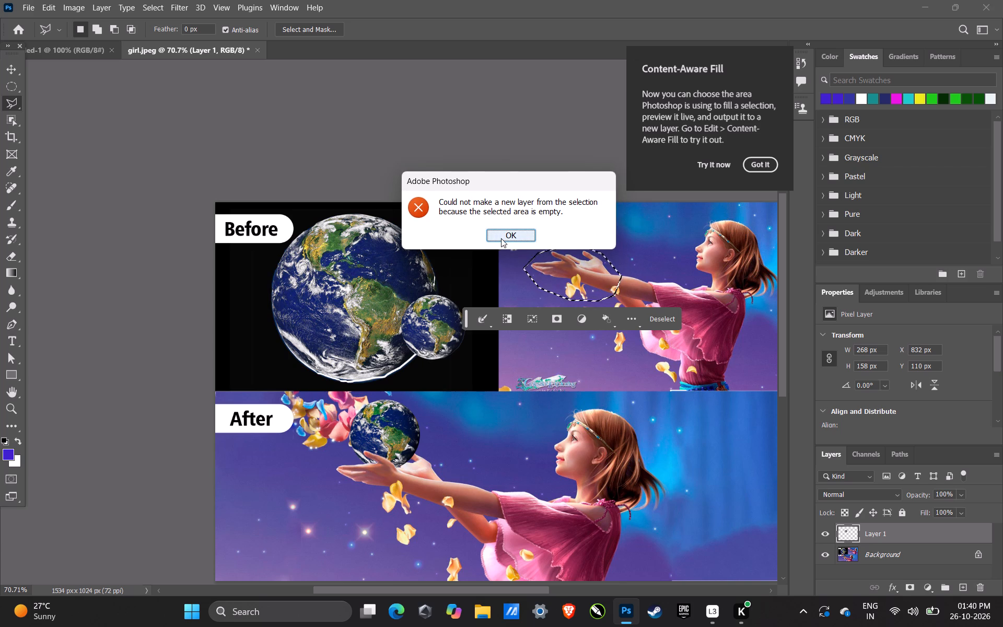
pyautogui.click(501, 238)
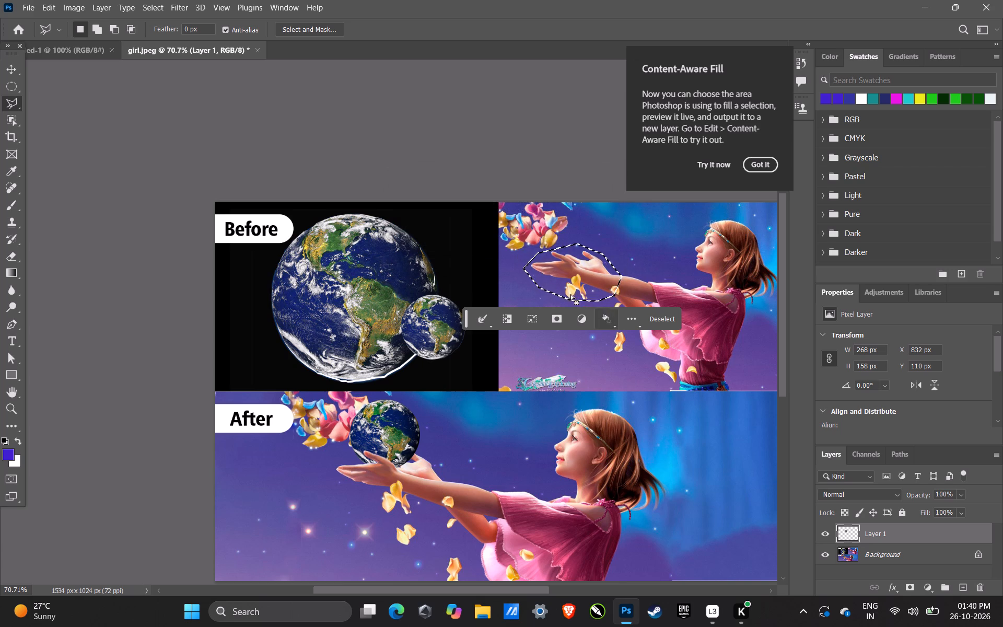
# Shift the selection outline around the hands to about X 813 px, Y 96 px, and switch to the Move tool.
pyautogui.moveTo(554, 284); pyautogui.dragTo(548, 281)
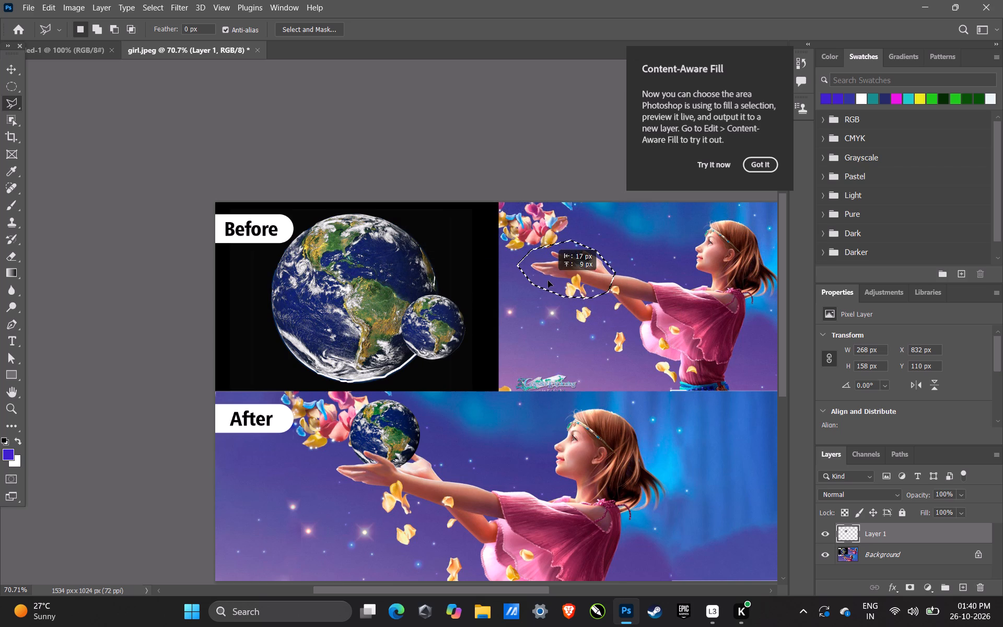
pyautogui.moveTo(548, 281); pyautogui.dragTo(547, 278)
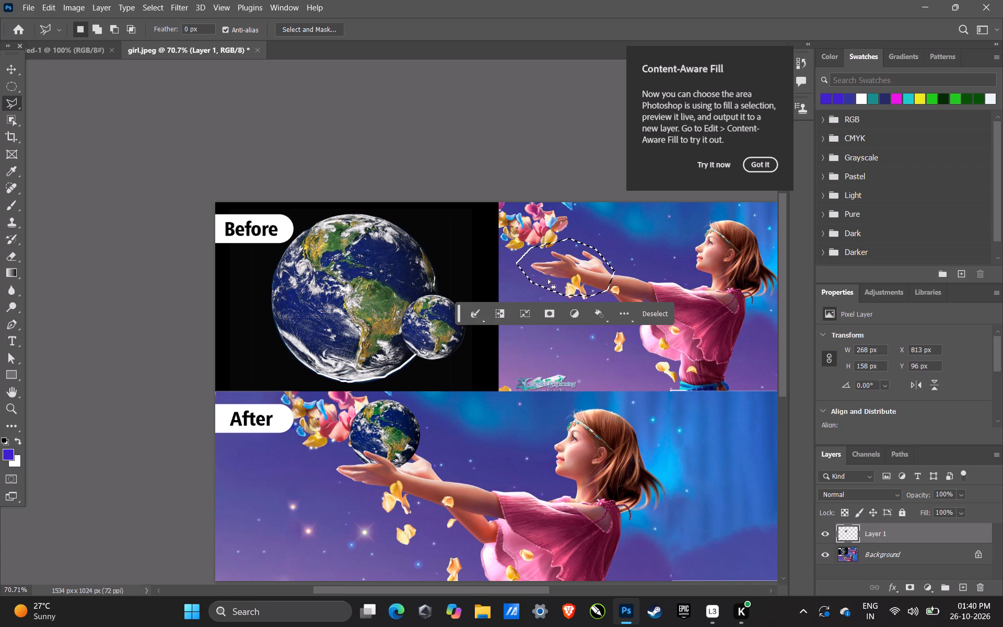
pyautogui.click(5, 73)
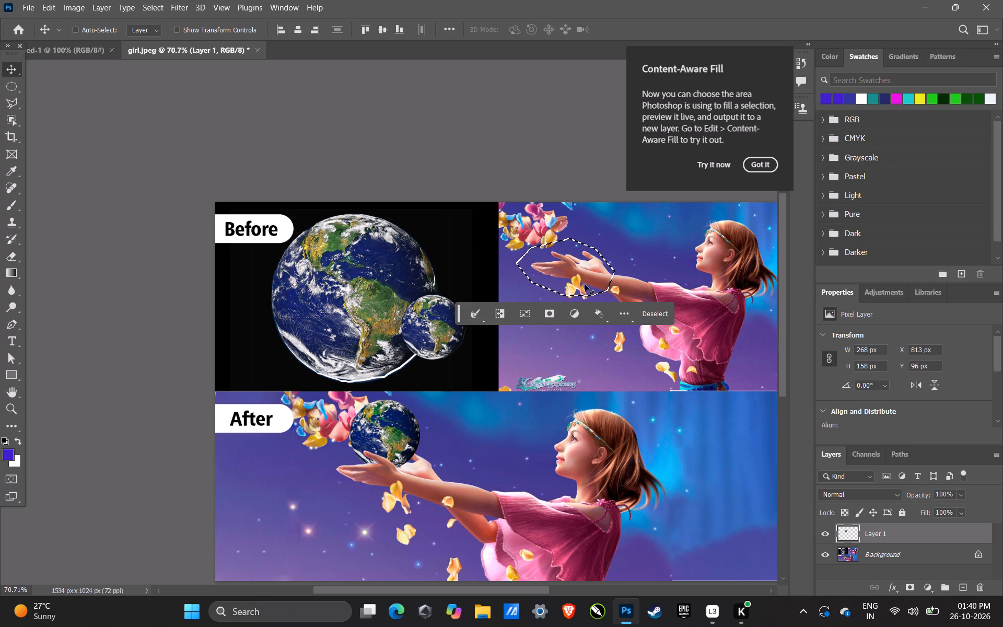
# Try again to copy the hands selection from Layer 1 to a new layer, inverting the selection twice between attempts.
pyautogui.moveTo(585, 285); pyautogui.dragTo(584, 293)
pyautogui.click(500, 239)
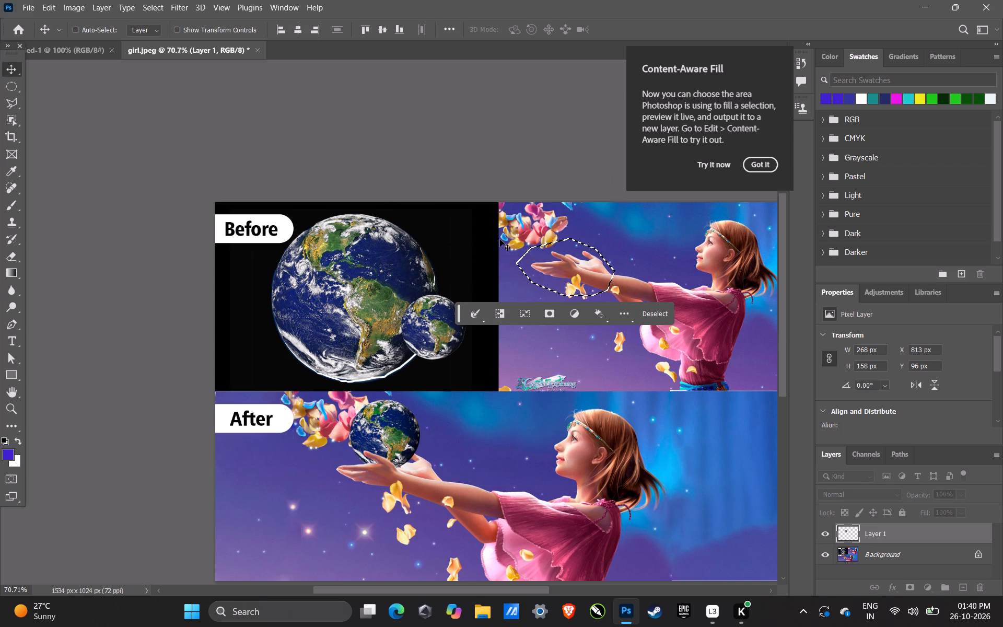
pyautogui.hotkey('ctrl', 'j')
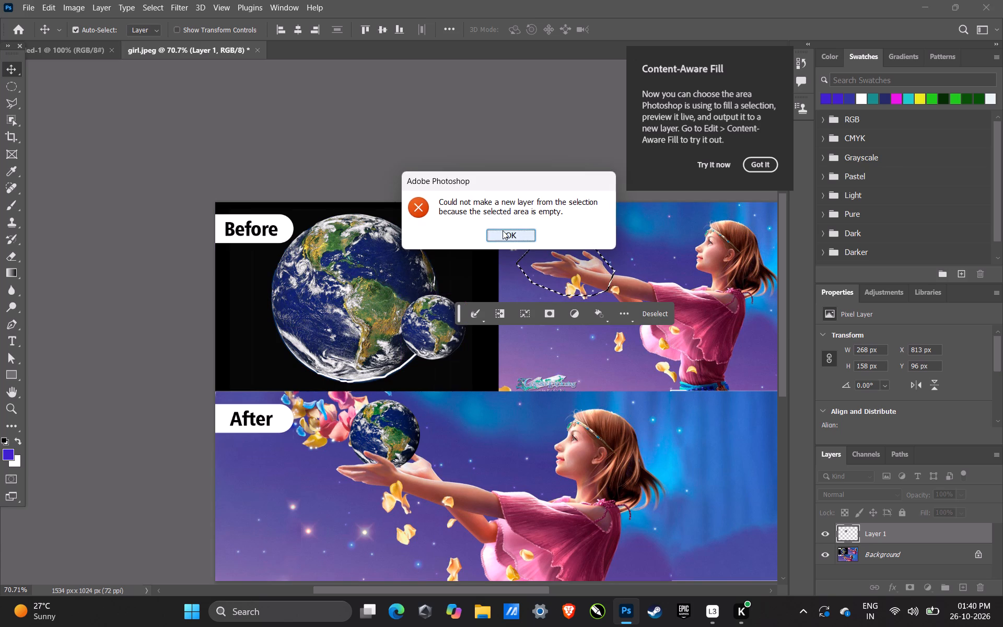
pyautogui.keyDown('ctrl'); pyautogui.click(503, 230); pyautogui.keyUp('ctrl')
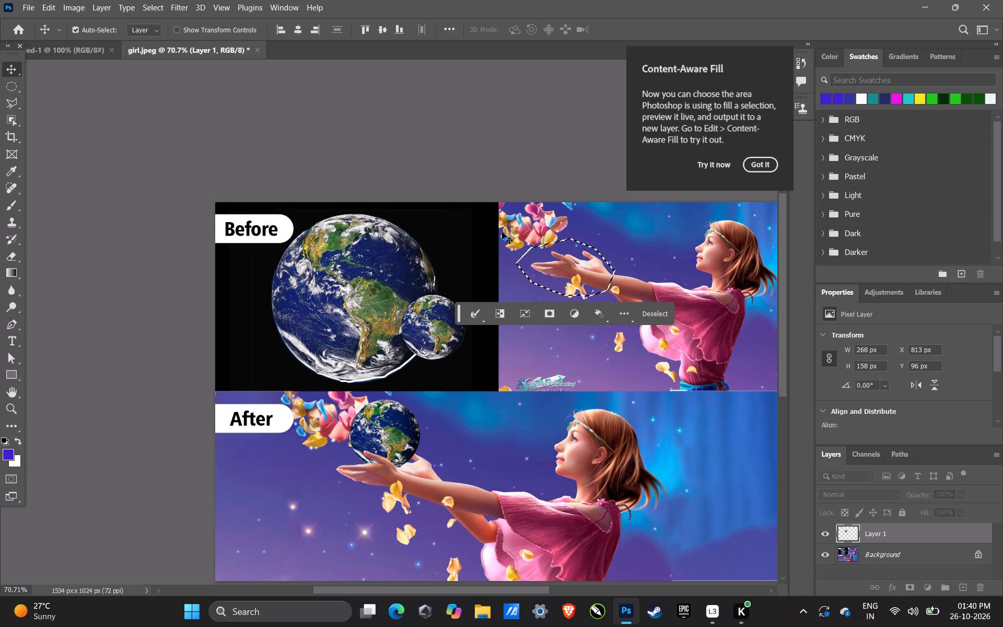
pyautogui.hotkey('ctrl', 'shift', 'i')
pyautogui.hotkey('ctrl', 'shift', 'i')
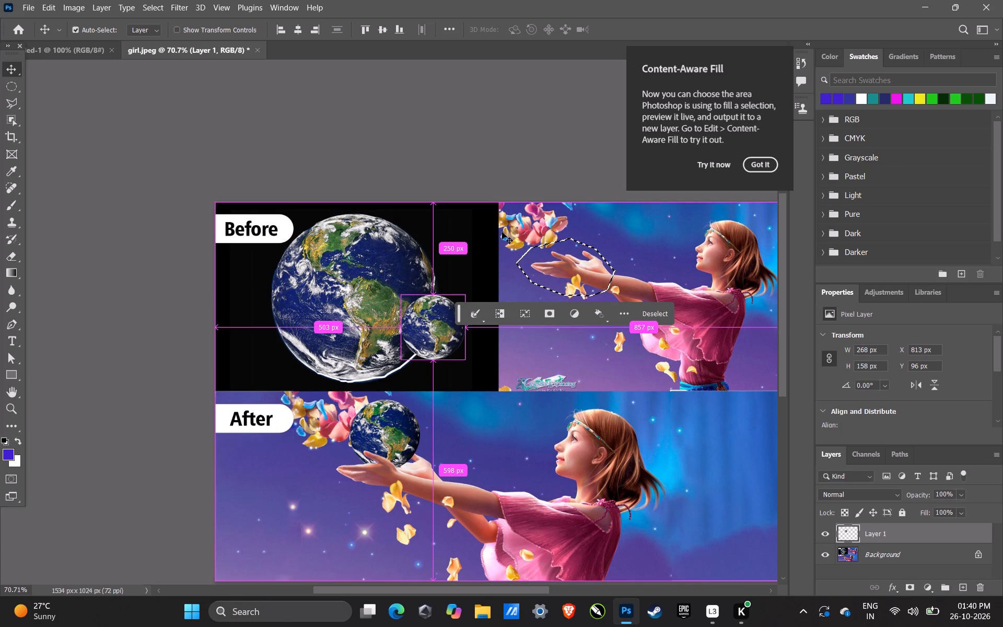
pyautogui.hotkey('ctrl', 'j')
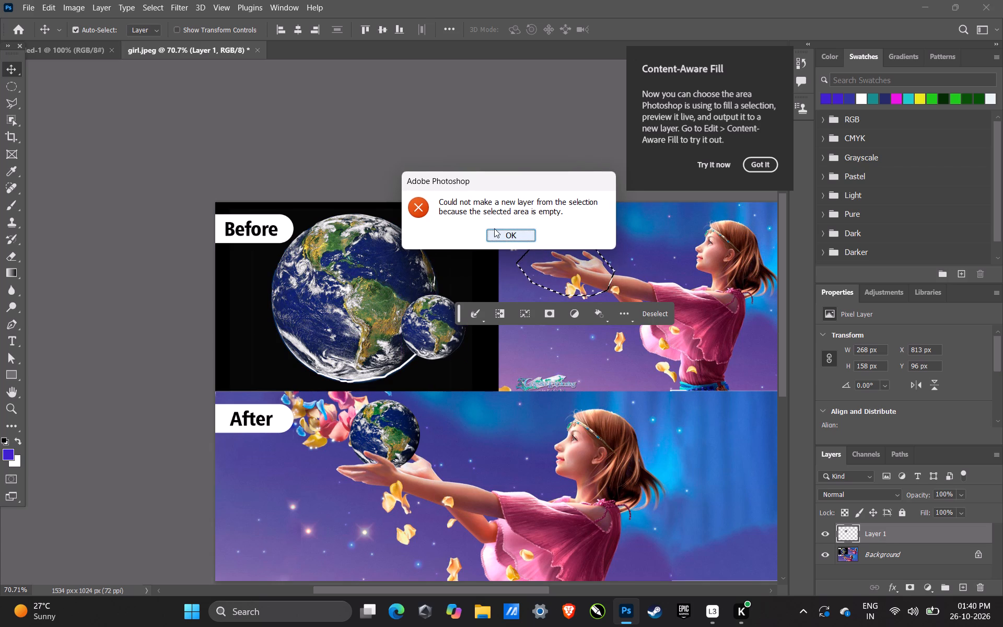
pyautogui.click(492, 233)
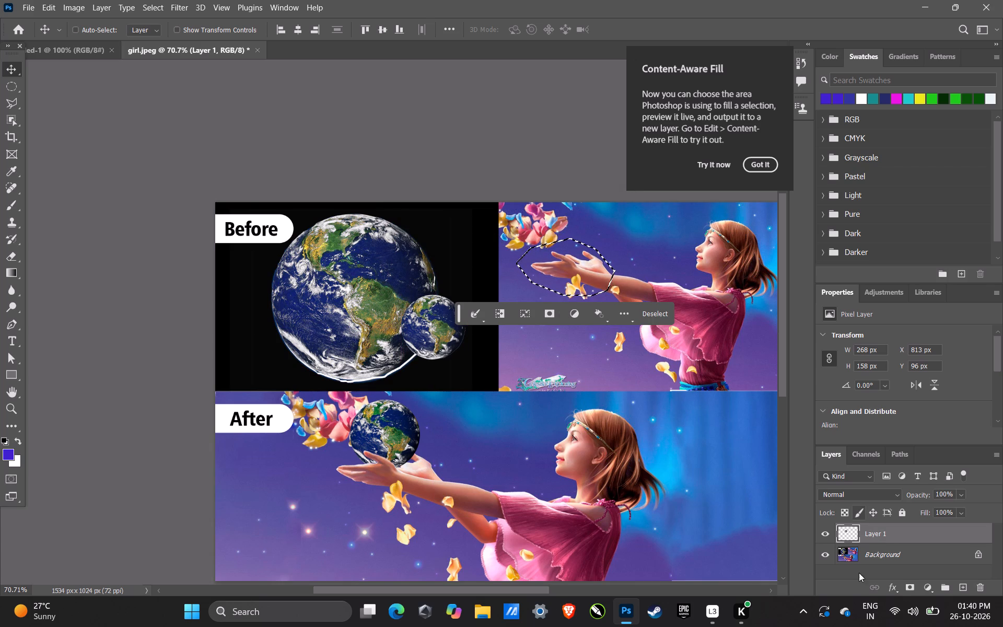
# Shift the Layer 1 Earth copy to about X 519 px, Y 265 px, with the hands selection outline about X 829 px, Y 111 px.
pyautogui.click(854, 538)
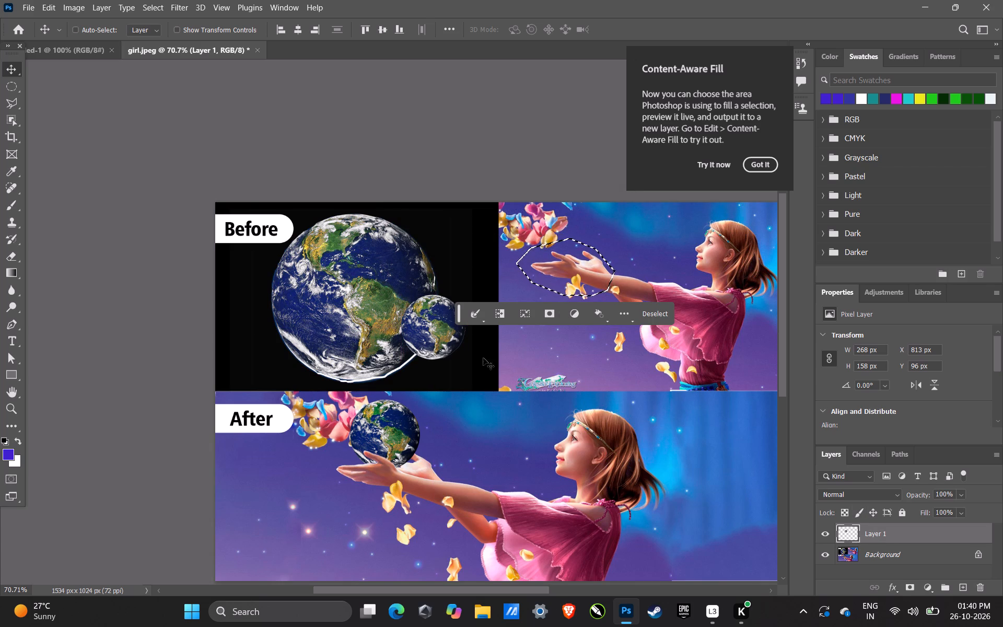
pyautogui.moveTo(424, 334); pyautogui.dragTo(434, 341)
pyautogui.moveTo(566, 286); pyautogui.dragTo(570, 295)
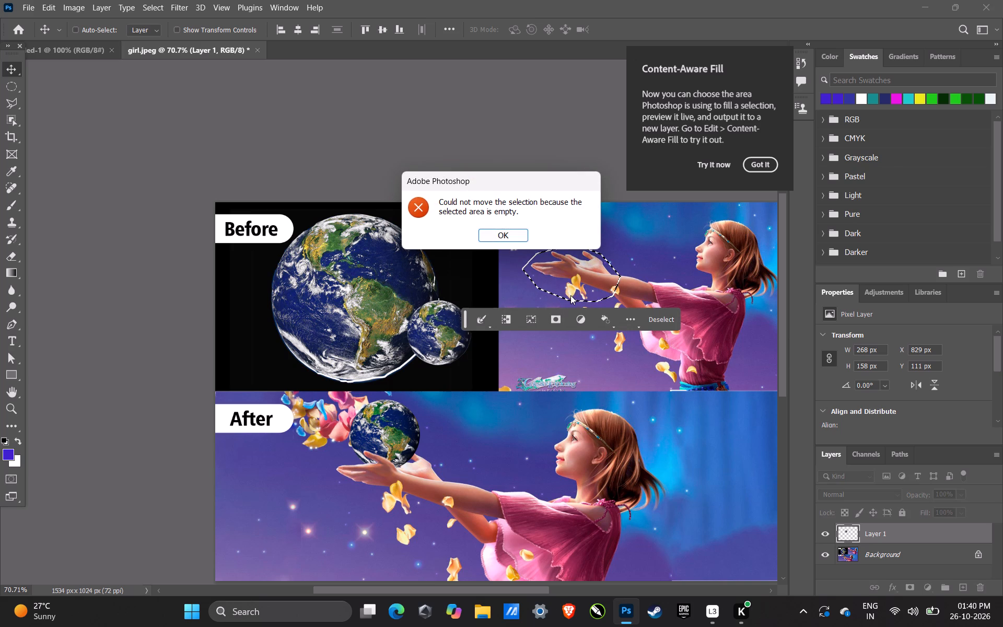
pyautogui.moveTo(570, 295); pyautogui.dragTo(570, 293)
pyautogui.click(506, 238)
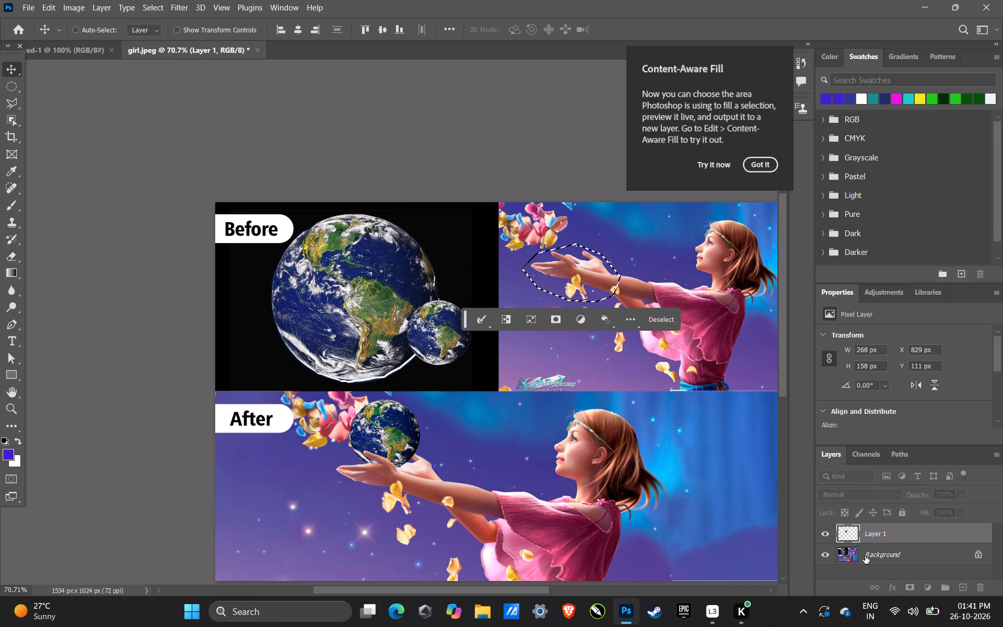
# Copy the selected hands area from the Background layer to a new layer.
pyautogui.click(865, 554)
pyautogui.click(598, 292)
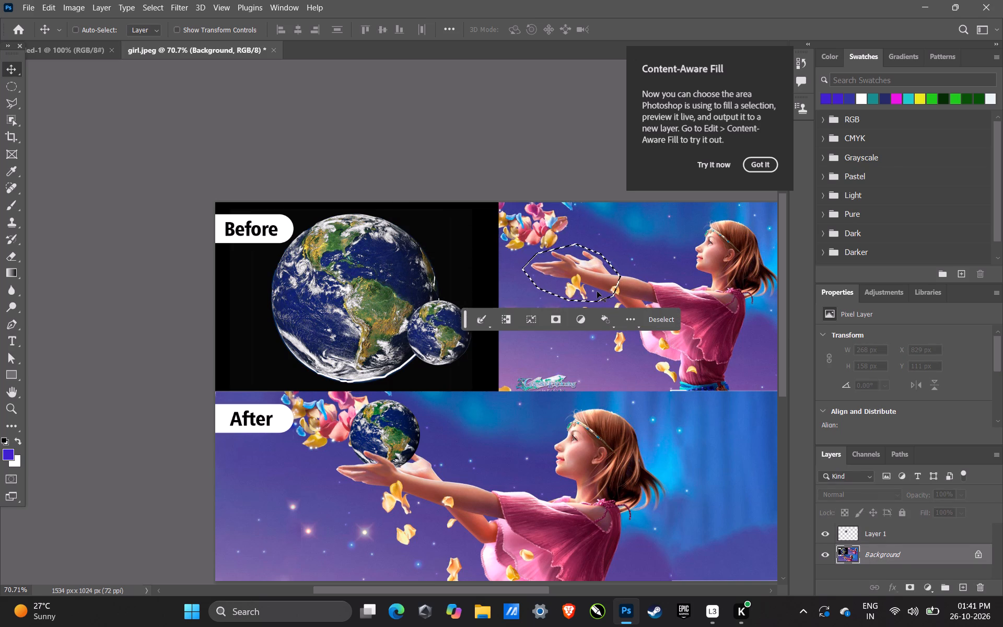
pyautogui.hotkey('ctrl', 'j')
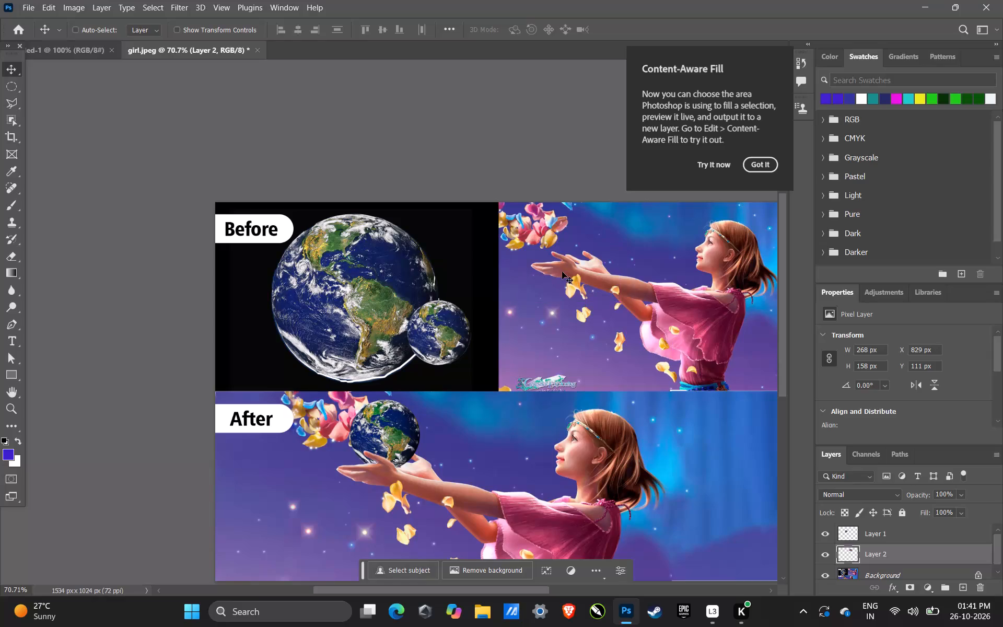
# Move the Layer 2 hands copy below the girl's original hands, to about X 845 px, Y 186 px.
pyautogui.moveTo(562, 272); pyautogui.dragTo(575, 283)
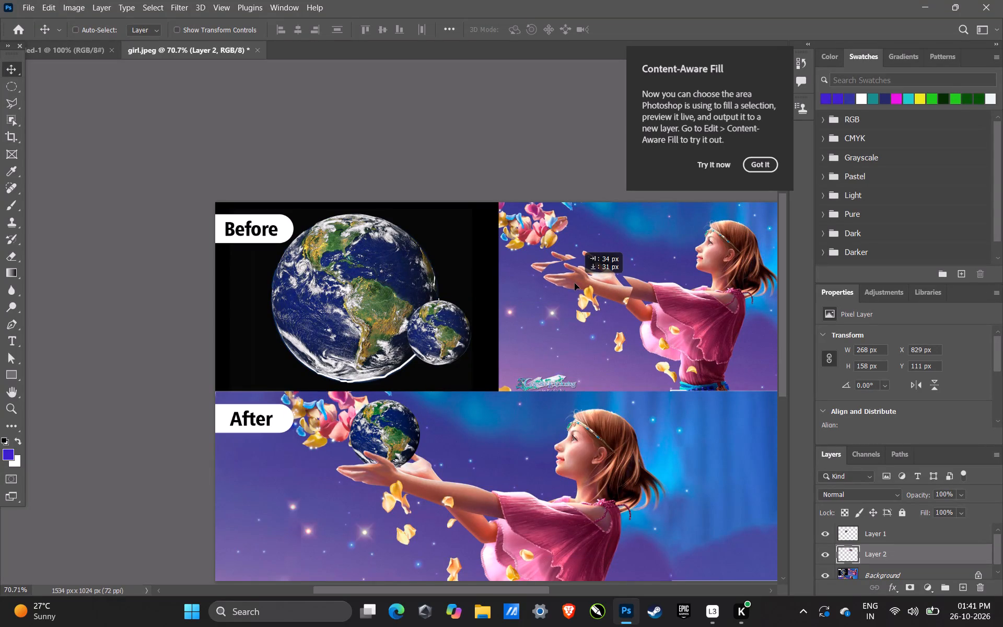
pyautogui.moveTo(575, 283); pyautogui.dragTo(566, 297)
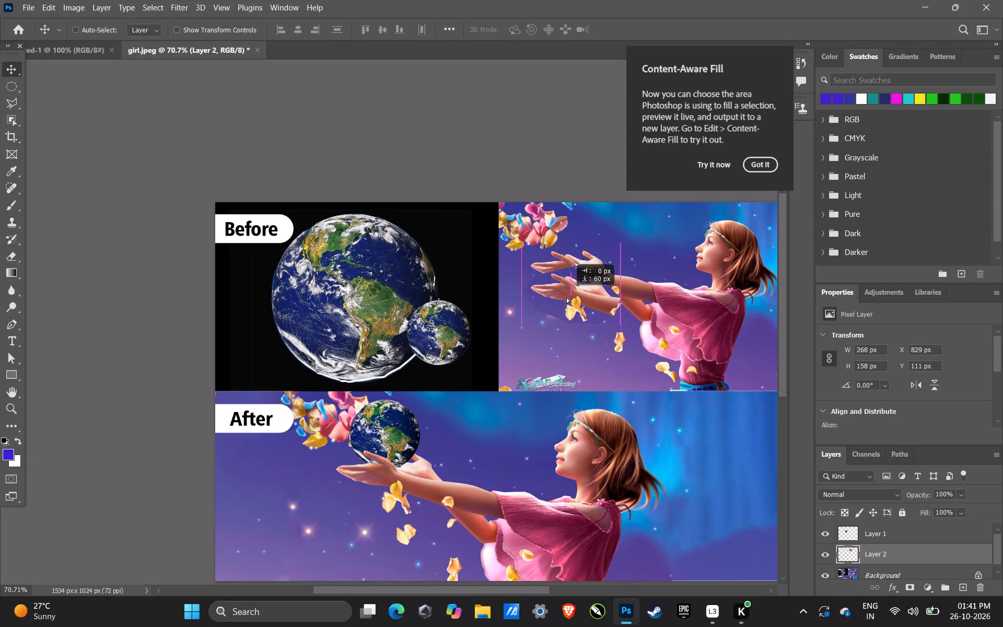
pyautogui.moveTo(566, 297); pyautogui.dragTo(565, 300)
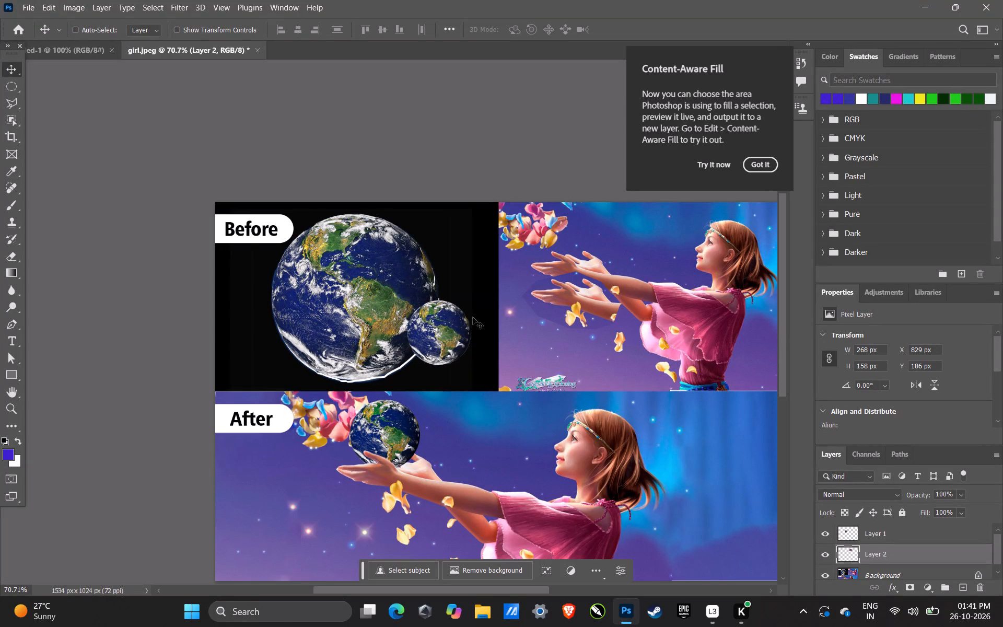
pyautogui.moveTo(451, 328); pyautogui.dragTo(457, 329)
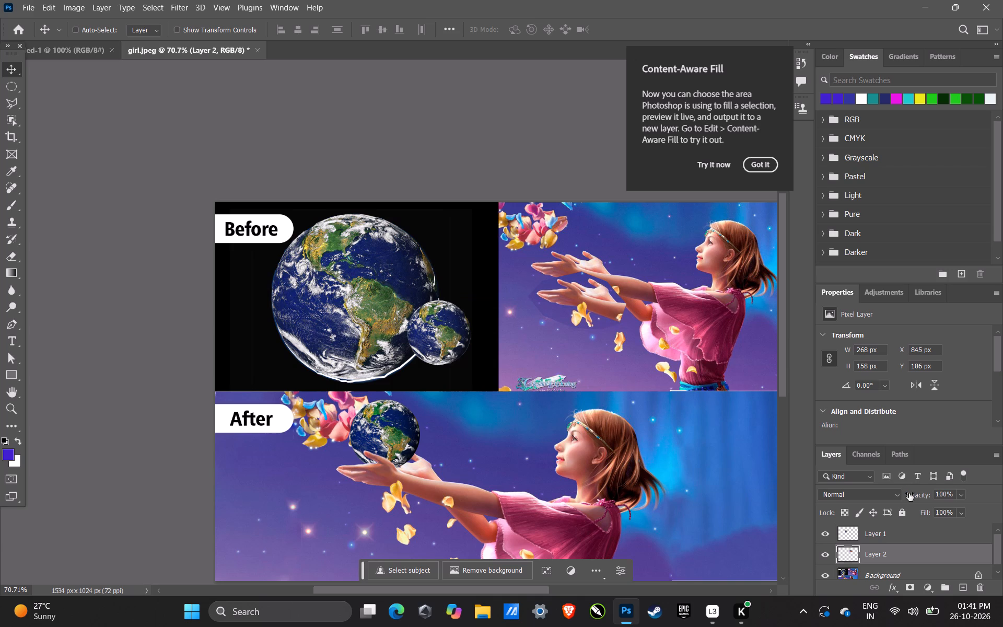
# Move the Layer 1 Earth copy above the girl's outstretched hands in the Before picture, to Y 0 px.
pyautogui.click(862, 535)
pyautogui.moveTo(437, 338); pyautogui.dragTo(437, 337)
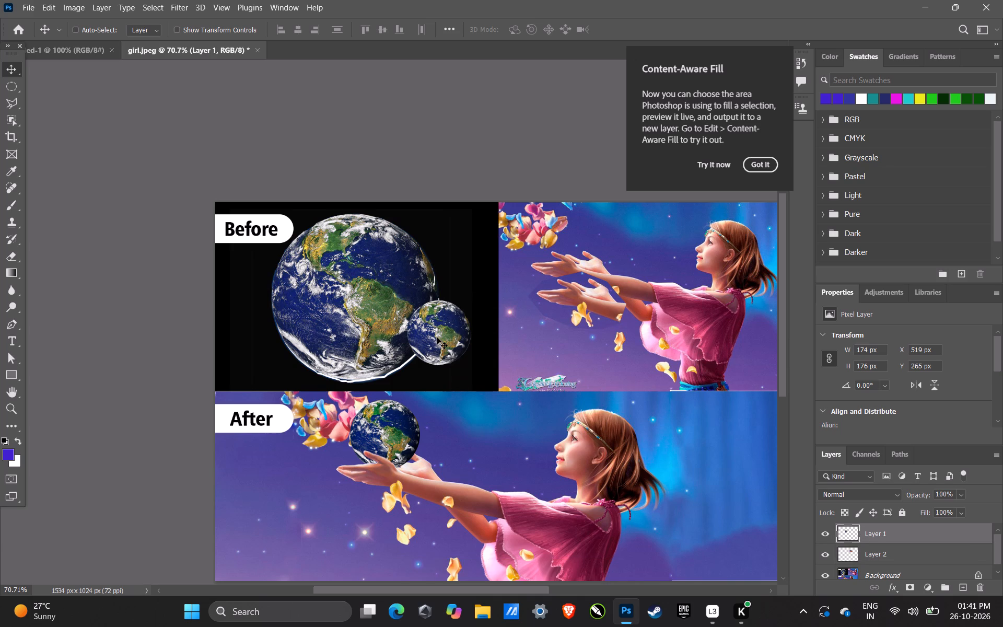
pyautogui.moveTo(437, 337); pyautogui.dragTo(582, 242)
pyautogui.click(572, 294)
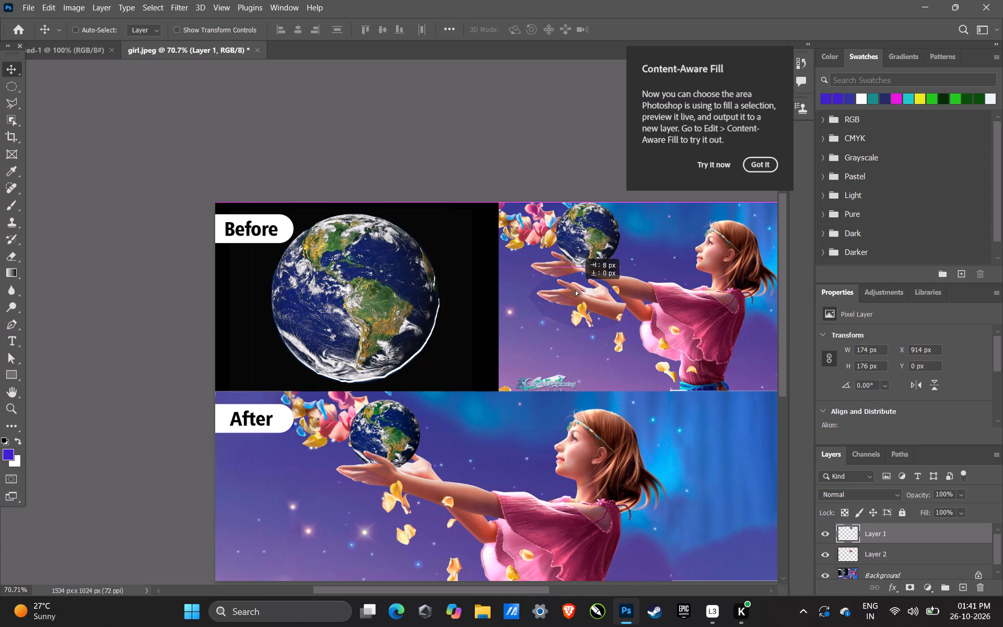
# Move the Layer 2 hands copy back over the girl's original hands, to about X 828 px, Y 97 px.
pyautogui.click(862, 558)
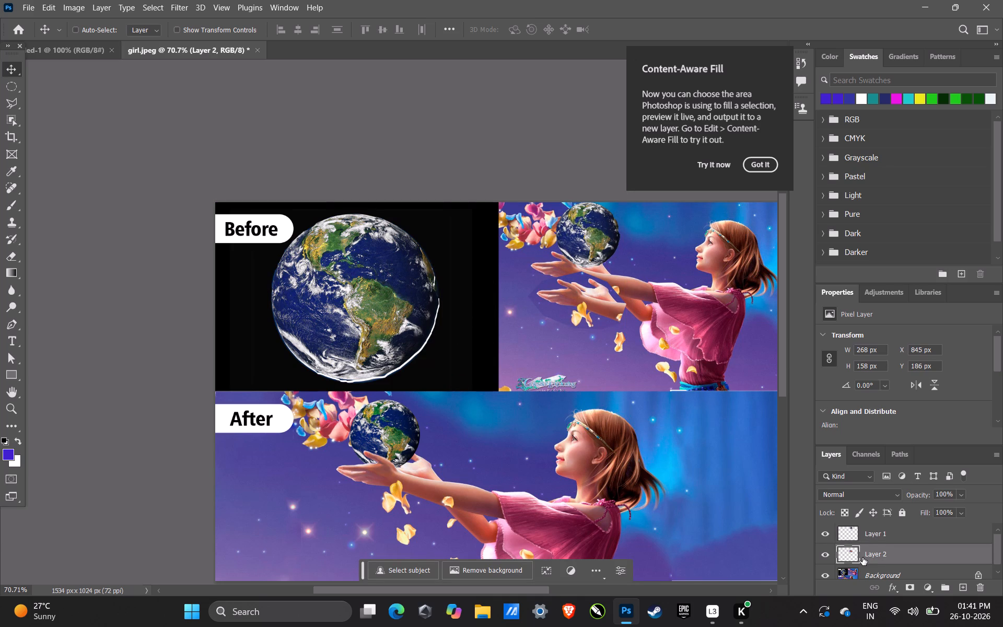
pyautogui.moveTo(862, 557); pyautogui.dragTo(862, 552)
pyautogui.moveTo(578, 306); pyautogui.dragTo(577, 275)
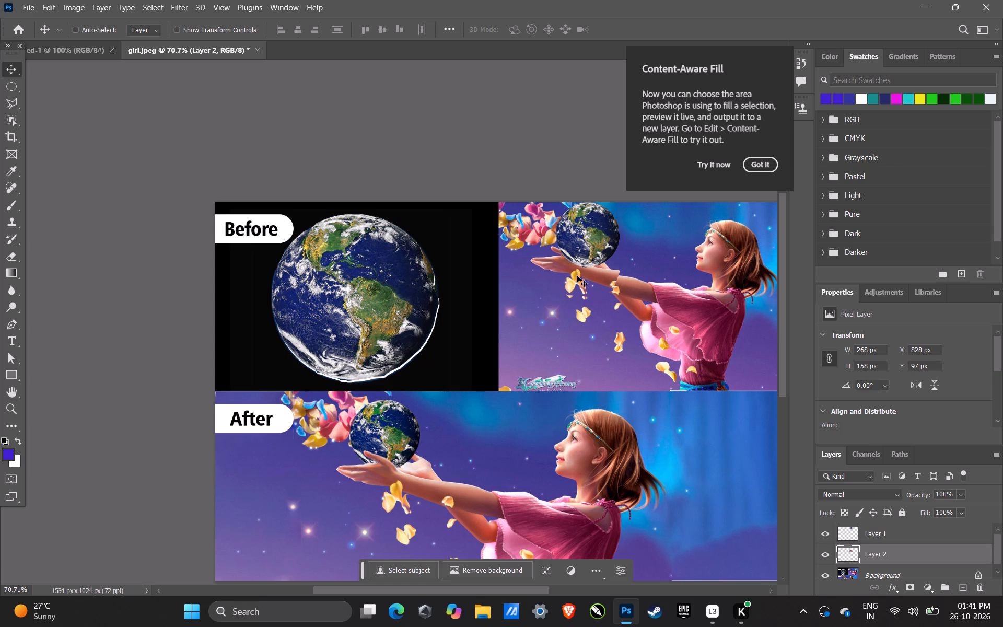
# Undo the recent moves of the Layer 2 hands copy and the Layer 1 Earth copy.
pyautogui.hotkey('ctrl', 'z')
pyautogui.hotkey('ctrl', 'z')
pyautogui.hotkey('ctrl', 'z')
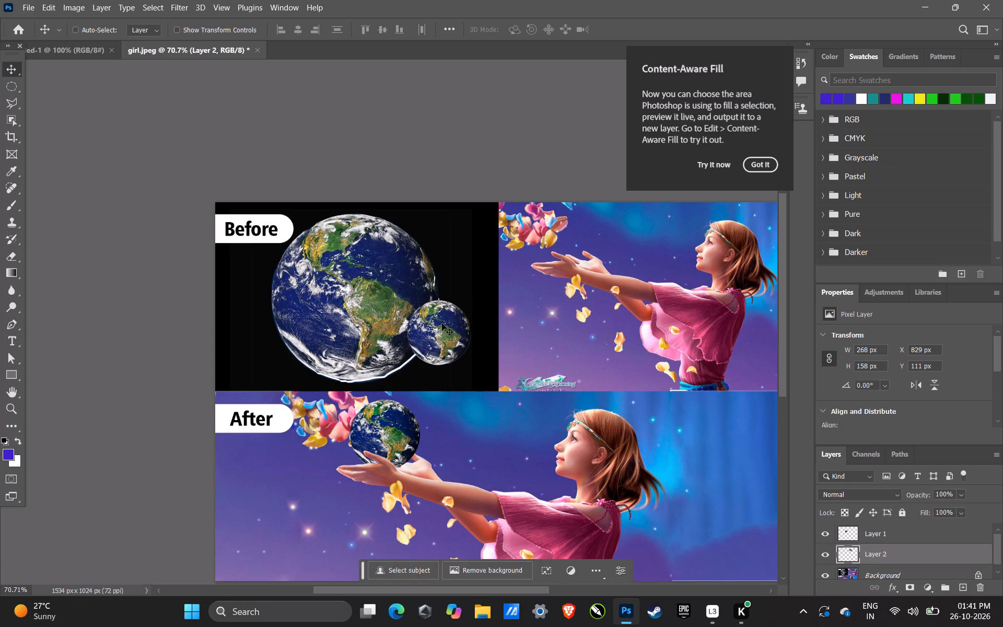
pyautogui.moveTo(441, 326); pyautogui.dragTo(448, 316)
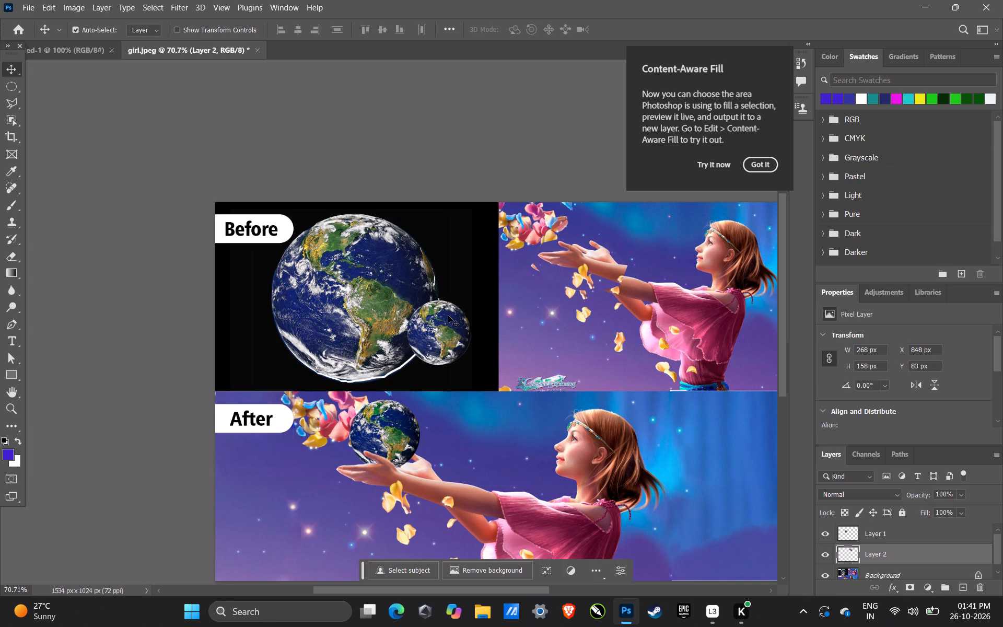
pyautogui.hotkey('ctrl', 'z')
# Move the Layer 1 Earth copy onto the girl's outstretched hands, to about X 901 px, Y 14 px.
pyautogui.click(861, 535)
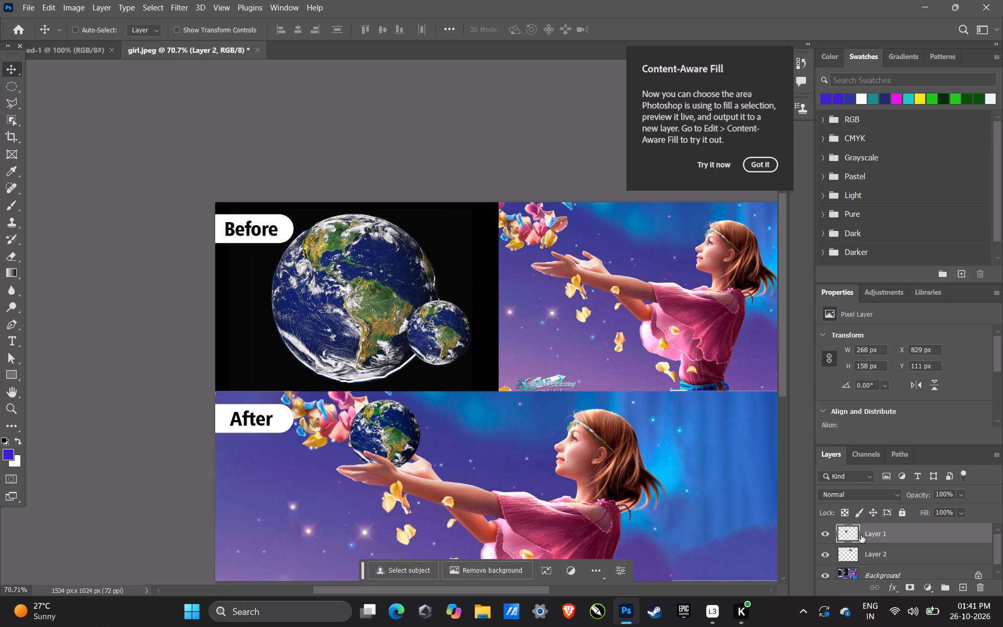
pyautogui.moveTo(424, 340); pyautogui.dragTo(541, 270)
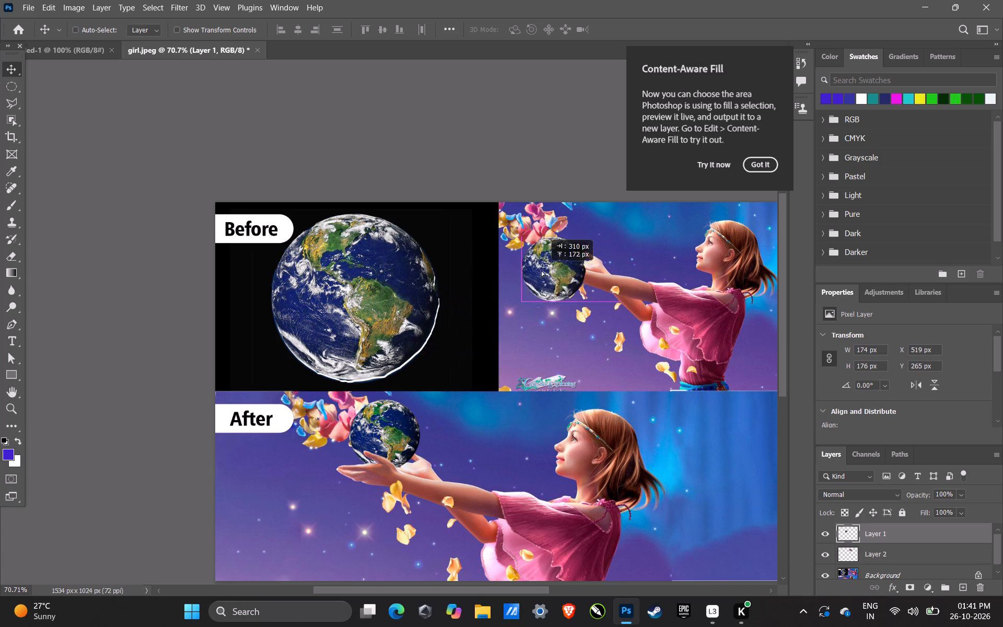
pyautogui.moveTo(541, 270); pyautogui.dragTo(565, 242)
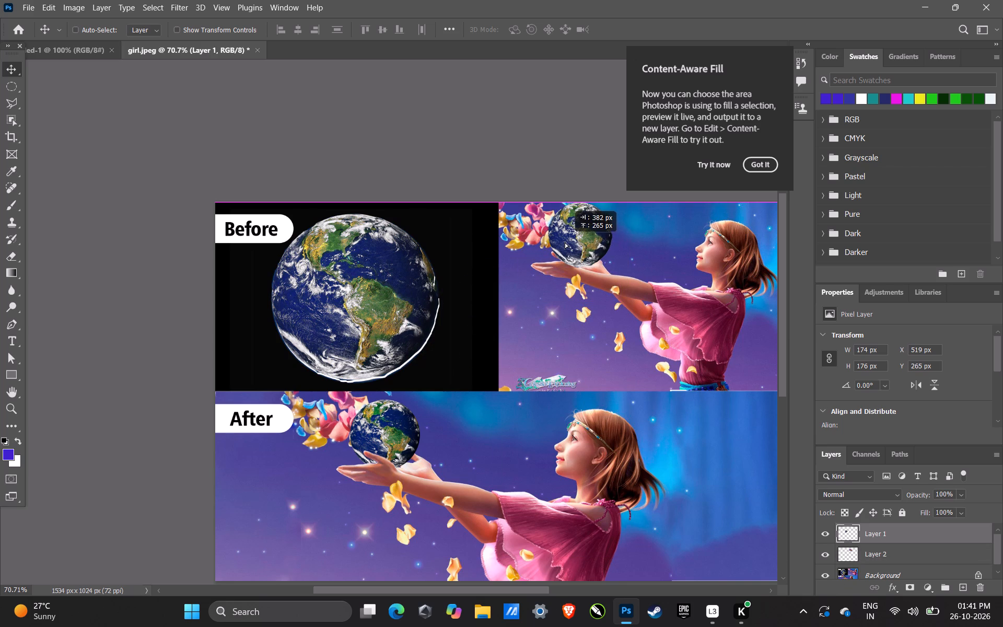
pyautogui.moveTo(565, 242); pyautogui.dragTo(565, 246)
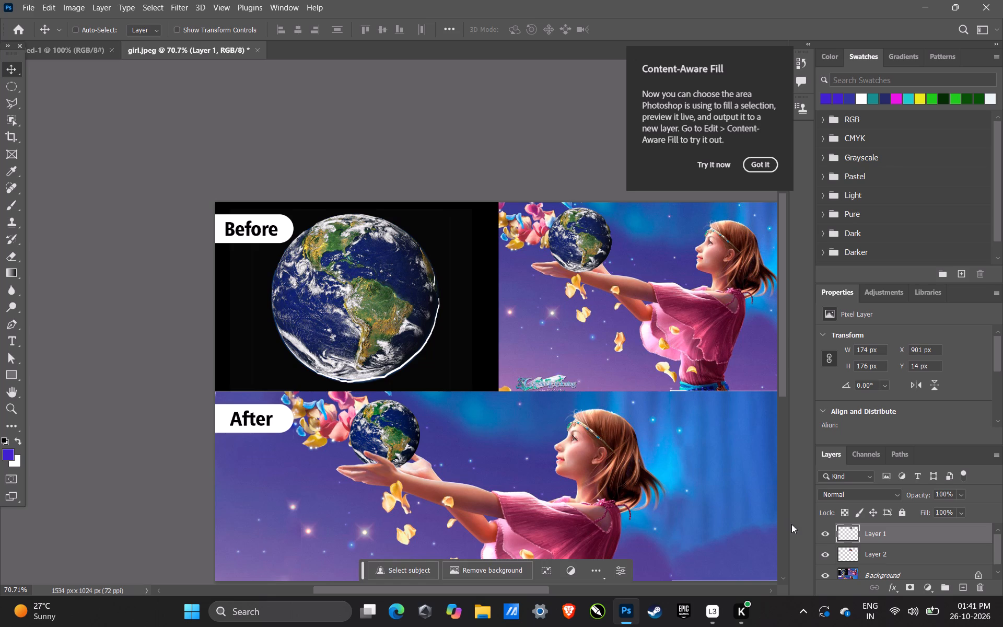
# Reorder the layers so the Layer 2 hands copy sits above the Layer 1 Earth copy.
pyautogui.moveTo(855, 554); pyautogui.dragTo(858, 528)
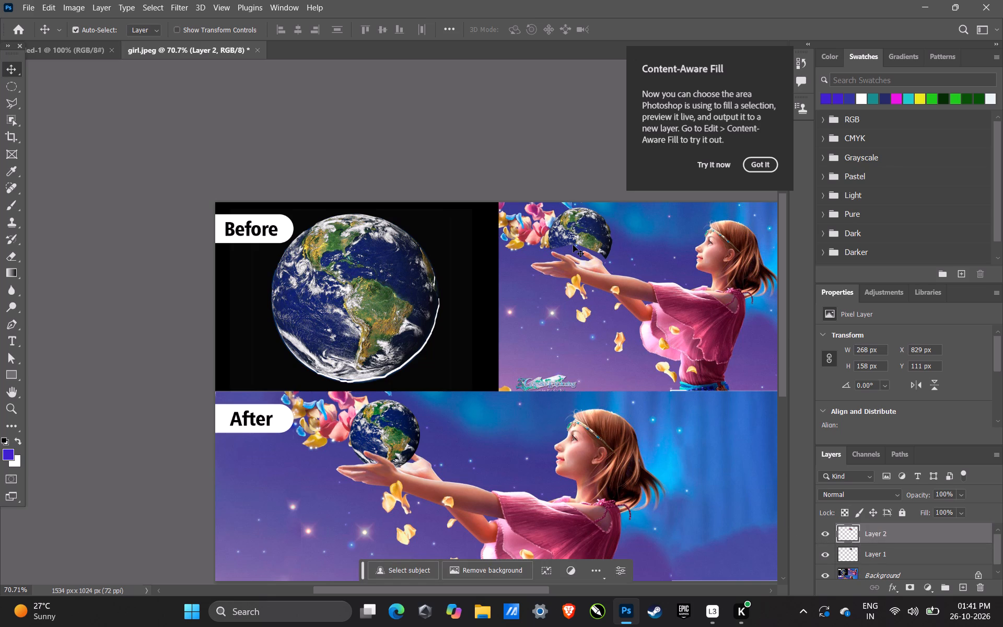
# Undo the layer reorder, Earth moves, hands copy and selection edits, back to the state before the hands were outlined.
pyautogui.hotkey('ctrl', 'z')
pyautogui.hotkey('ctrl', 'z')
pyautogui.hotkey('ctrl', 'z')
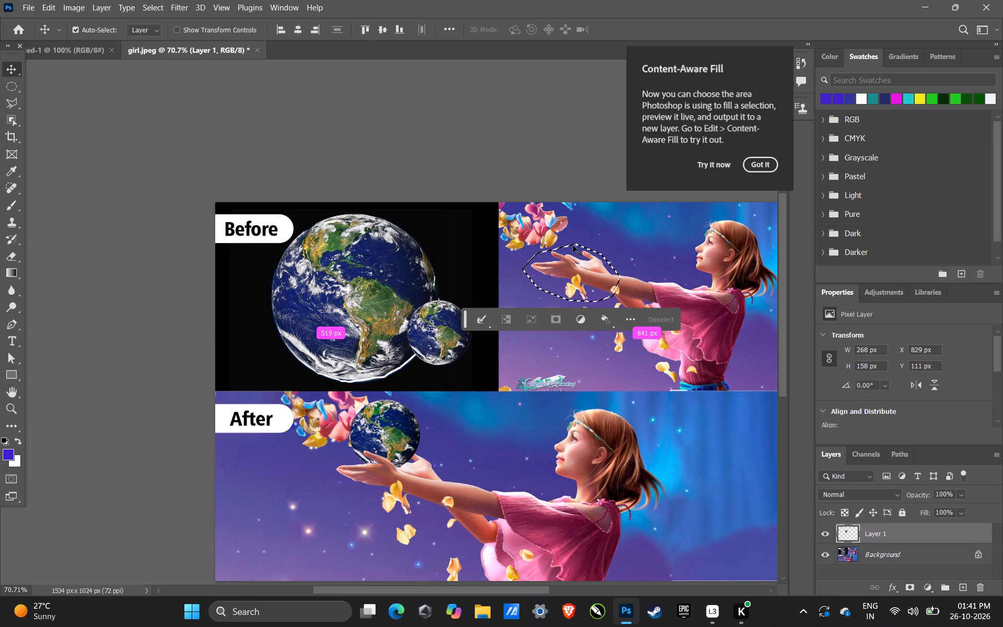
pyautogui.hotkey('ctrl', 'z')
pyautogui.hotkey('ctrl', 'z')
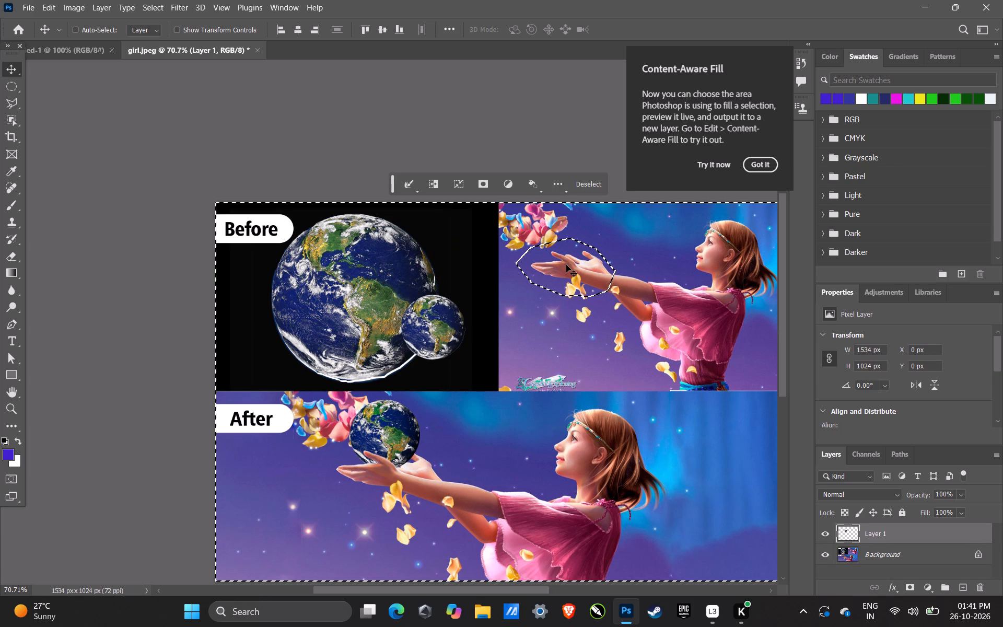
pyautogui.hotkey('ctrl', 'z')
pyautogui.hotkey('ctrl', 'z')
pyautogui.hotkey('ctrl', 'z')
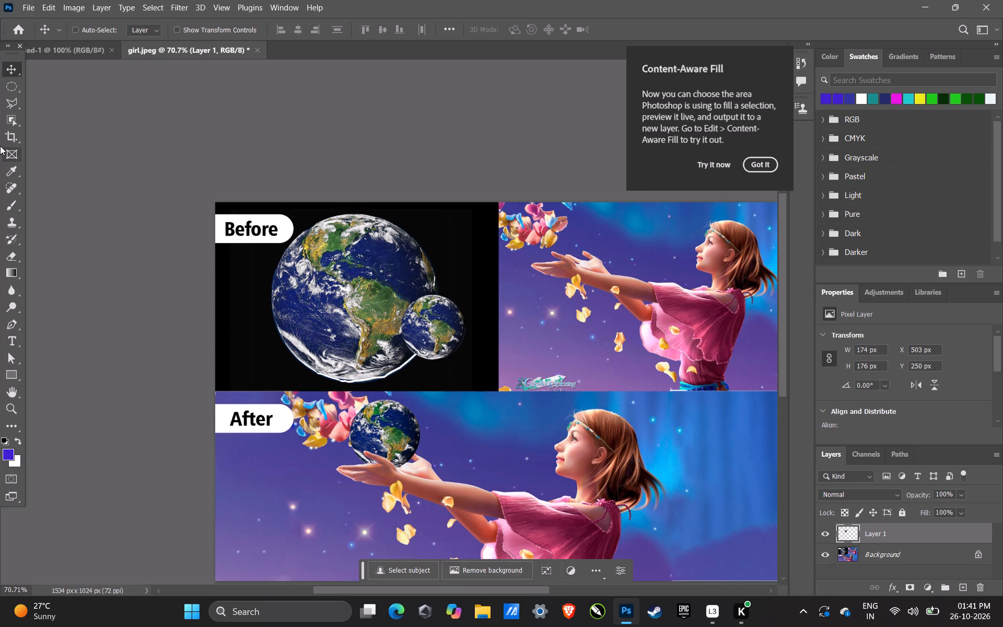
# Start a Magnetic Lasso outline on the girl's forearm in the Before image and trace around her far hand and its thumb.
pyautogui.click(7, 108)
pyautogui.rightClick(7, 108)
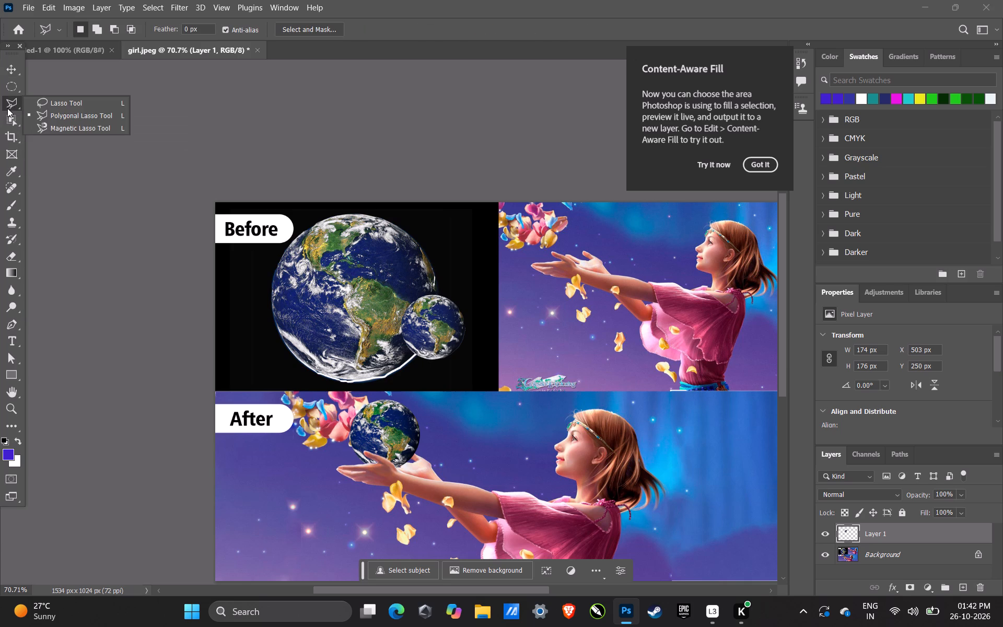
pyautogui.click(43, 132)
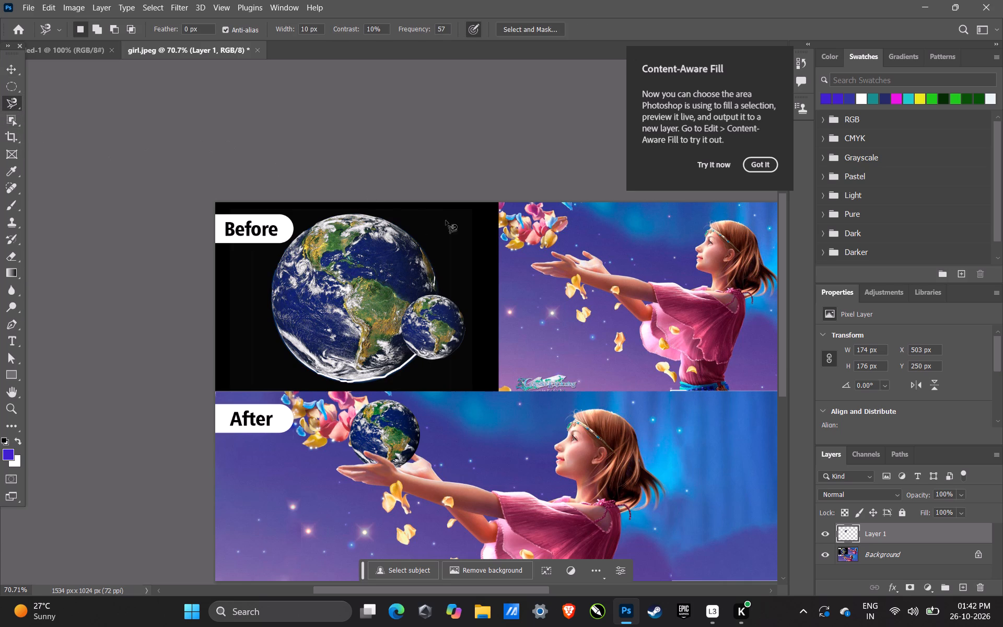
pyautogui.hotkey('ctrl', 'space')
pyautogui.hotkey('ctrl', 'space')
pyautogui.hotkey('ctrl', 'space')
pyautogui.hotkey('ctrl', 'space')
pyautogui.hotkey('ctrl', 'space')
pyautogui.hotkey('ctrl', 'space')
pyautogui.hotkey('ctrl', 'space')
pyautogui.hotkey('ctrl', 'space')
pyautogui.hotkey('ctrl', 'space')
pyautogui.hotkey('ctrl', 'space')
pyautogui.hotkey('ctrl', 'space')
pyautogui.hotkey('ctrl', 'space')
pyautogui.hotkey('ctrl', 'space')
pyautogui.hotkey('ctrl', 'space')
pyautogui.hotkey('ctrl', 'space')
pyautogui.hotkey('ctrl', 'space')
pyautogui.hotkey('ctrl', 'space')
pyautogui.hotkey('ctrl', 'space')
pyautogui.hotkey('ctrl', 'space')
pyautogui.hotkey('ctrl', 'space')
pyautogui.keyDown('ctrl'); pyautogui.click(574, 258); pyautogui.keyUp('ctrl')
pyautogui.keyDown('ctrl'); pyautogui.click(575, 265); pyautogui.keyUp('ctrl')
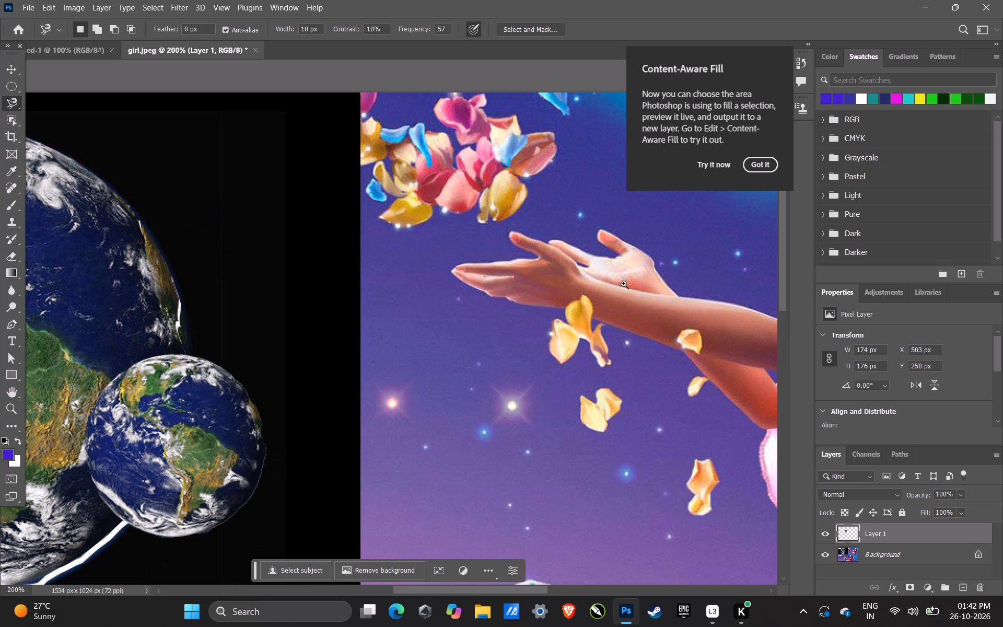
pyautogui.moveTo(633, 286); pyautogui.dragTo(558, 272)
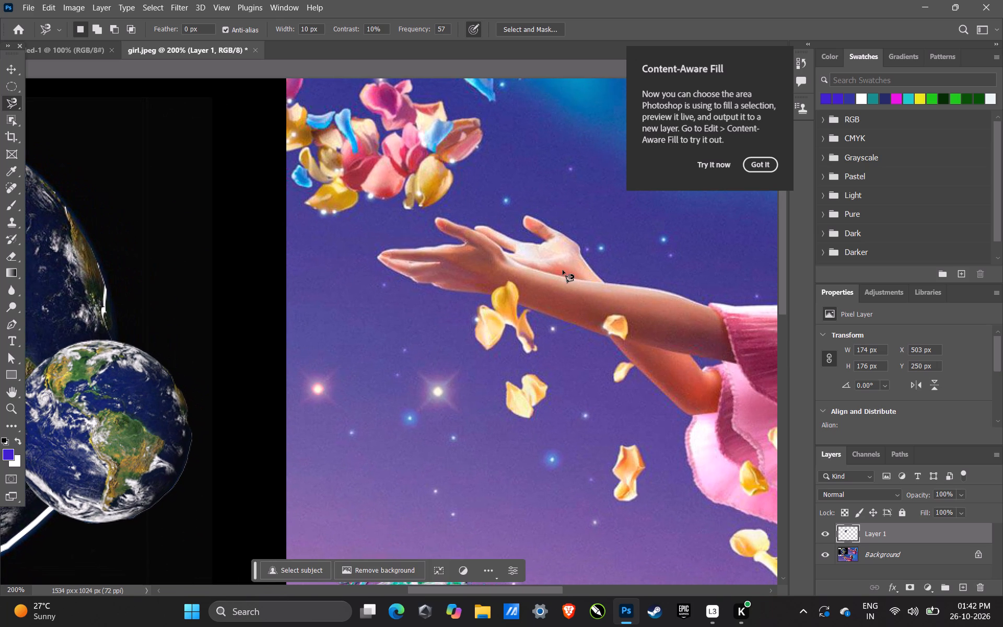
pyautogui.click(604, 283)
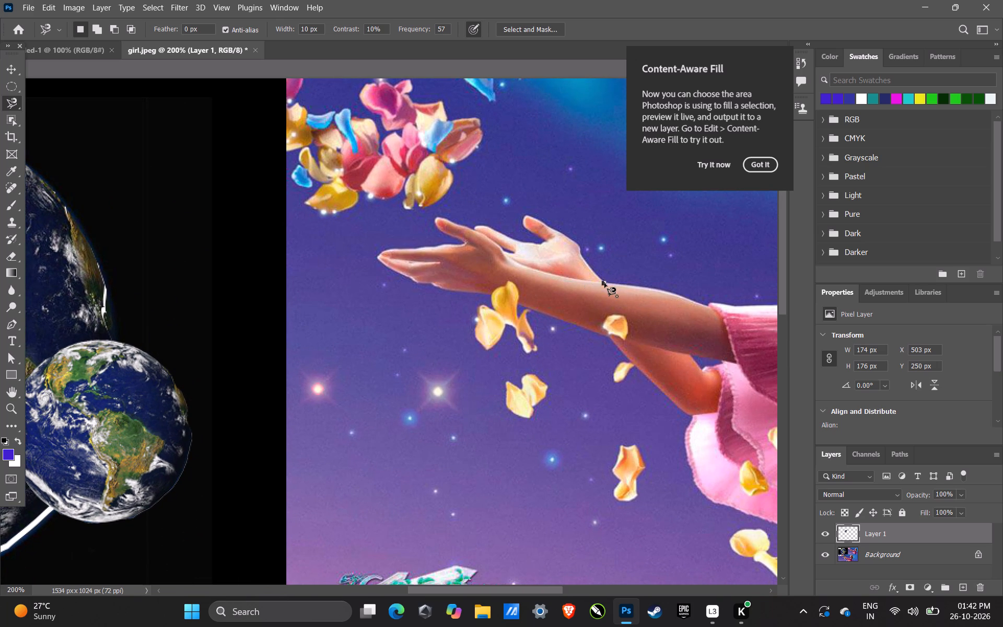
pyautogui.click(580, 254)
pyautogui.click(579, 246)
pyautogui.click(524, 216)
pyautogui.click(522, 225)
pyautogui.click(545, 241)
# Continue the Magnetic Lasso outline around the near hand's thumb and along its upper edge to the fingertips.
pyautogui.click(473, 229)
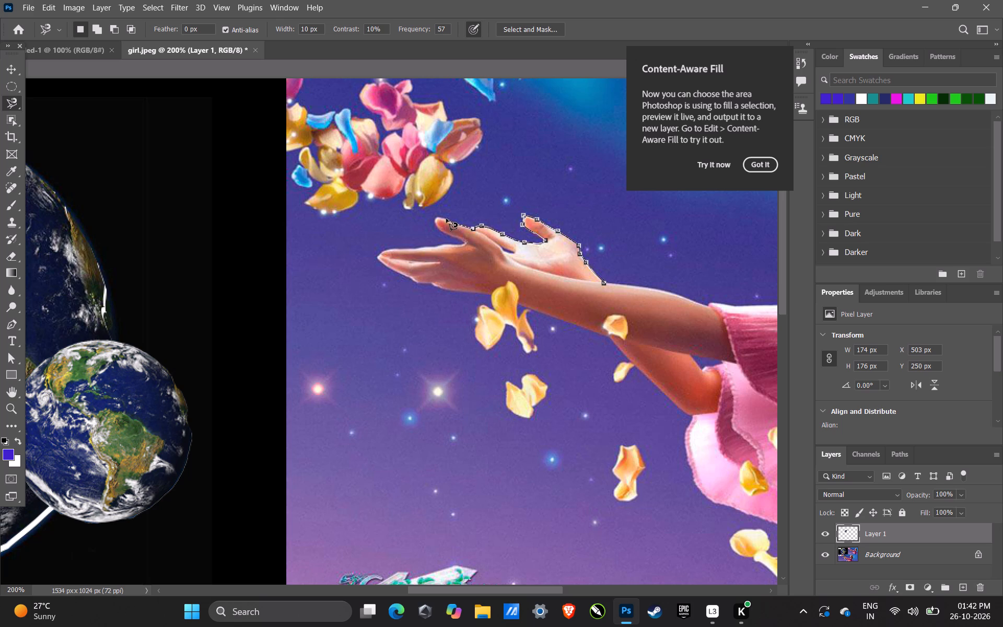
pyautogui.click(436, 217)
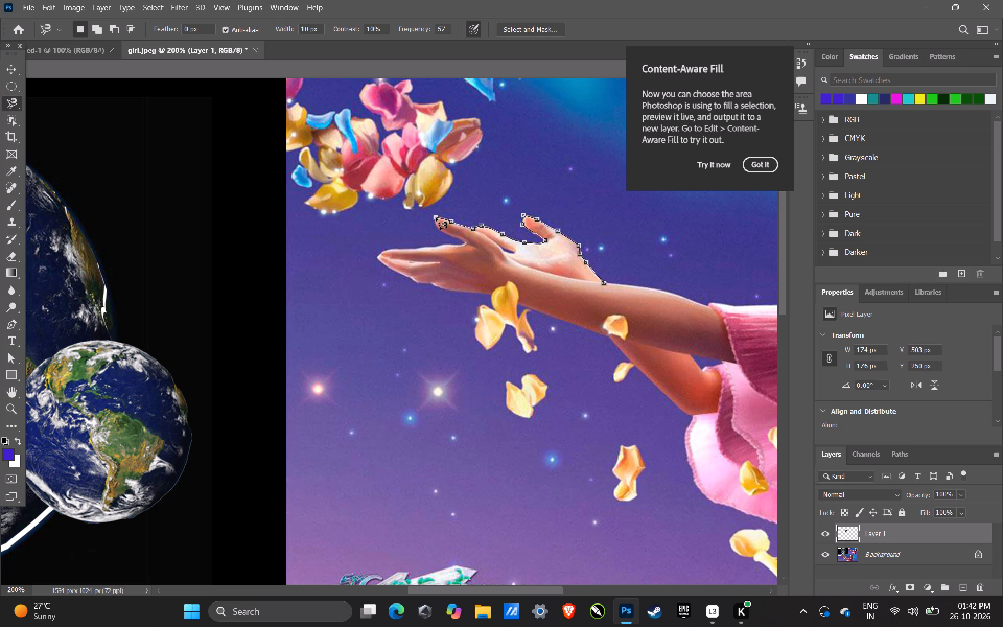
pyautogui.click(437, 228)
pyautogui.click(464, 241)
pyautogui.click(437, 248)
pyautogui.click(378, 254)
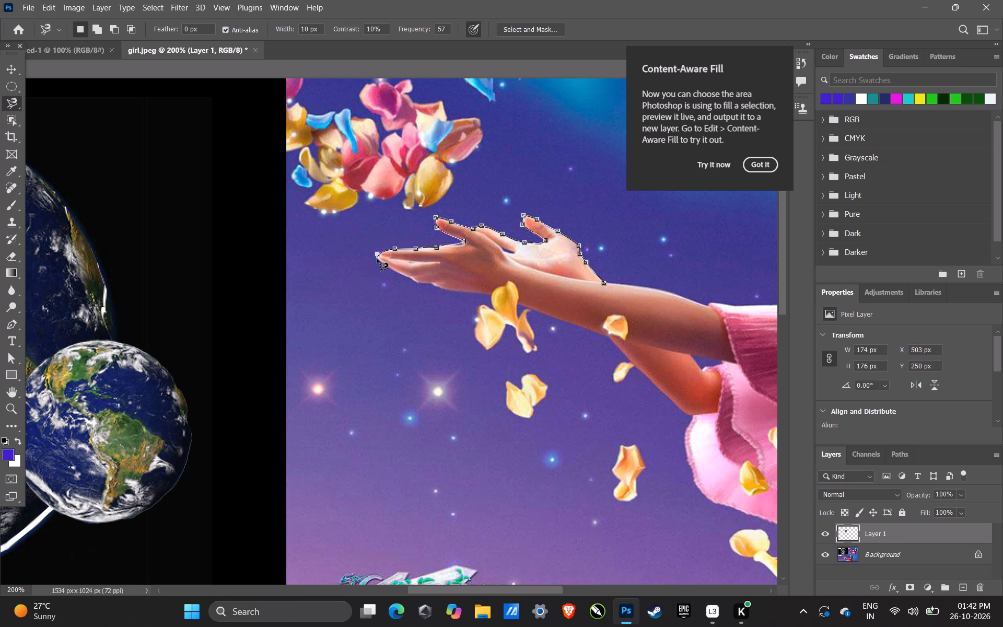
pyautogui.click(377, 259)
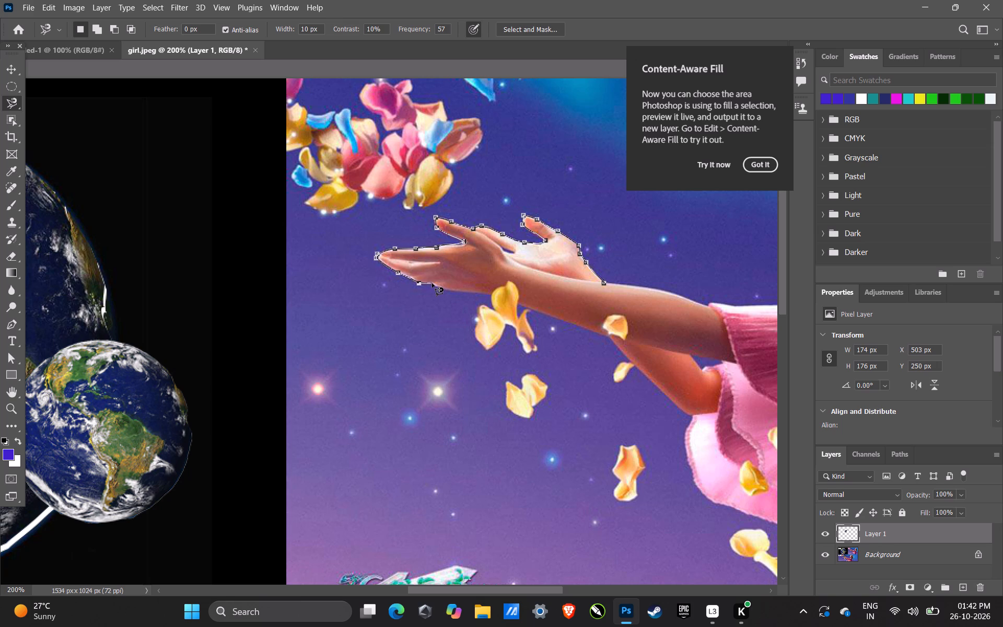
# Trace the near hand's underside and the yellow petals below it, closing the outline across the forearm as a selection about 218 × 129 px.
pyautogui.click(432, 283)
pyautogui.click(492, 295)
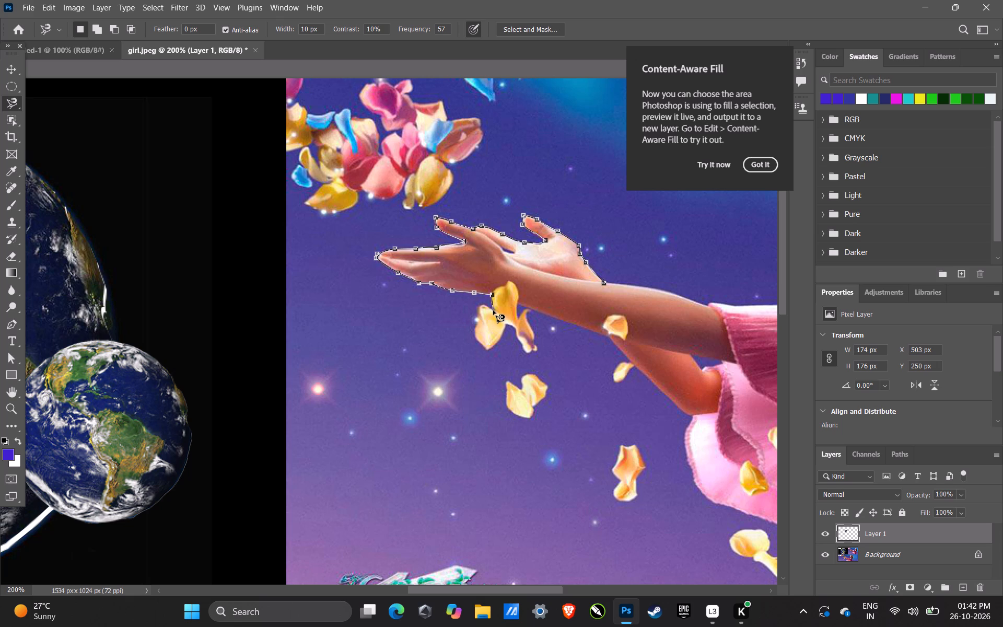
pyautogui.click(493, 310)
pyautogui.click(482, 306)
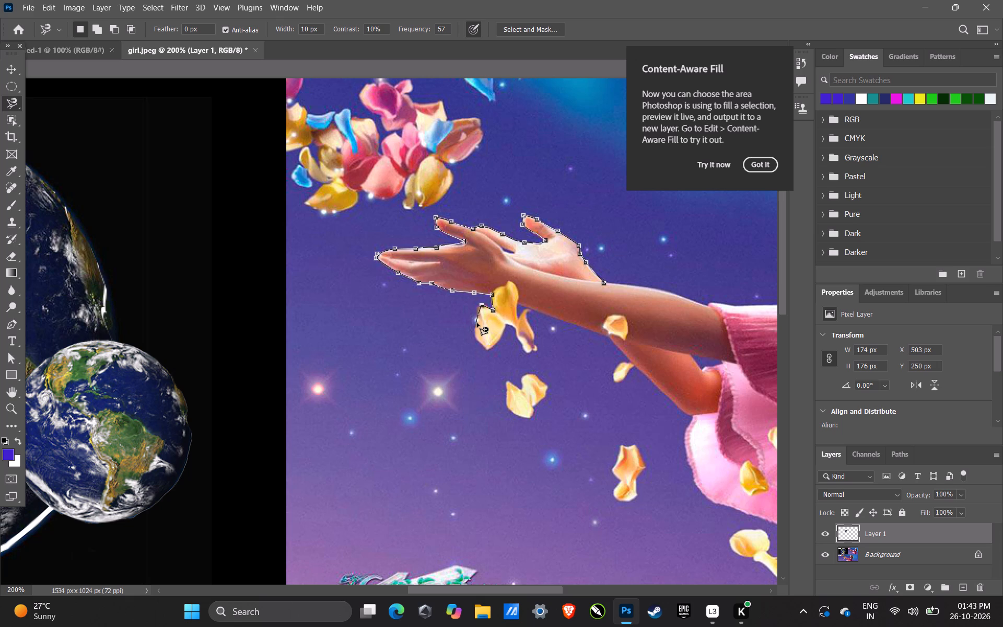
pyautogui.click(477, 323)
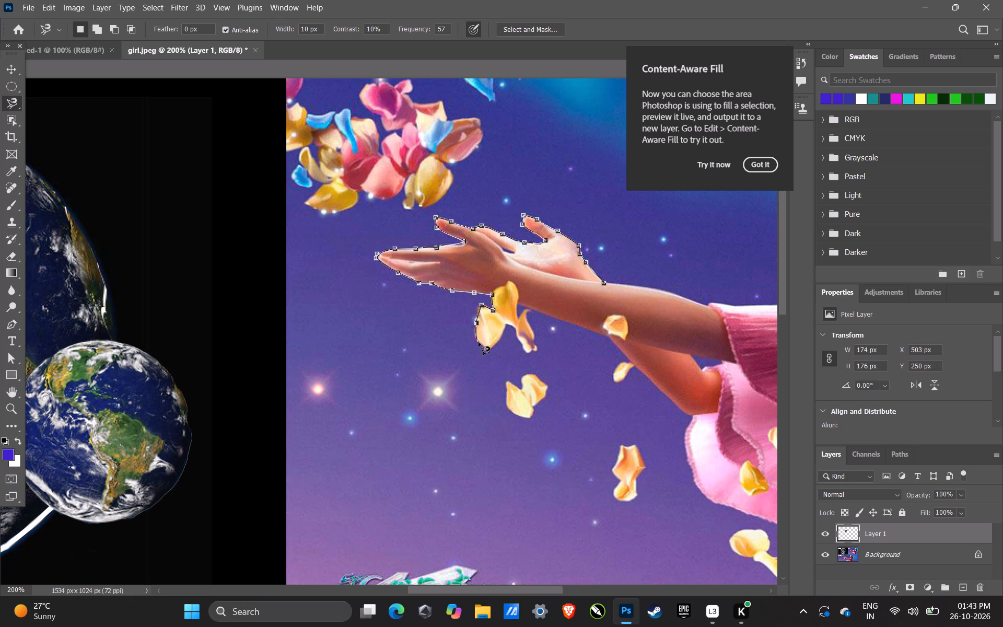
pyautogui.click(479, 342)
pyautogui.click(487, 351)
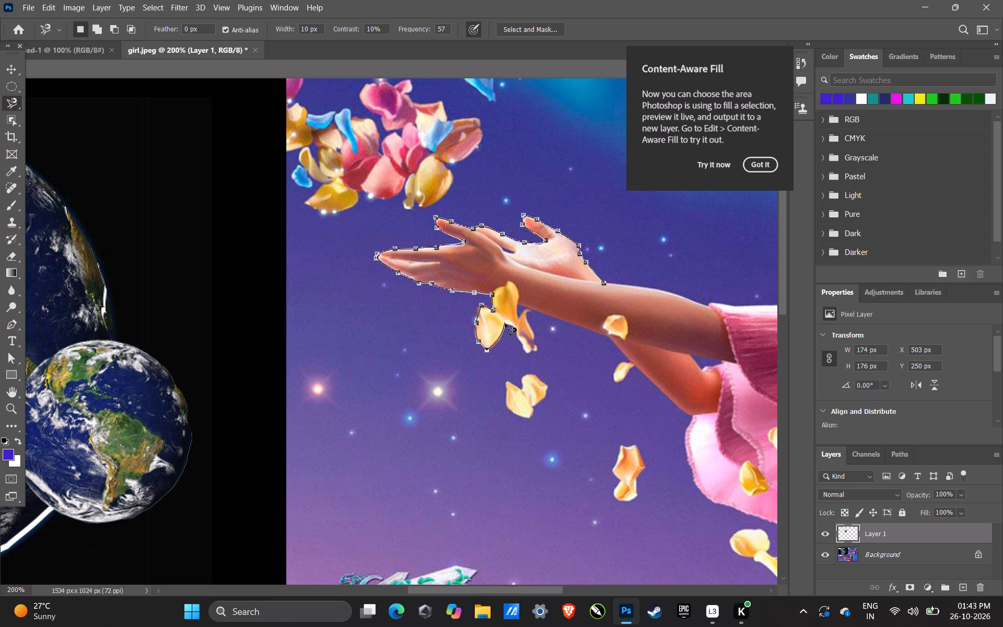
pyautogui.click(505, 323)
pyautogui.click(516, 330)
pyautogui.click(535, 335)
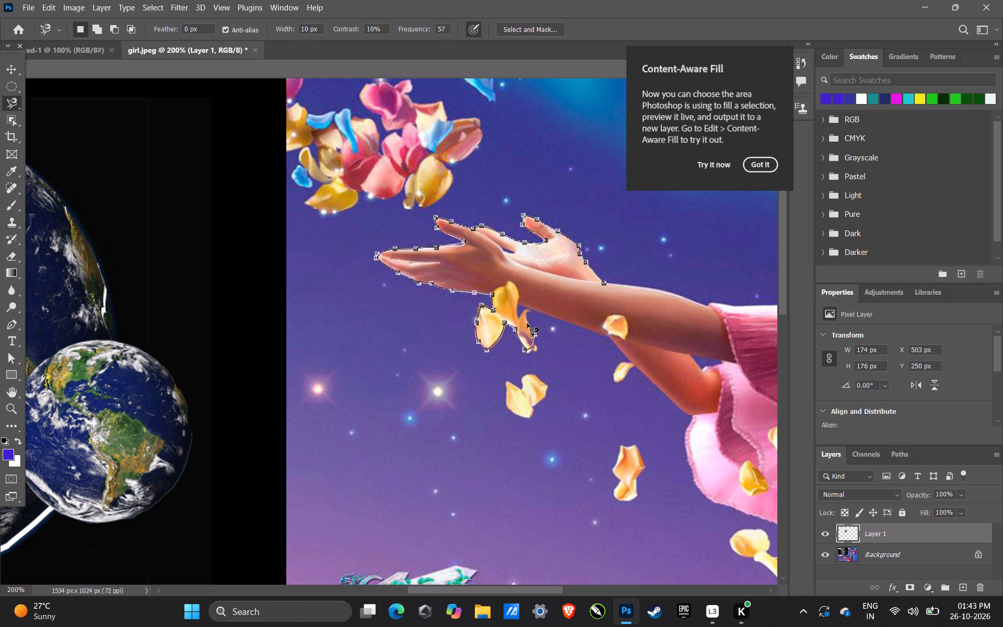
pyautogui.click(526, 315)
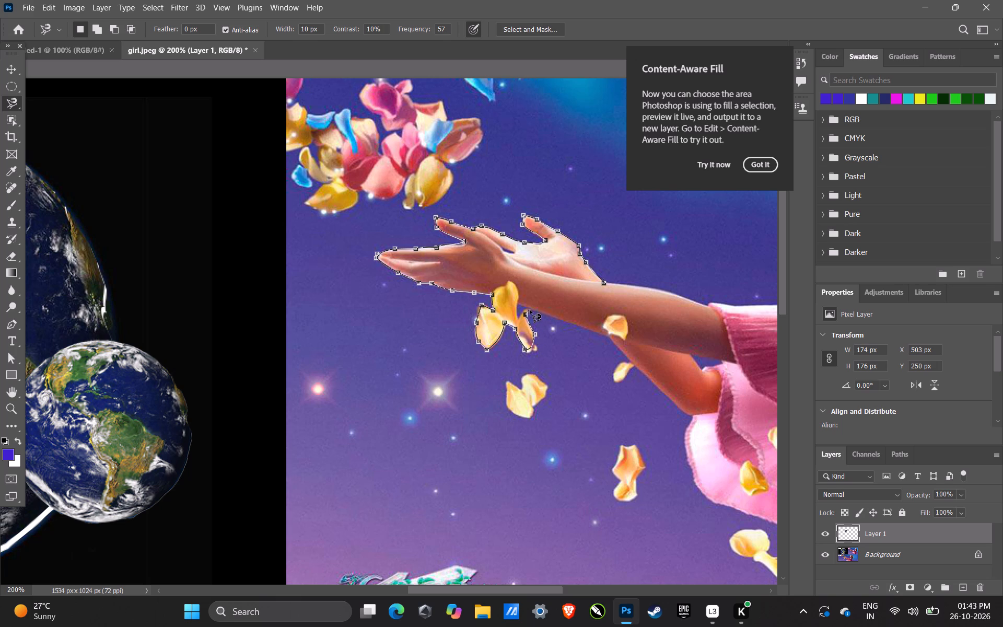
pyautogui.click(530, 309)
pyautogui.click(589, 329)
pyautogui.click(603, 283)
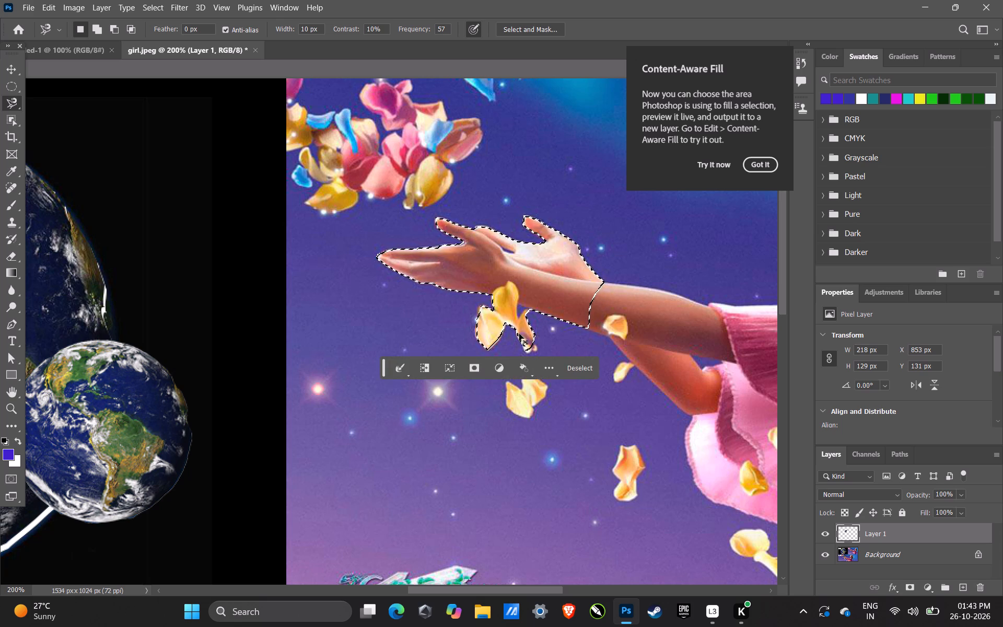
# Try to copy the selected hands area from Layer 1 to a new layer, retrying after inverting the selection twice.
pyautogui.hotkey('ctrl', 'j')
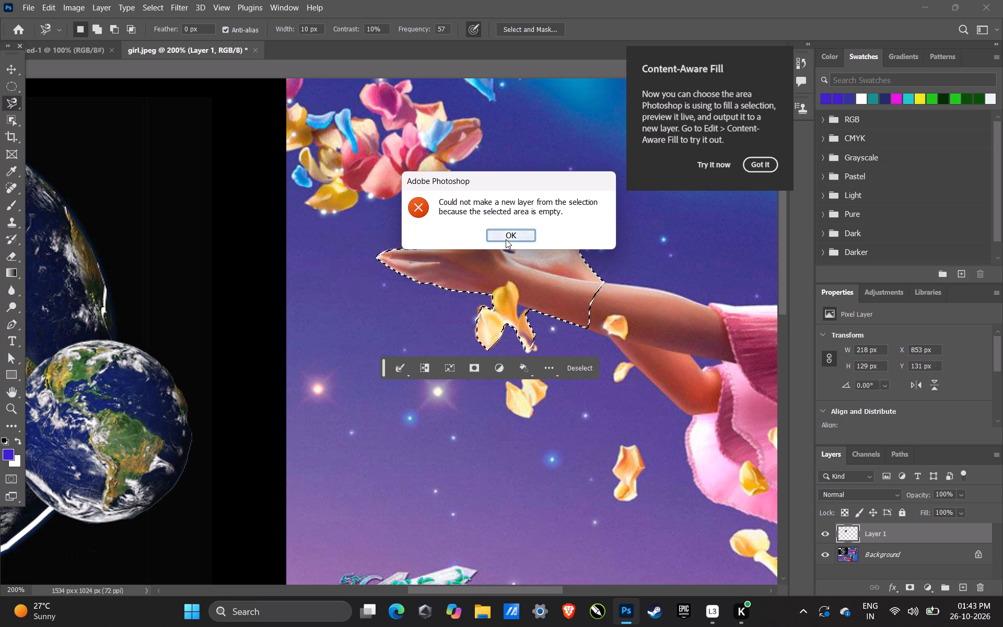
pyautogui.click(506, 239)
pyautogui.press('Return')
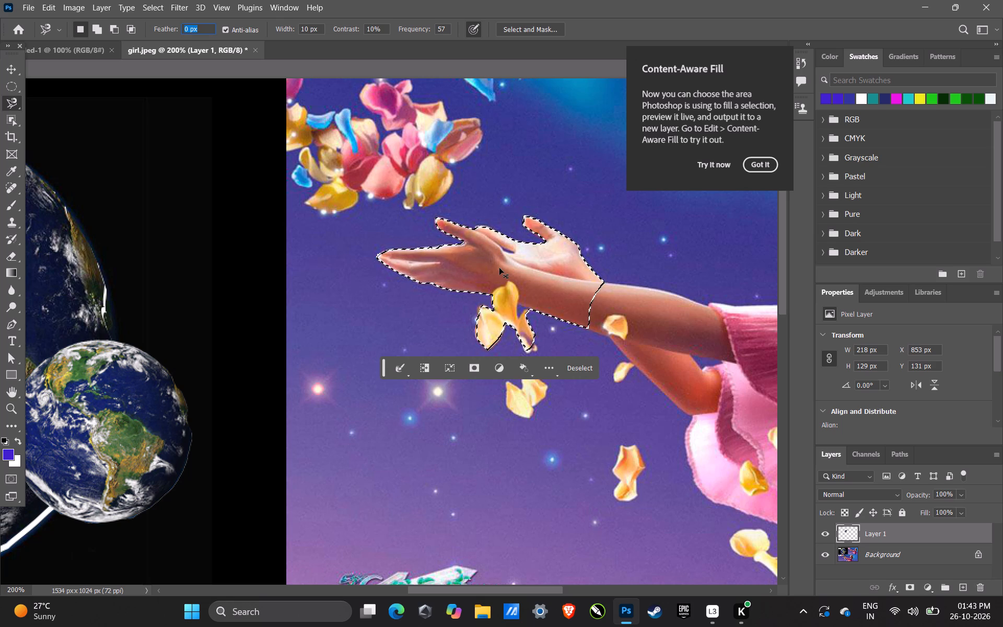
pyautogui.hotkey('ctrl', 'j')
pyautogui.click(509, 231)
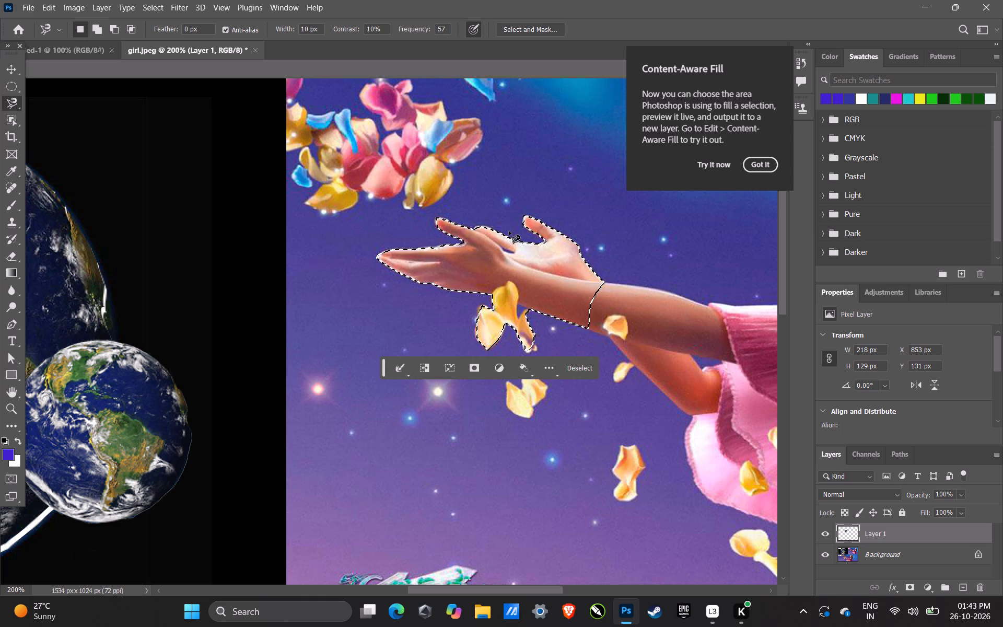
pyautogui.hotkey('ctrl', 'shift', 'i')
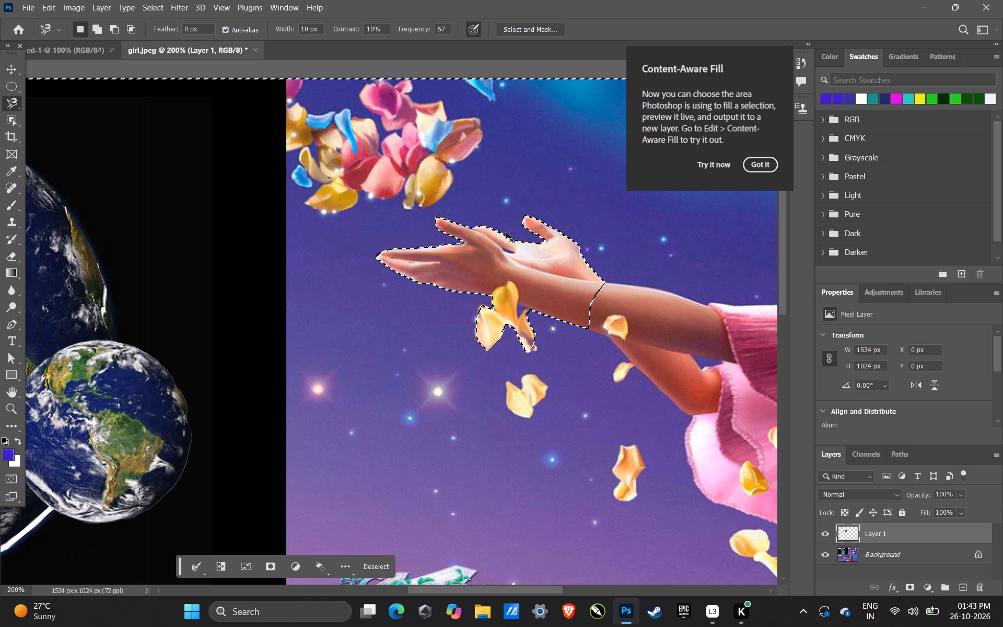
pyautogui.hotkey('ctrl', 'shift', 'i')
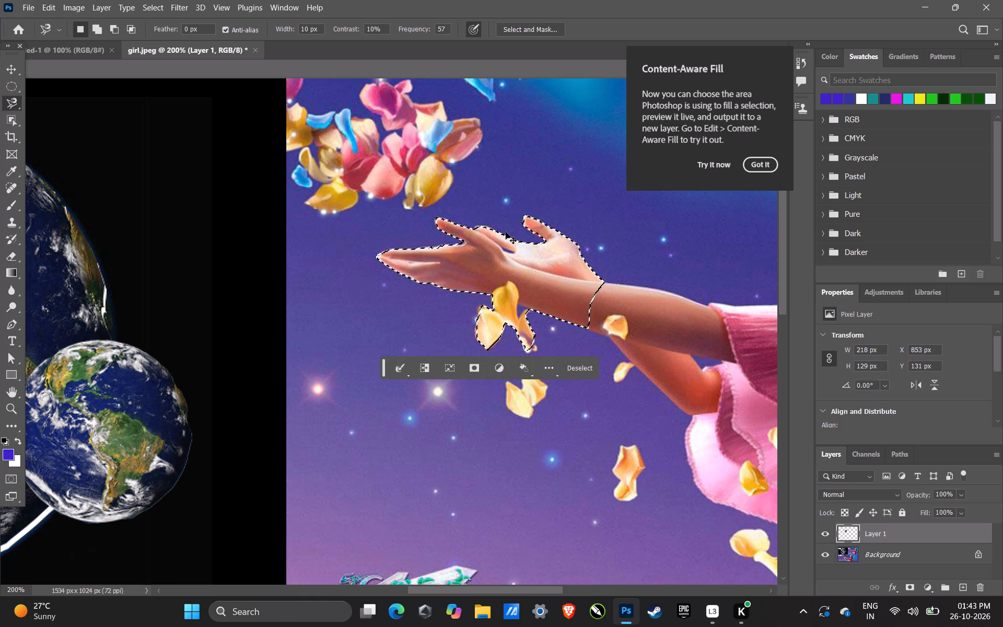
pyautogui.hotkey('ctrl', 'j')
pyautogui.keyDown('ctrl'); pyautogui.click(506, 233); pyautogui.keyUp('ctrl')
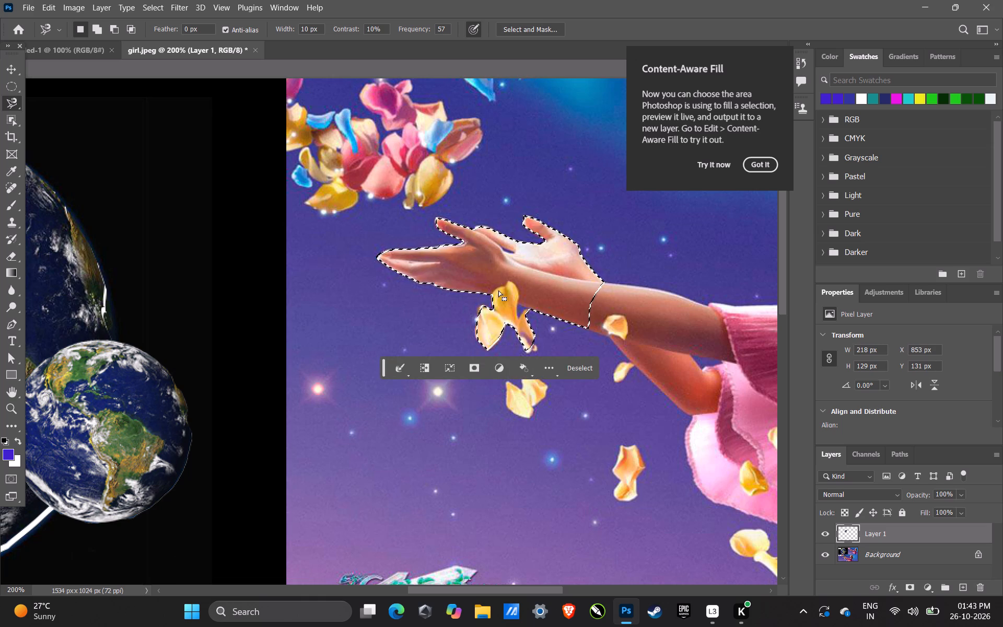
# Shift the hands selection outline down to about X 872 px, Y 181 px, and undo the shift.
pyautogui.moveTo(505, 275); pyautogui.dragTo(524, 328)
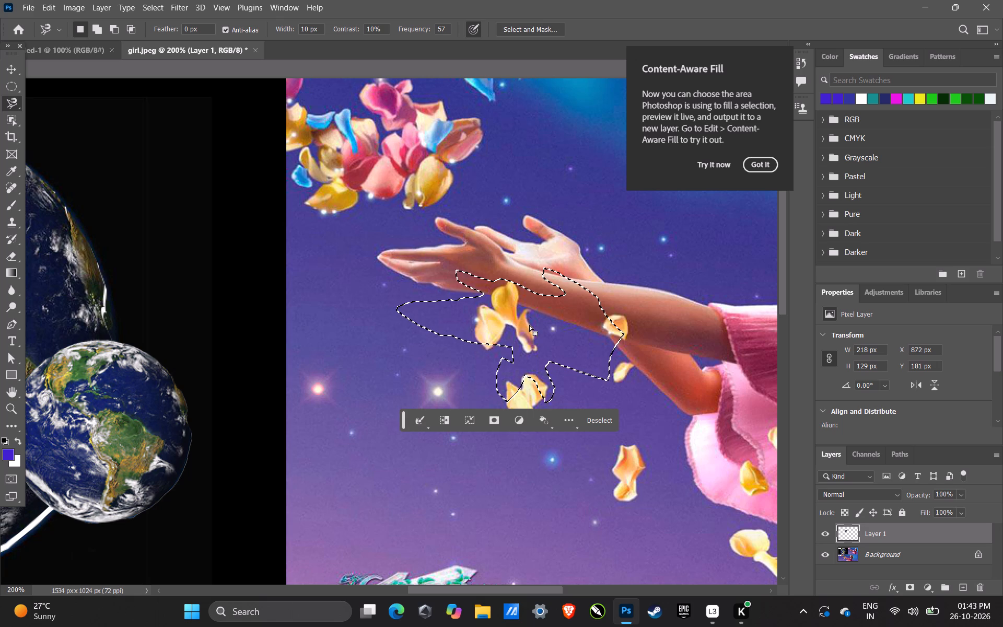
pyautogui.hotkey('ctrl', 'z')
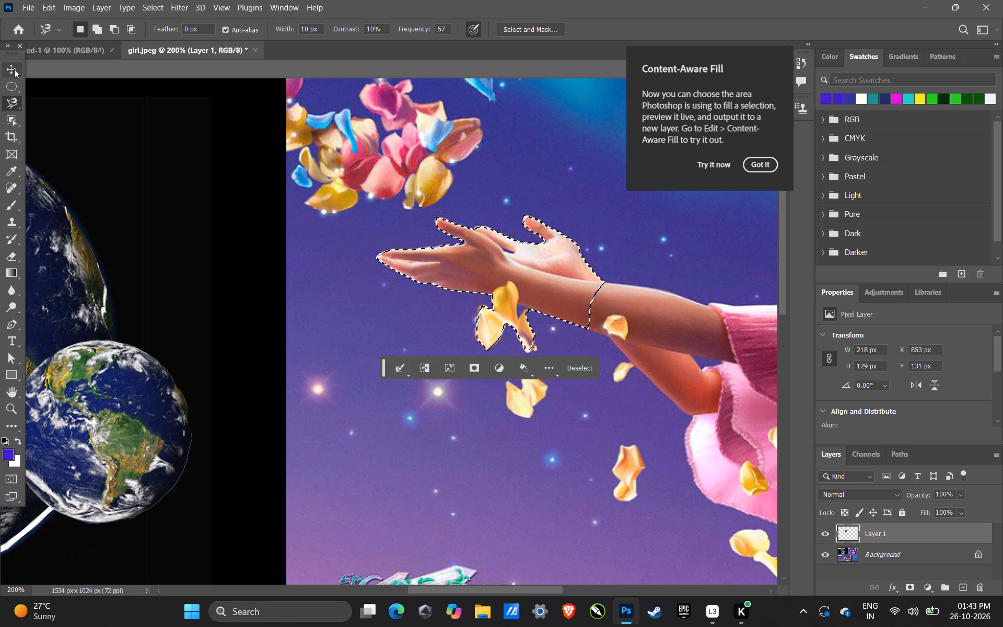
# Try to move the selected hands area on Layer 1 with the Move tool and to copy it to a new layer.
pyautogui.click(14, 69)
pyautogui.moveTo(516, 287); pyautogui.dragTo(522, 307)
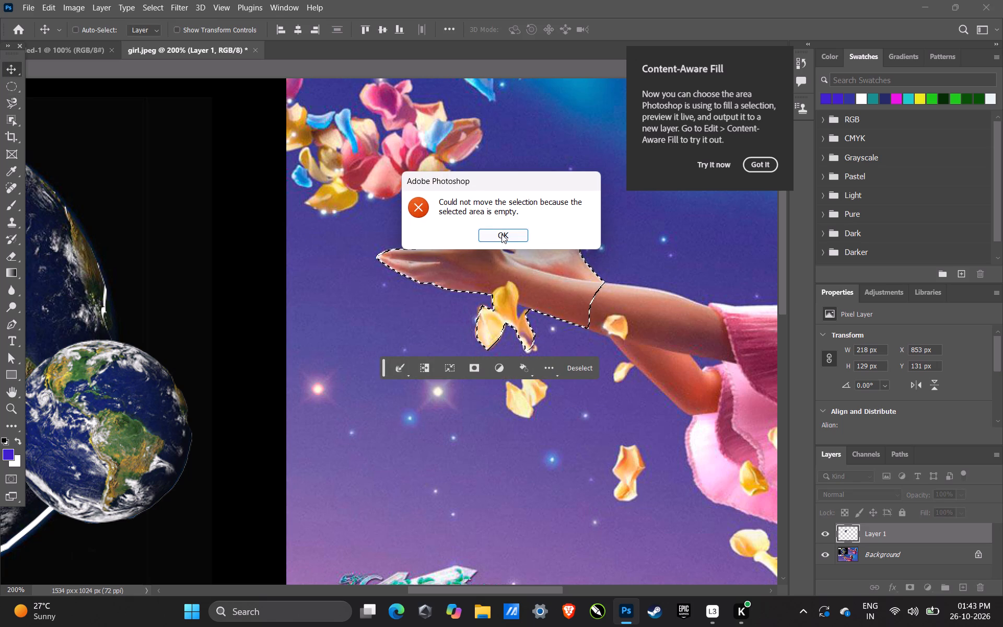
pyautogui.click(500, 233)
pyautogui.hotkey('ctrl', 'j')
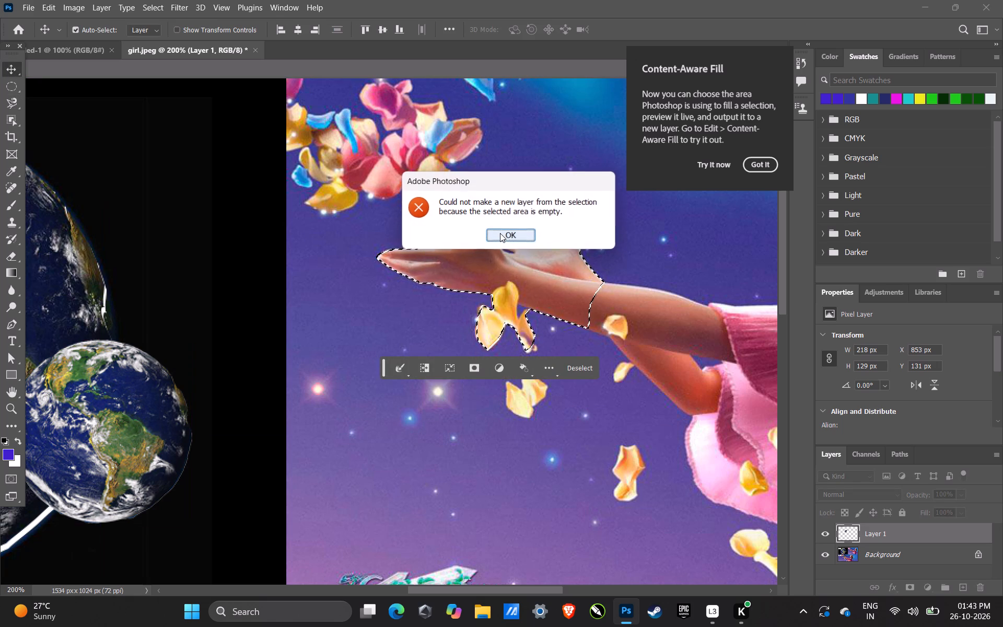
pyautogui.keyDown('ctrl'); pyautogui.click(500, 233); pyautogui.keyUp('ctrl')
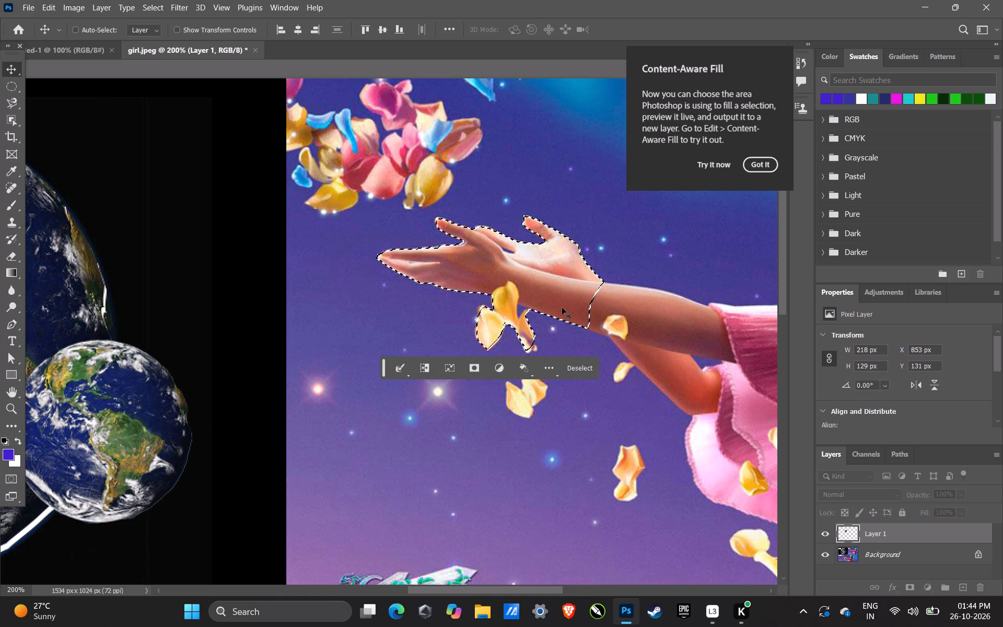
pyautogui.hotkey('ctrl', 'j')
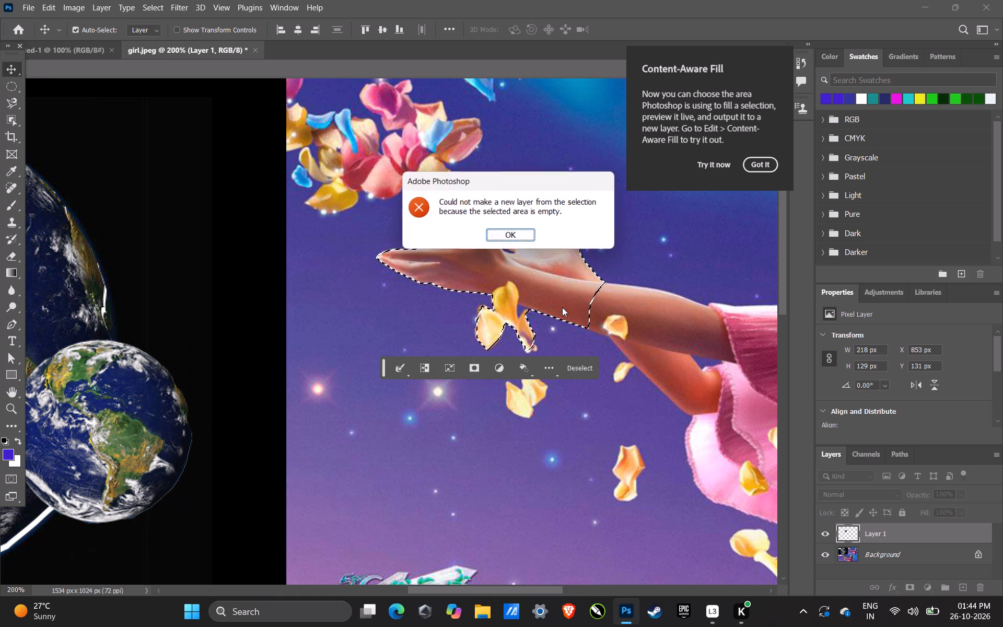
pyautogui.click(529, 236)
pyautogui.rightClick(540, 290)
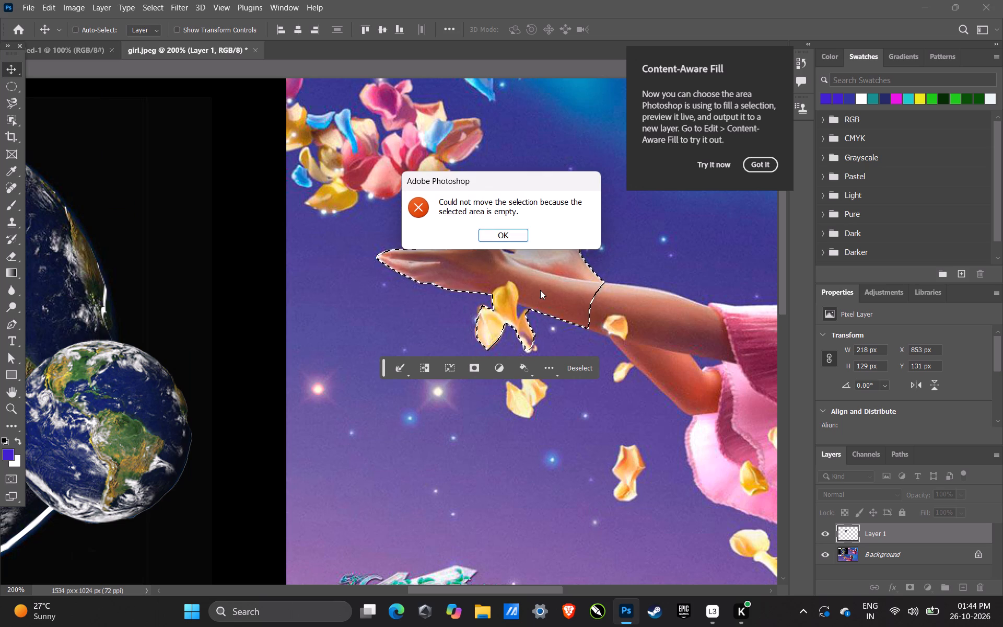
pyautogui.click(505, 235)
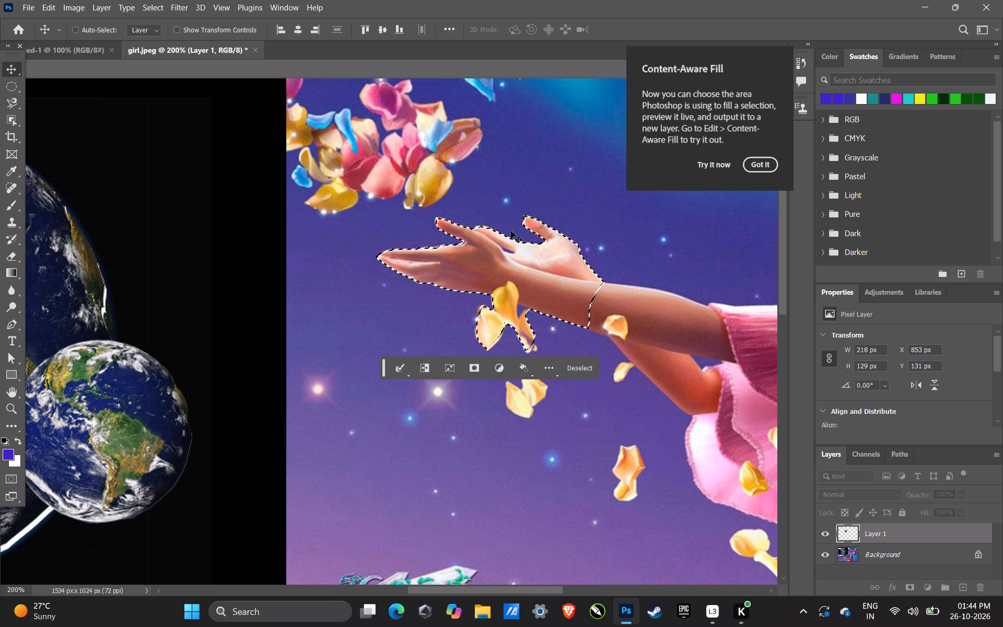
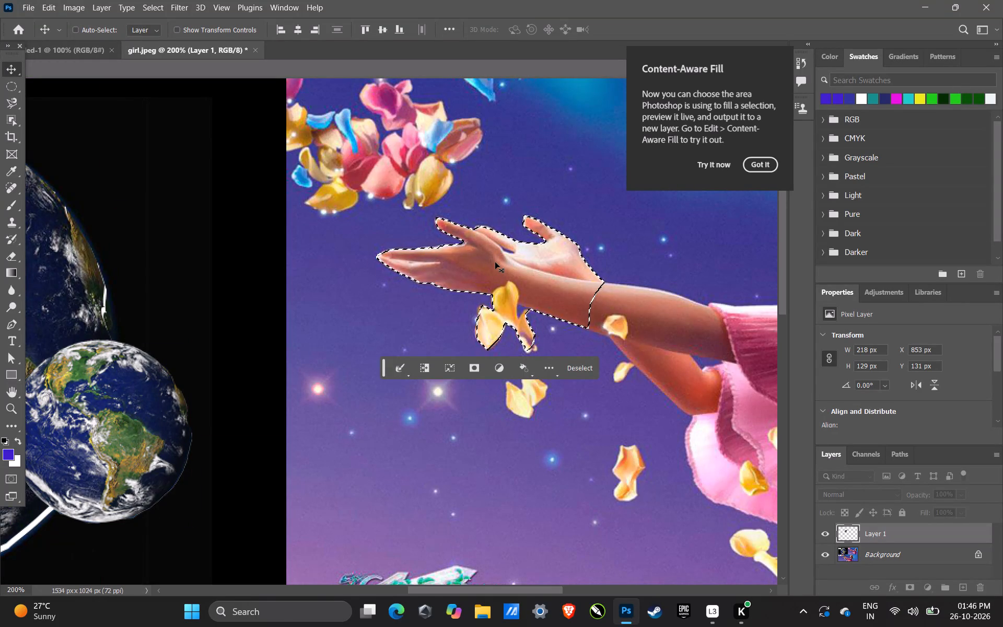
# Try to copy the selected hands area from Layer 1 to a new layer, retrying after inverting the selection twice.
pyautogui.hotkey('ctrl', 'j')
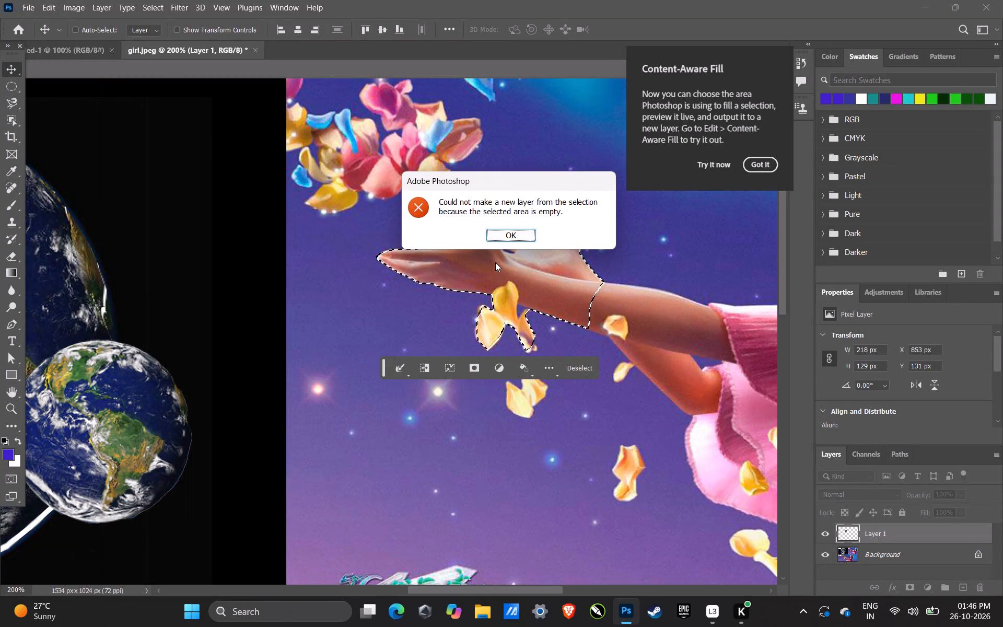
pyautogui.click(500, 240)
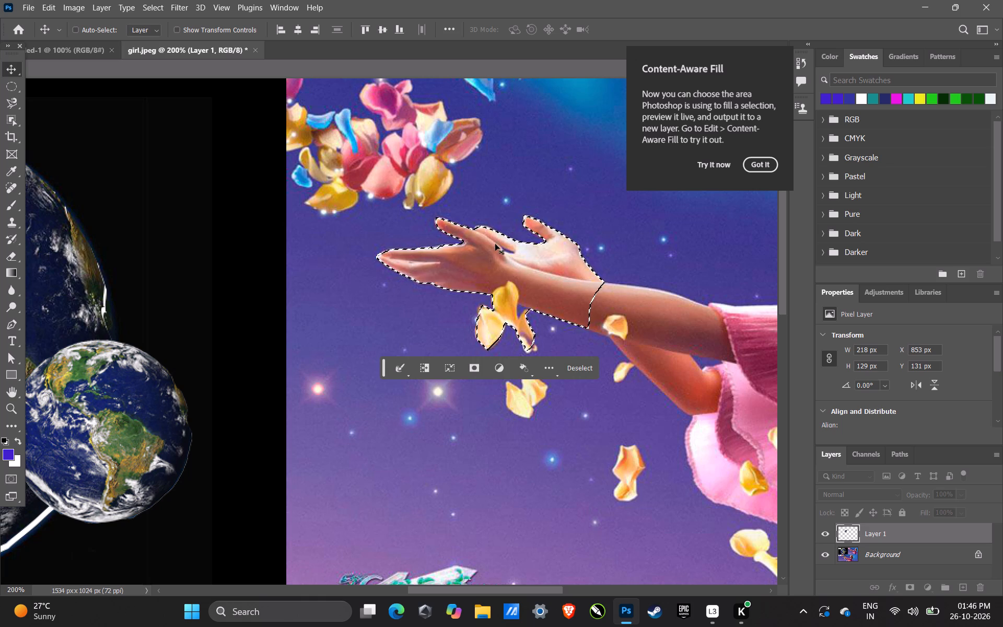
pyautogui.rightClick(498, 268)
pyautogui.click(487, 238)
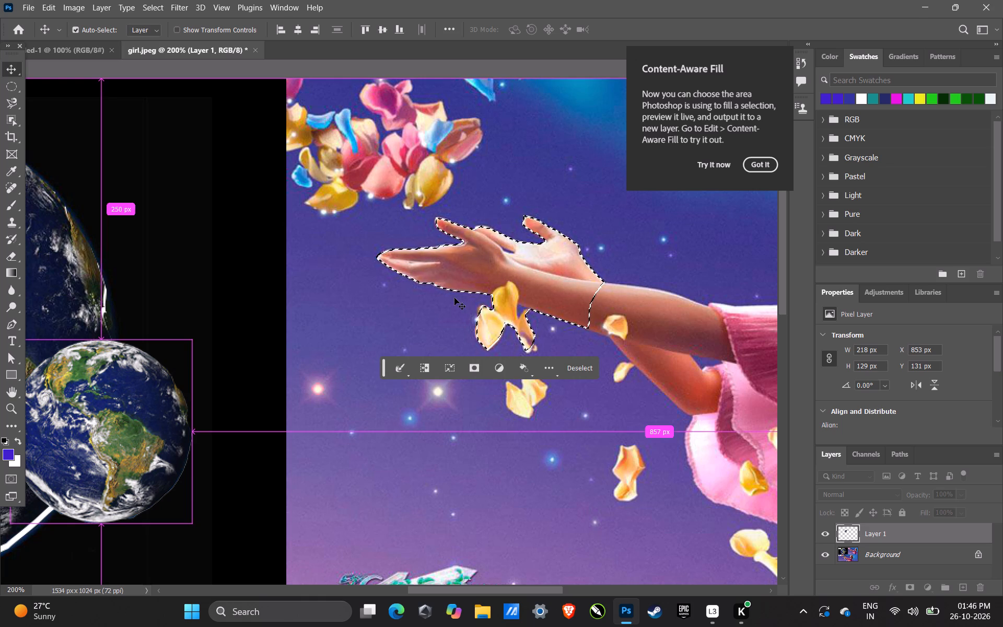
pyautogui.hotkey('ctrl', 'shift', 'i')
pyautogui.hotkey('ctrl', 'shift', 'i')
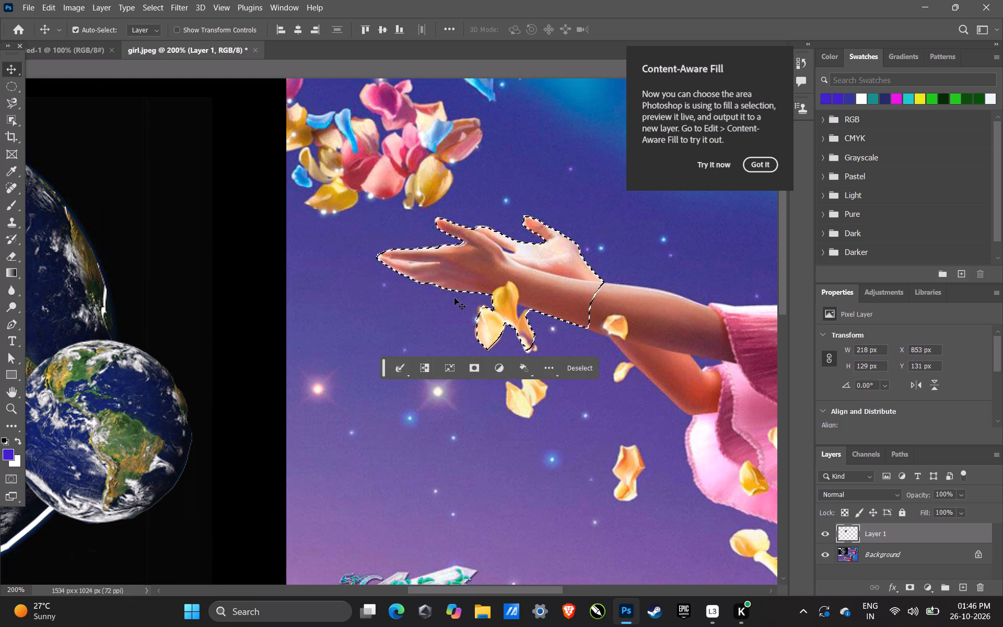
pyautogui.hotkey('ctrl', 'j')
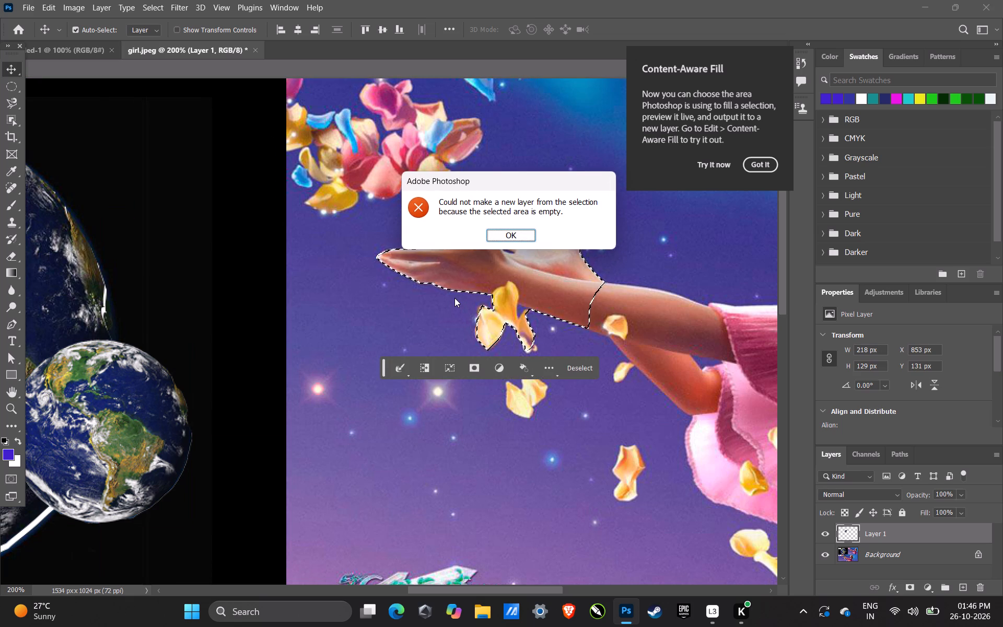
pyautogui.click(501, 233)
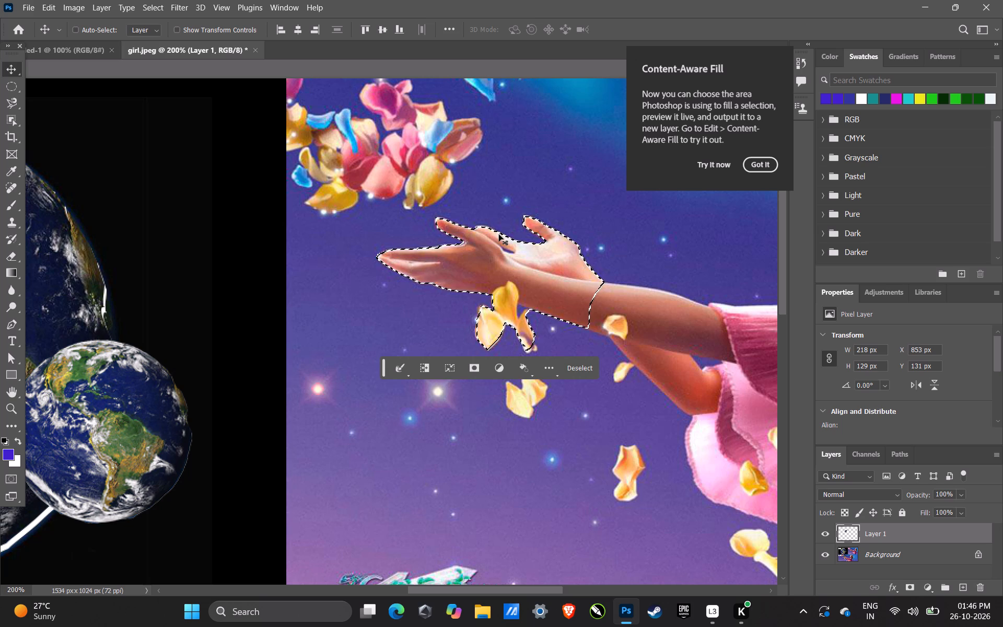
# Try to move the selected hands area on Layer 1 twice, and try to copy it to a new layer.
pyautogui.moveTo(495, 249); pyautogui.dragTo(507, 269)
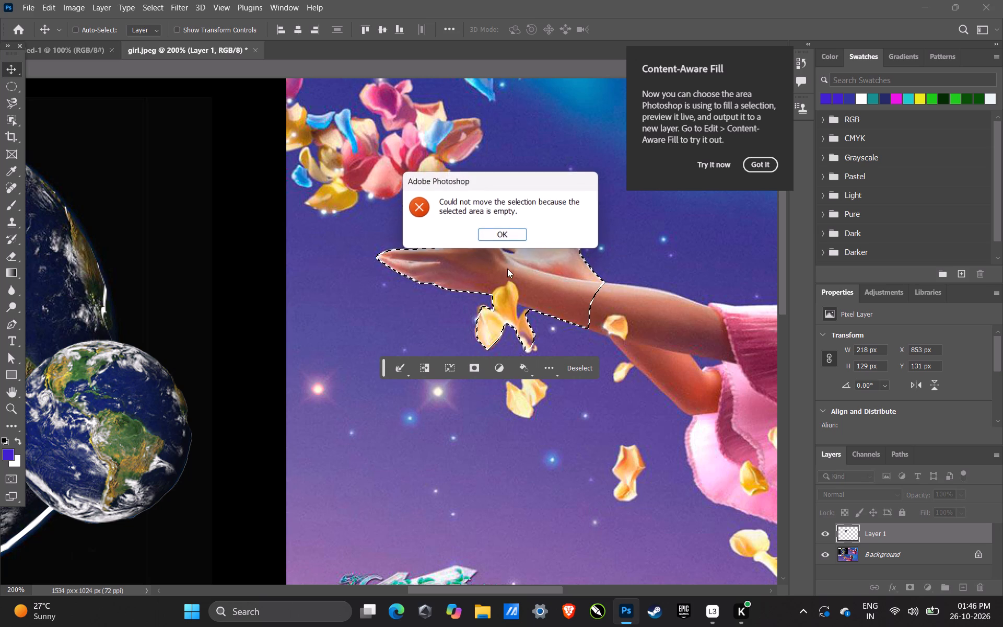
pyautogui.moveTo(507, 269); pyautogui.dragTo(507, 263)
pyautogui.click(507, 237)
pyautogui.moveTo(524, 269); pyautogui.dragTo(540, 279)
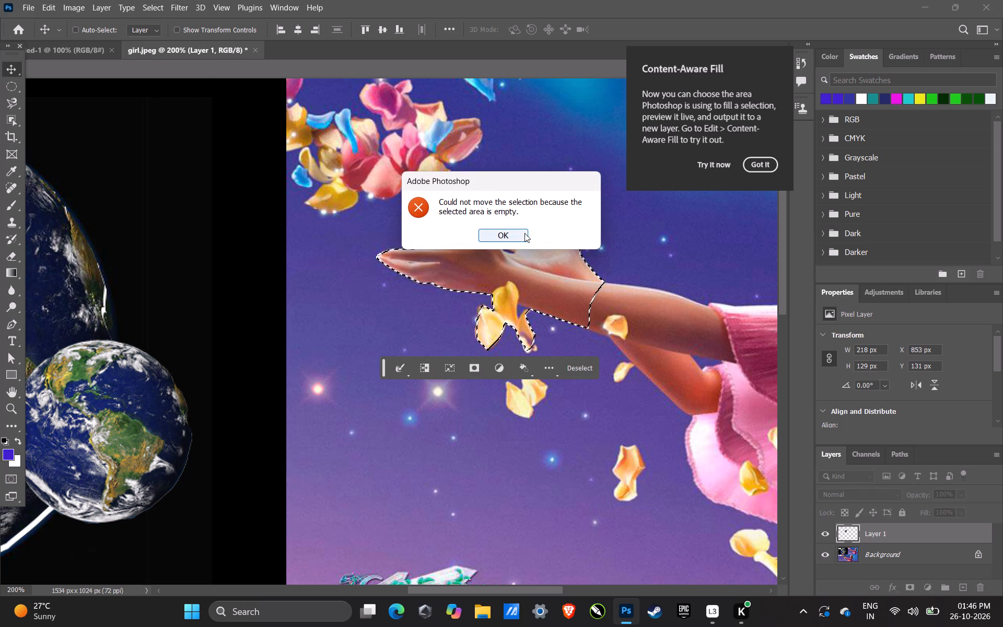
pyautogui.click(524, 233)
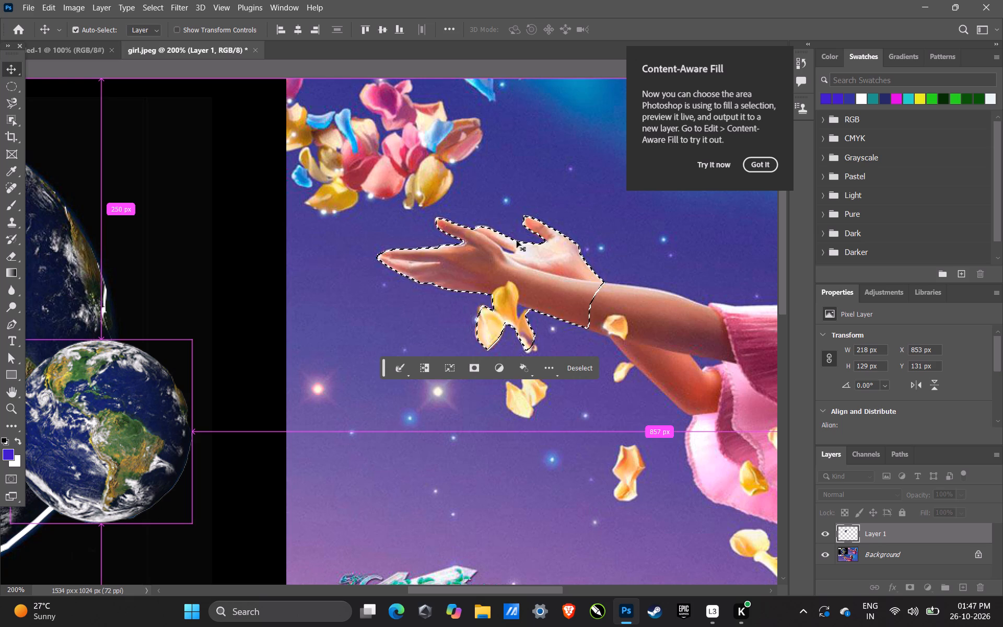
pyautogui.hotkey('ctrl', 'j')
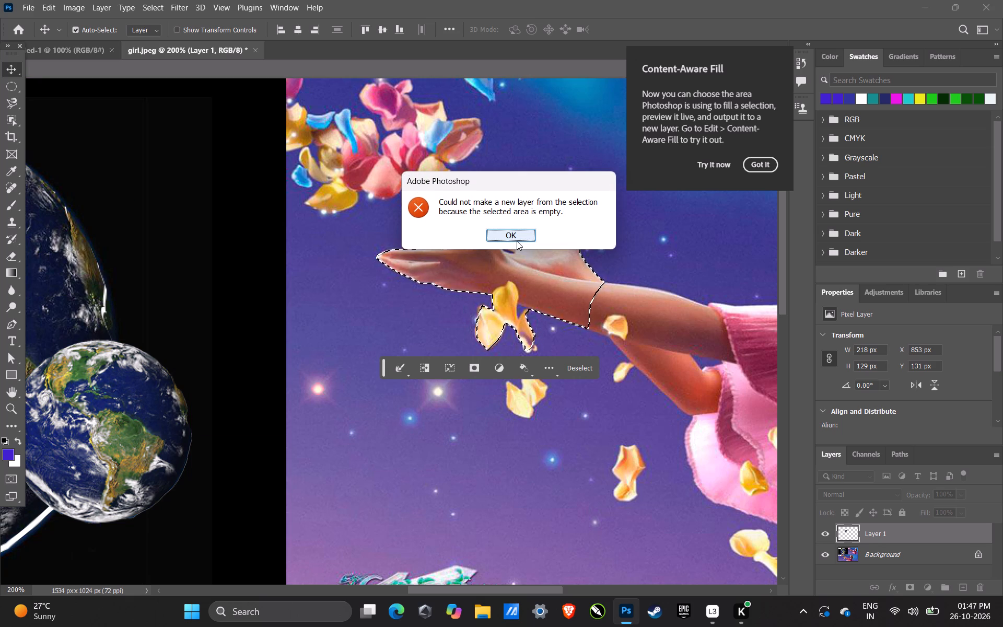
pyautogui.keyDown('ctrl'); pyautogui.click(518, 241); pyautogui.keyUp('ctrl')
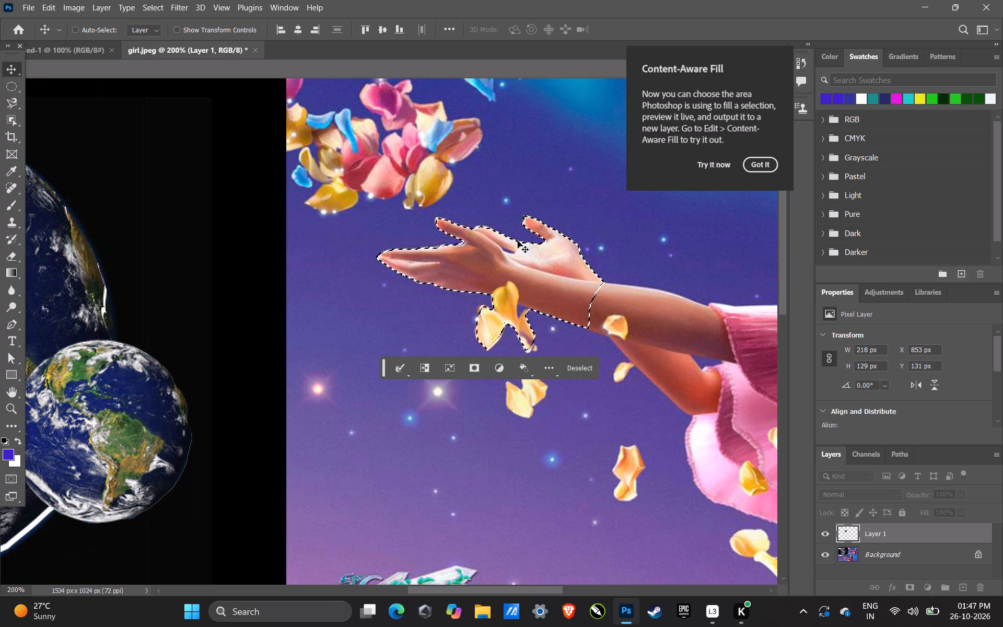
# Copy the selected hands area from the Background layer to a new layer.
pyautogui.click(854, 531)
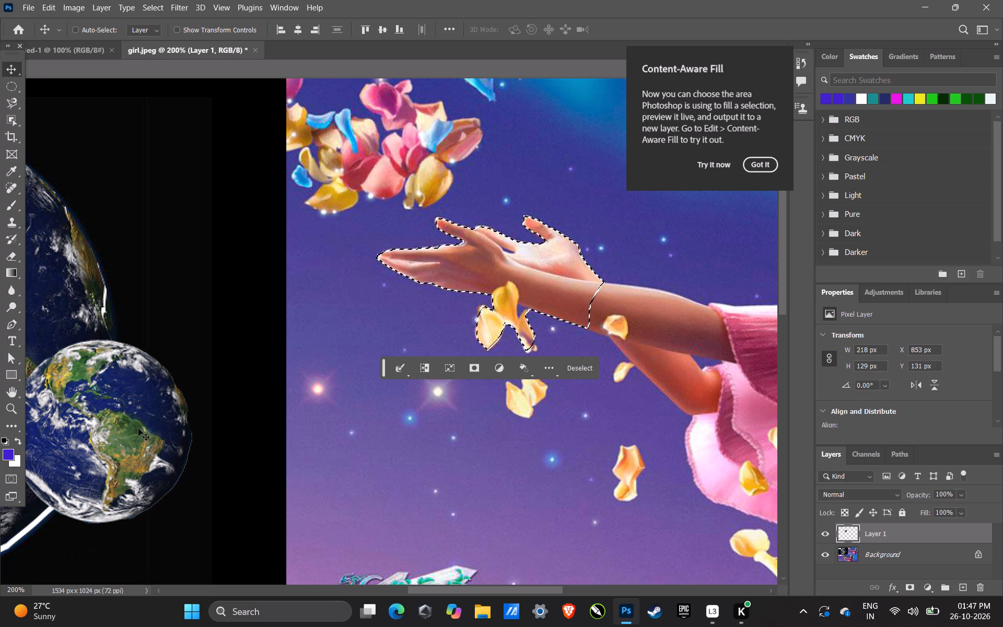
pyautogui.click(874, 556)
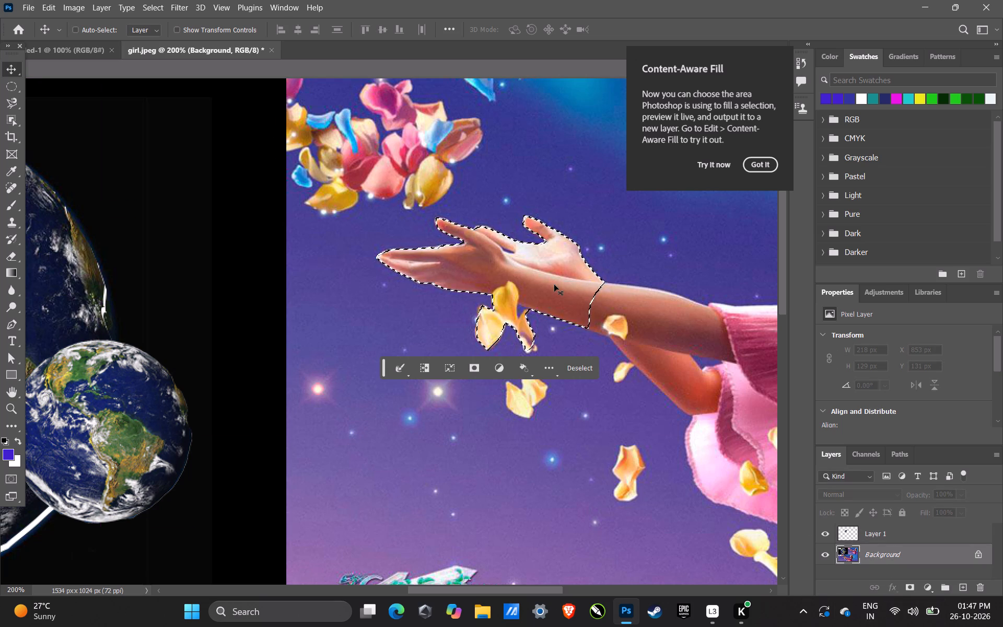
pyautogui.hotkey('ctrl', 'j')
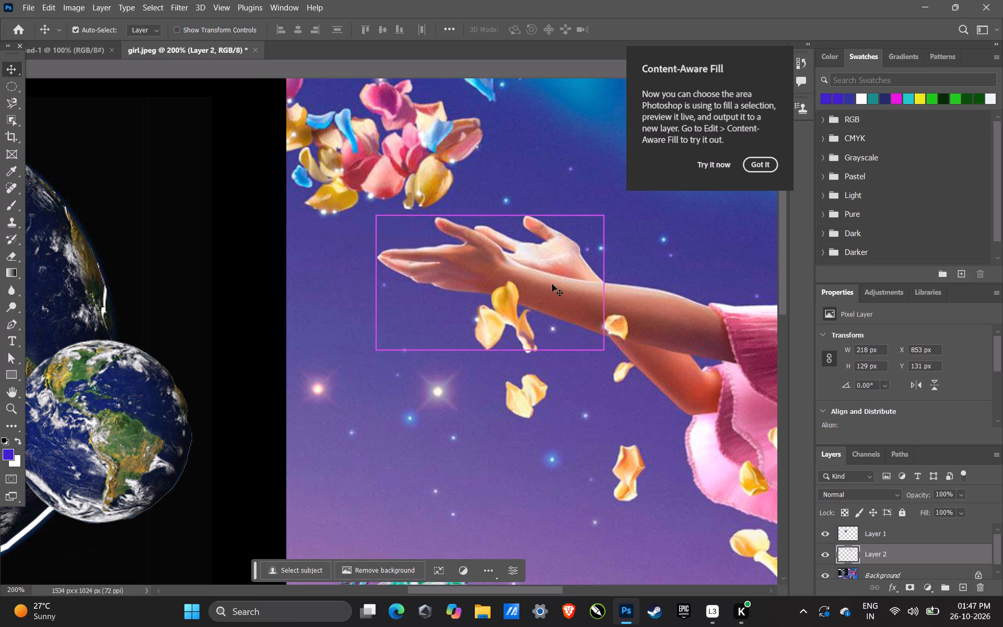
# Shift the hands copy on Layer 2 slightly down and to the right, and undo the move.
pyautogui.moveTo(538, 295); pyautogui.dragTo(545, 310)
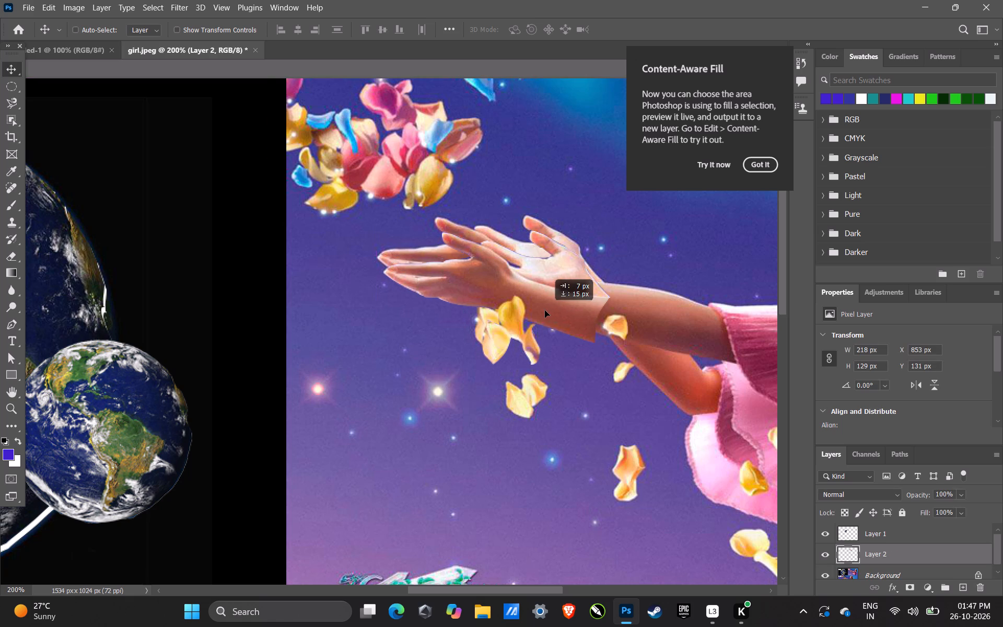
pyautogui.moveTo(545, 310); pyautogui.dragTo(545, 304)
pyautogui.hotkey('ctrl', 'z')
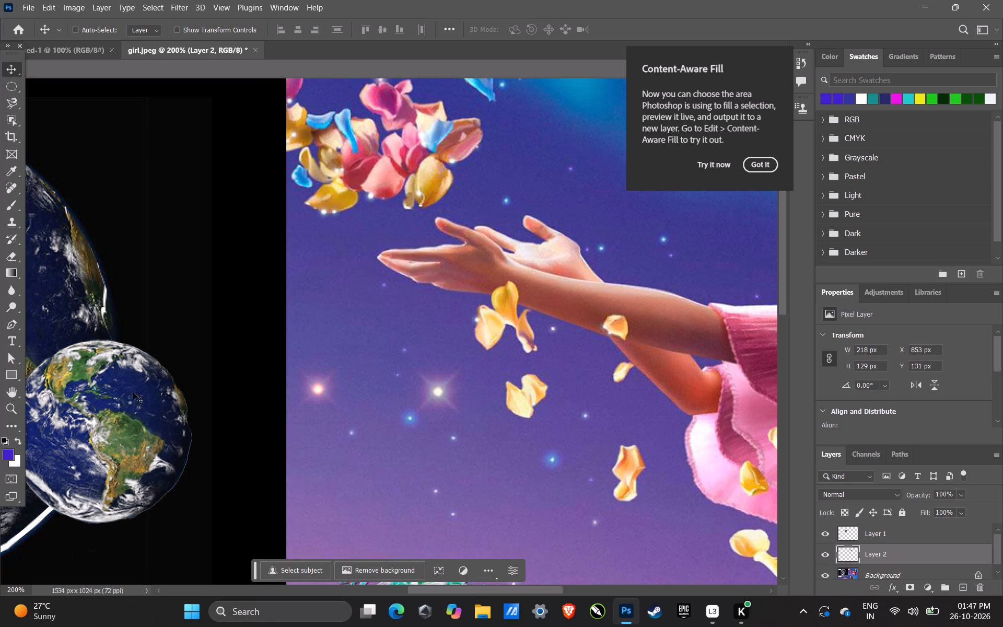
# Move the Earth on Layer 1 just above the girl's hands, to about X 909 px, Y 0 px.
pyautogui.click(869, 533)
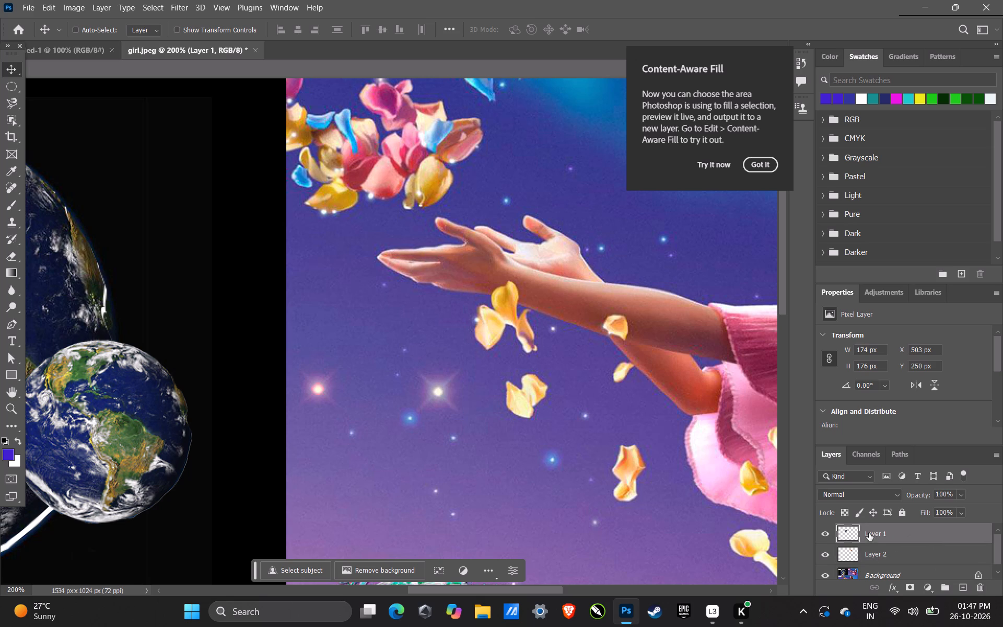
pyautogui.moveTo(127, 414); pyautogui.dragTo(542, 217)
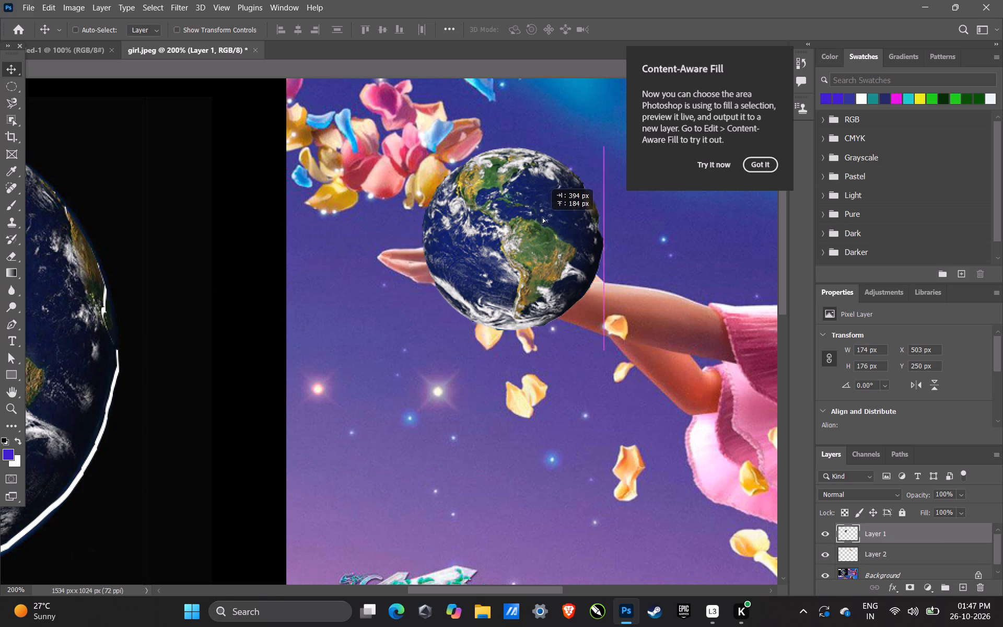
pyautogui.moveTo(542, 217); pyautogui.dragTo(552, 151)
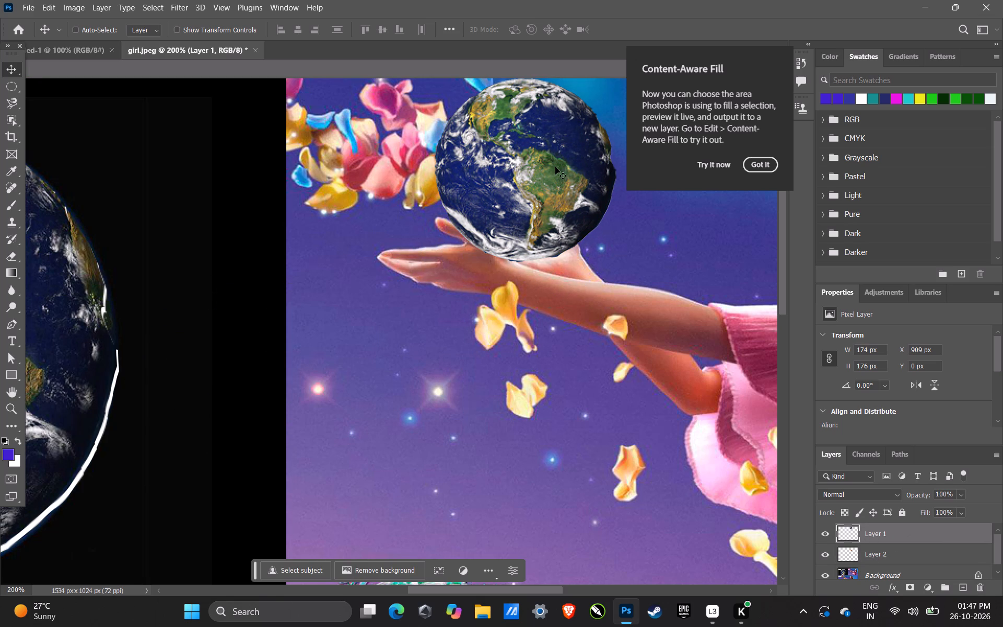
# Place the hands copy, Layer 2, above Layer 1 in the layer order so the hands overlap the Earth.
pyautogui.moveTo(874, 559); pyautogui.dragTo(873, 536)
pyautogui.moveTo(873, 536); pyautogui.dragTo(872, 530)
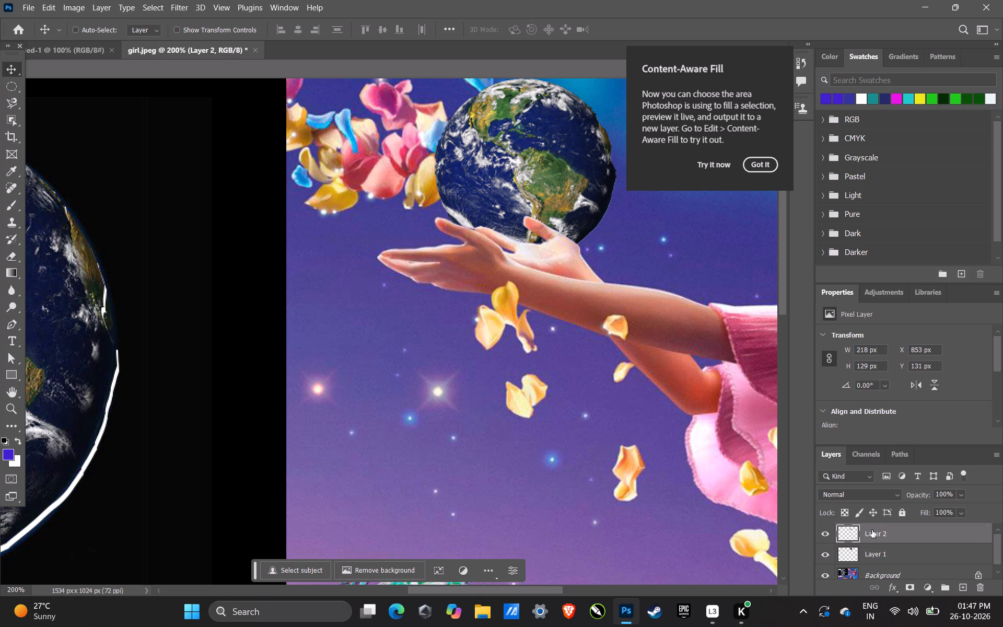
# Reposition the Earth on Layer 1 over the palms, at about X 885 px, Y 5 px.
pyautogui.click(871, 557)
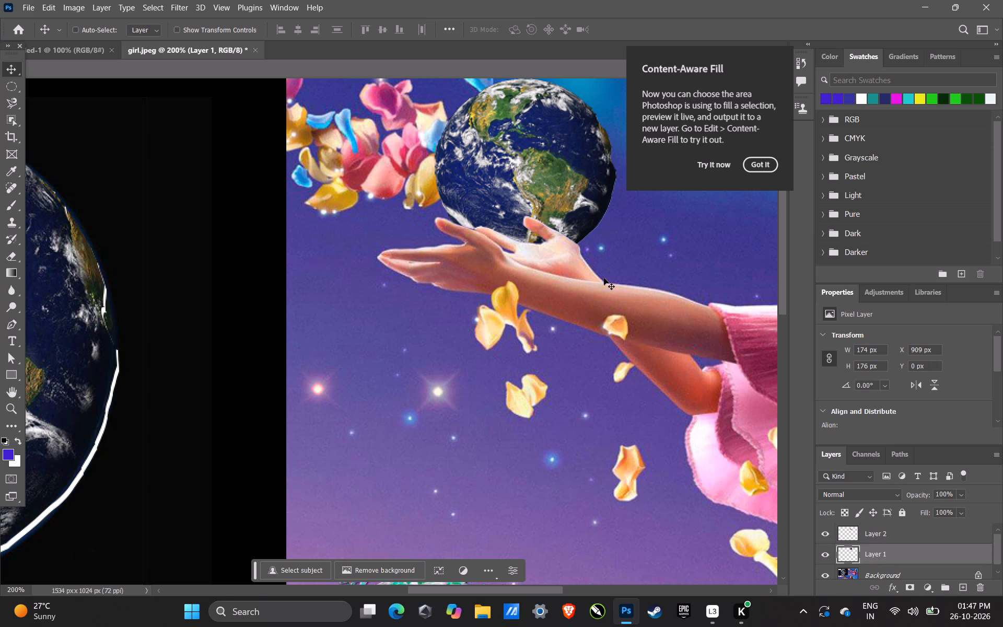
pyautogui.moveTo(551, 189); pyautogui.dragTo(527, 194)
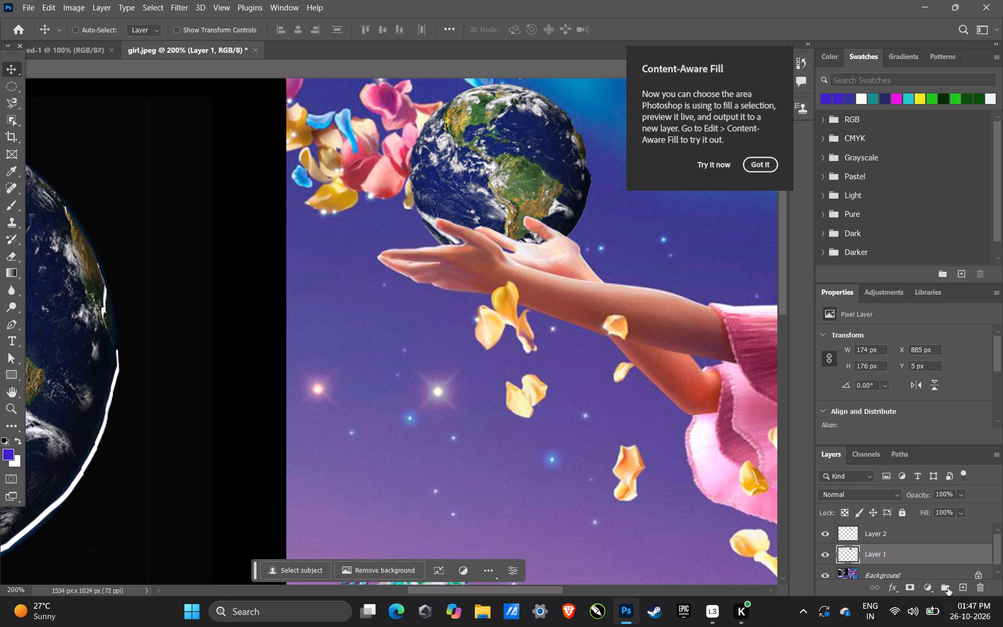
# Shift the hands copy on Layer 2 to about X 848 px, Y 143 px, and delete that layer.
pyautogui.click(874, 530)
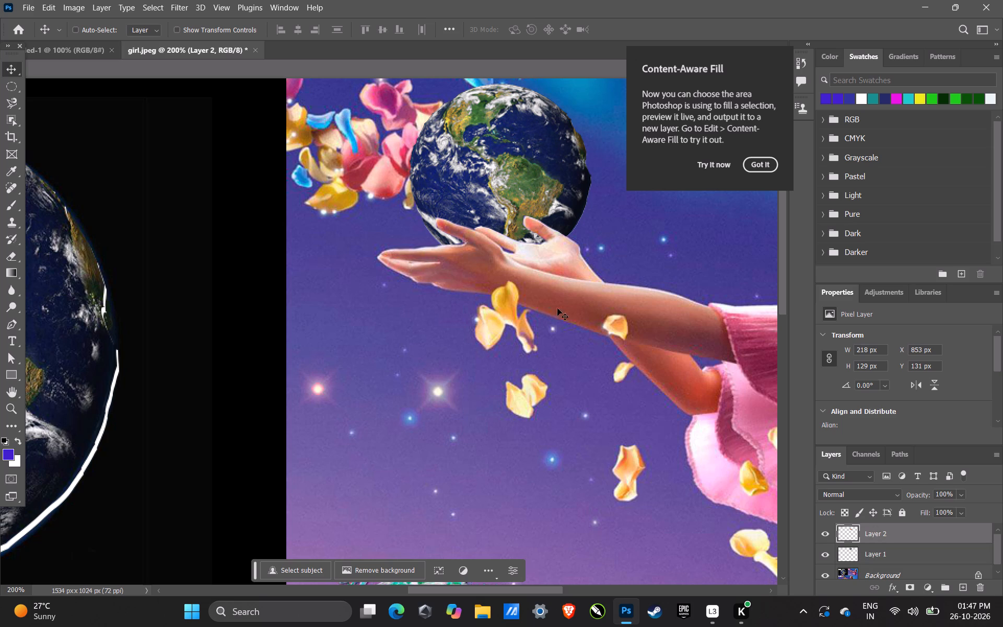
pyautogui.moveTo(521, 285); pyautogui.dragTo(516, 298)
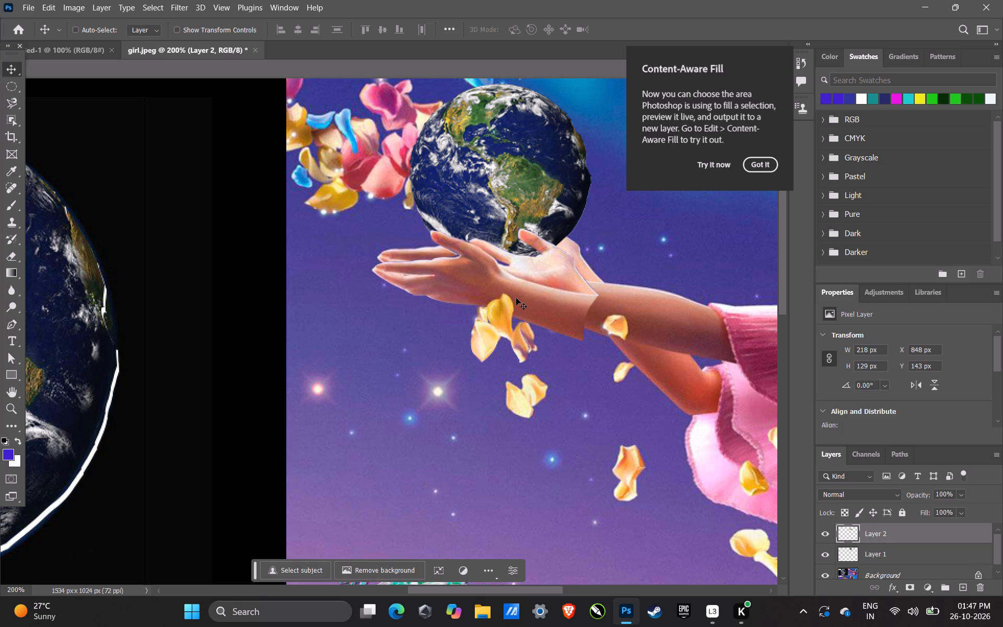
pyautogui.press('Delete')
# Move the Earth on Layer 1 back onto the black area, to about X 577 px, Y 217 px.
pyautogui.moveTo(459, 213); pyautogui.dragTo(136, 437)
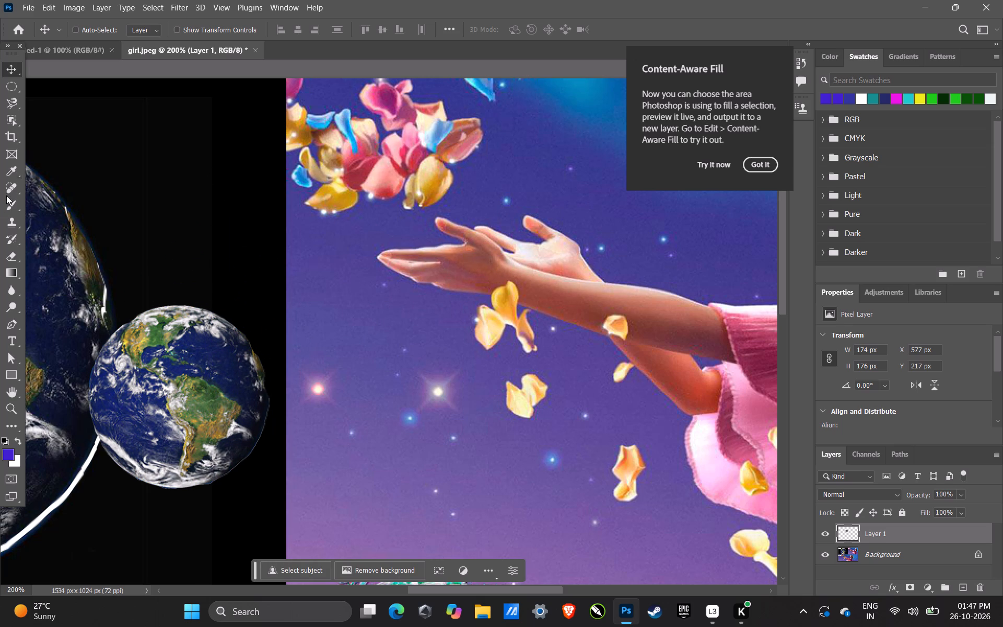
# Trace only the near hand, its forearm and the petals below with the Magnetic Lasso, closing a selection about 209 × 128 px.
pyautogui.click(10, 106)
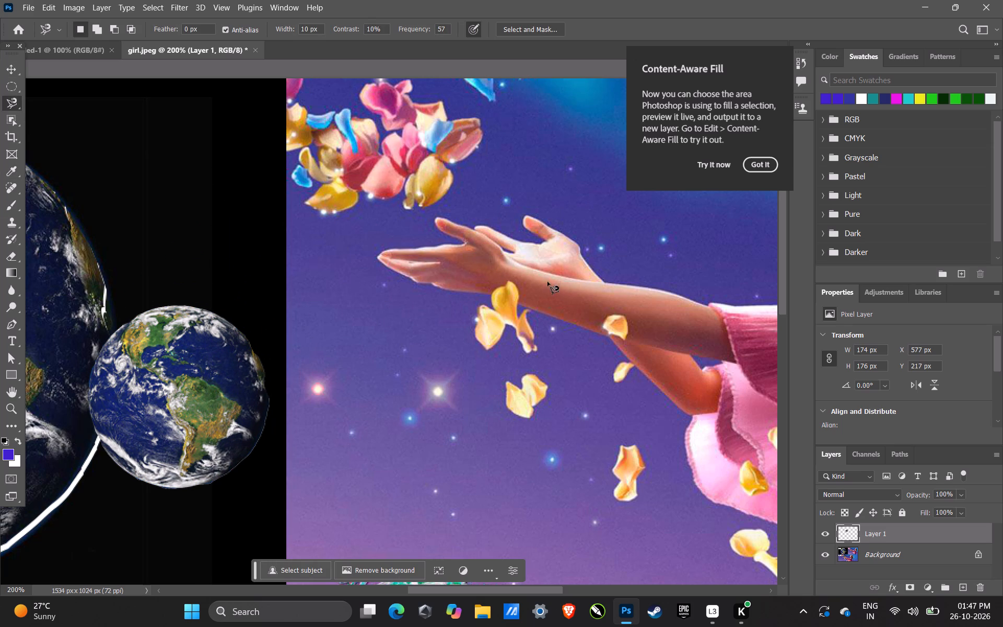
pyautogui.click(596, 283)
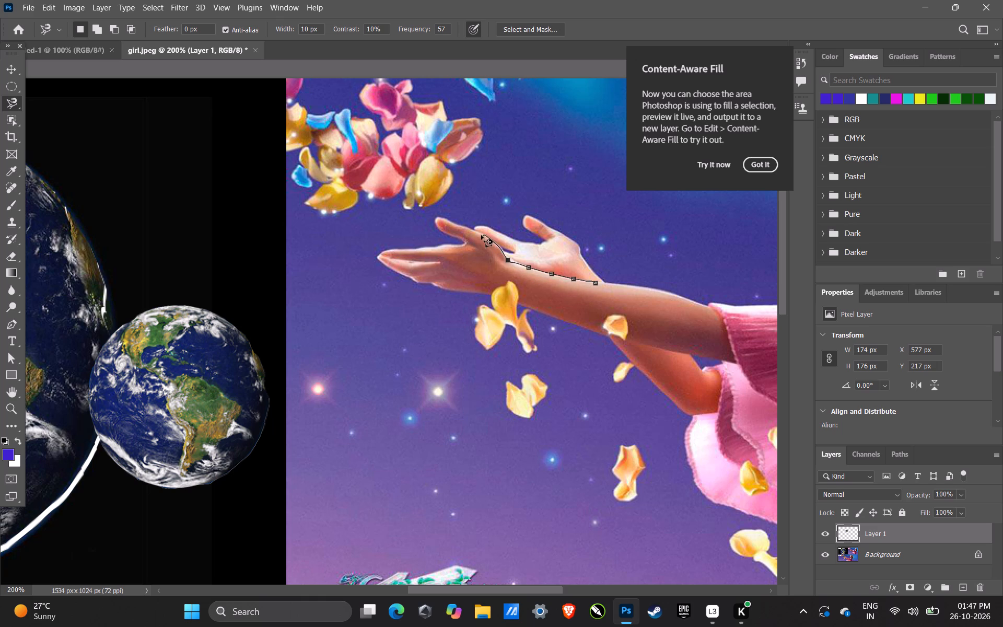
pyautogui.click(436, 218)
pyautogui.click(465, 243)
pyautogui.click(378, 258)
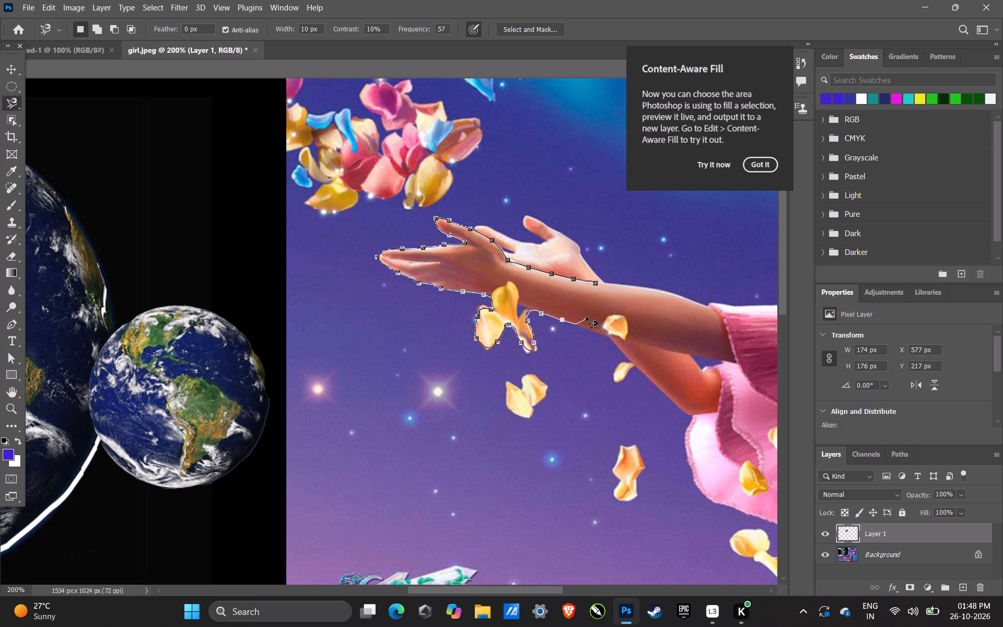
pyautogui.click(595, 284)
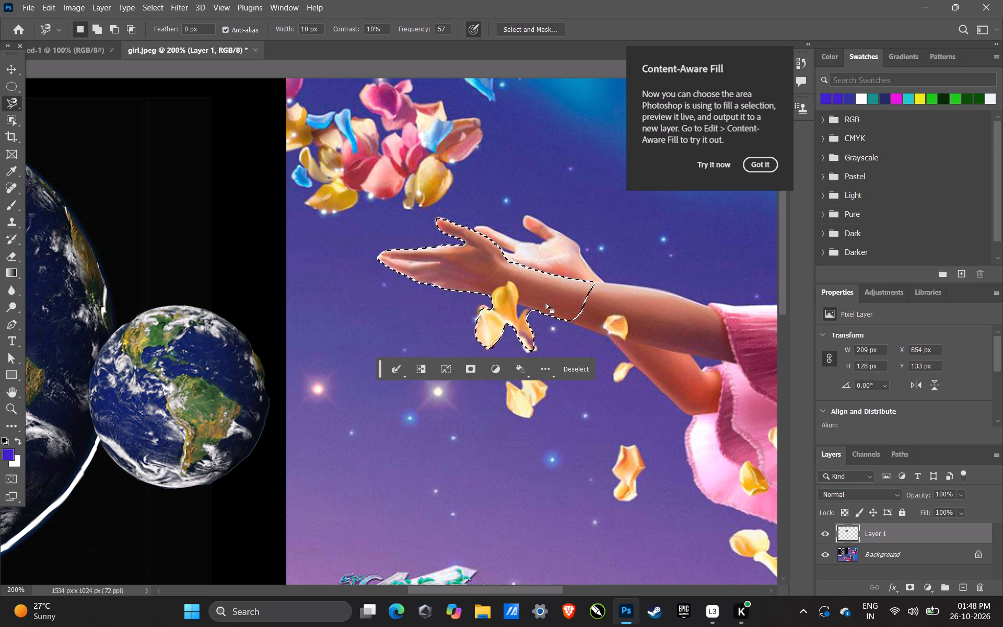
pyautogui.press('Return')
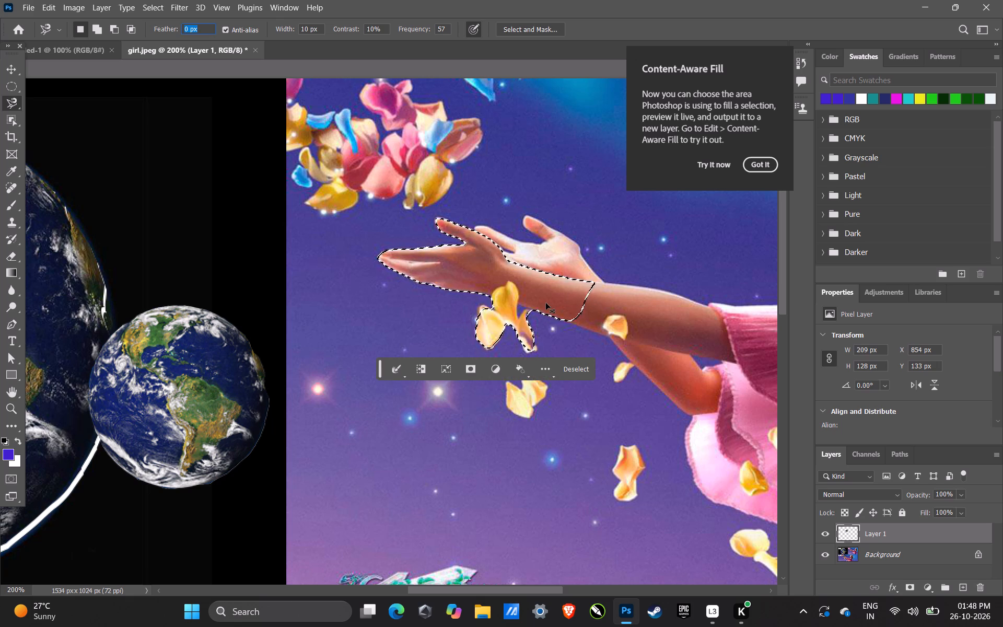
# Copy the selected near hand, forearm and petals from the Background onto a new layer.
pyautogui.hotkey('ctrl', 'shift', 'i')
pyautogui.hotkey('ctrl', 'shift', 'i')
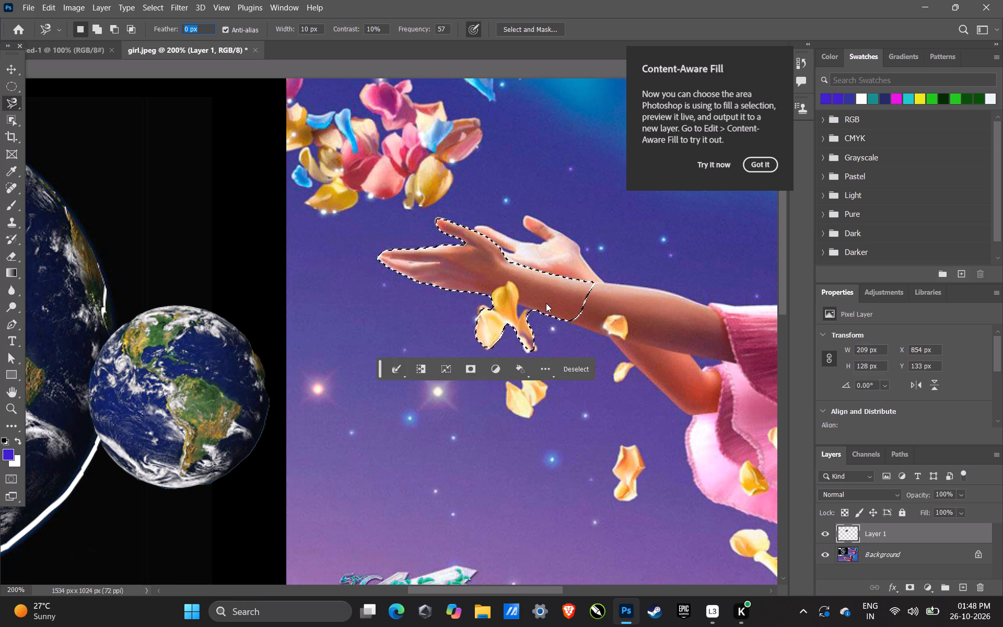
pyautogui.click(865, 560)
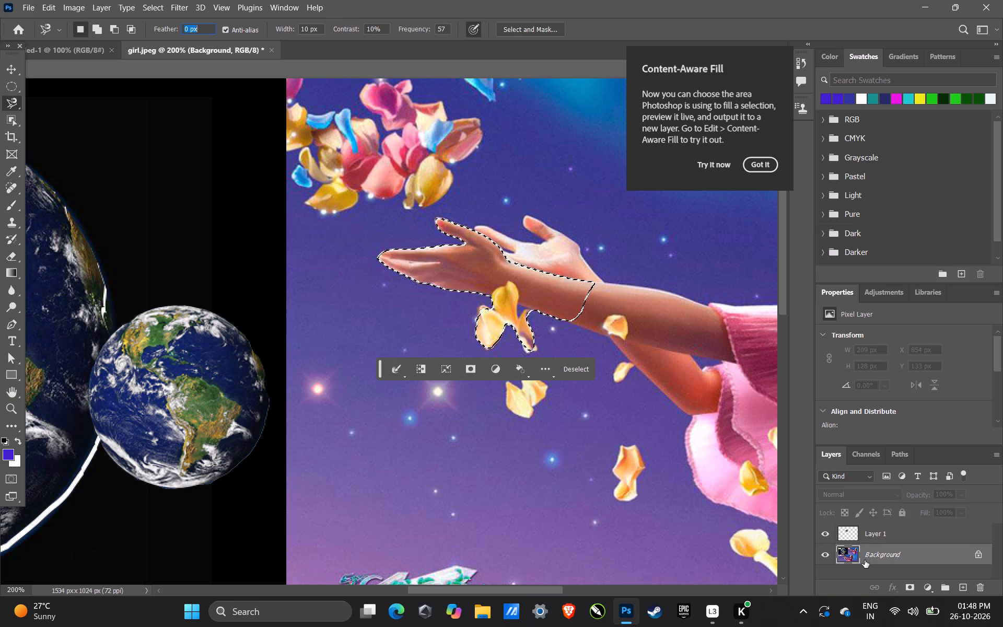
pyautogui.hotkey('ctrl', 'j')
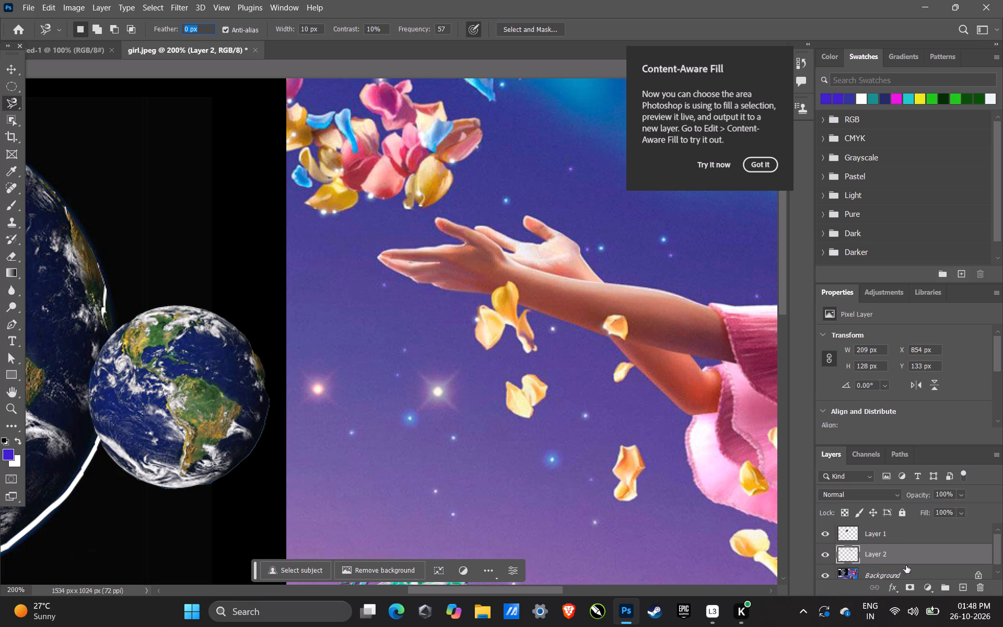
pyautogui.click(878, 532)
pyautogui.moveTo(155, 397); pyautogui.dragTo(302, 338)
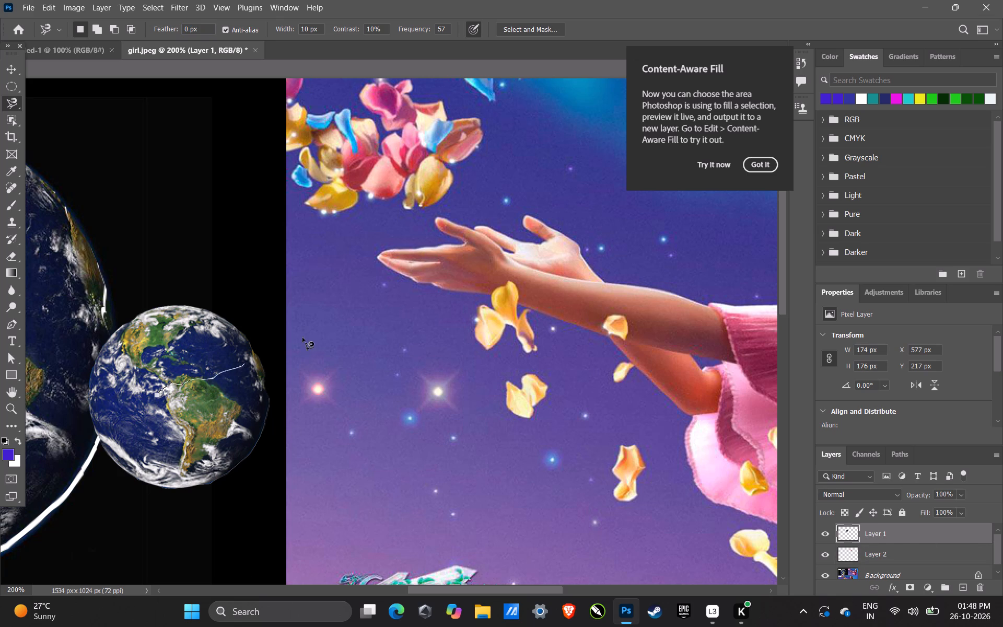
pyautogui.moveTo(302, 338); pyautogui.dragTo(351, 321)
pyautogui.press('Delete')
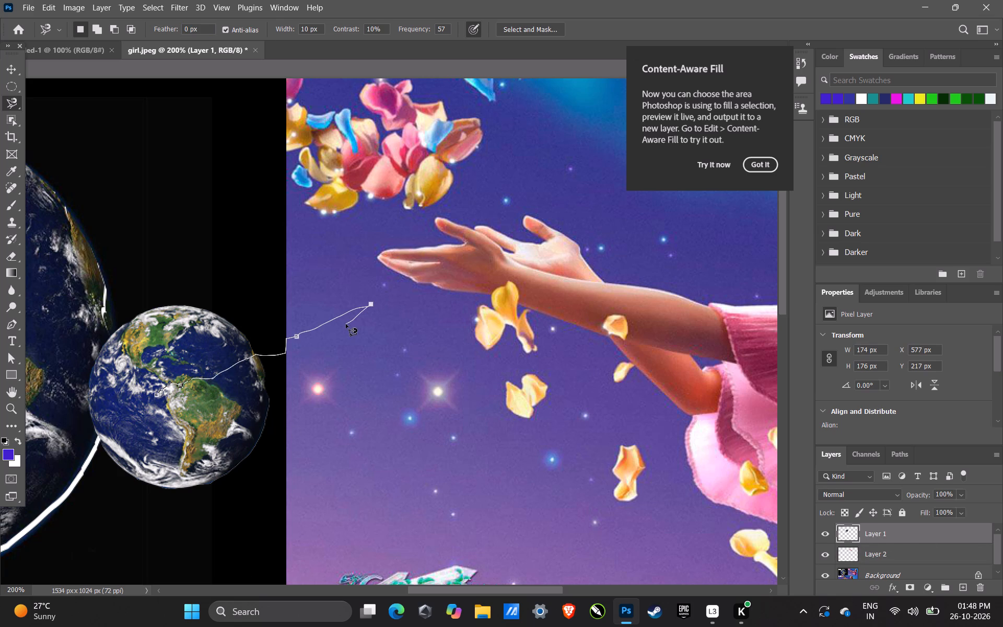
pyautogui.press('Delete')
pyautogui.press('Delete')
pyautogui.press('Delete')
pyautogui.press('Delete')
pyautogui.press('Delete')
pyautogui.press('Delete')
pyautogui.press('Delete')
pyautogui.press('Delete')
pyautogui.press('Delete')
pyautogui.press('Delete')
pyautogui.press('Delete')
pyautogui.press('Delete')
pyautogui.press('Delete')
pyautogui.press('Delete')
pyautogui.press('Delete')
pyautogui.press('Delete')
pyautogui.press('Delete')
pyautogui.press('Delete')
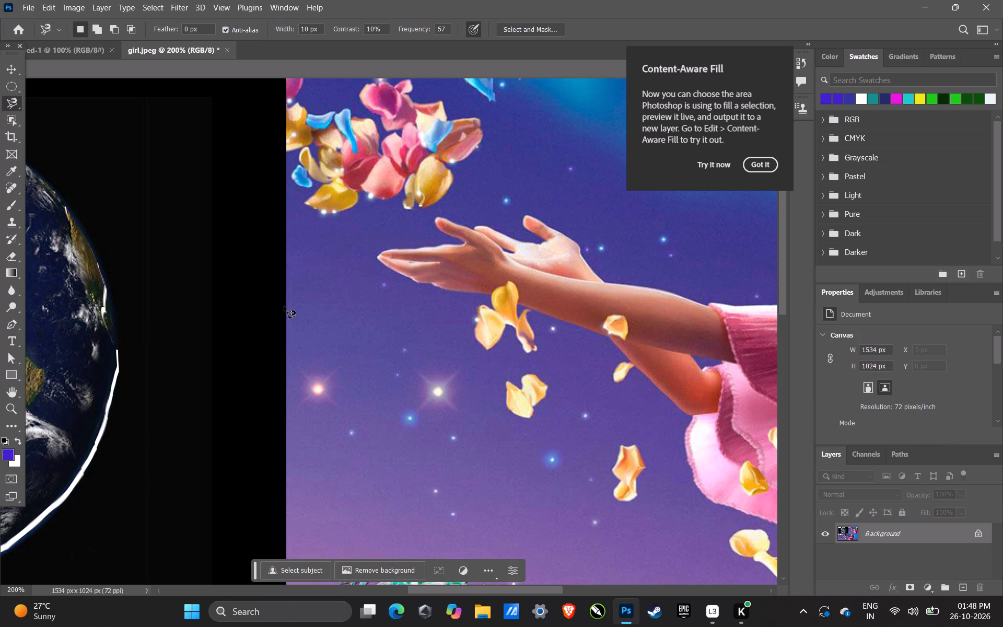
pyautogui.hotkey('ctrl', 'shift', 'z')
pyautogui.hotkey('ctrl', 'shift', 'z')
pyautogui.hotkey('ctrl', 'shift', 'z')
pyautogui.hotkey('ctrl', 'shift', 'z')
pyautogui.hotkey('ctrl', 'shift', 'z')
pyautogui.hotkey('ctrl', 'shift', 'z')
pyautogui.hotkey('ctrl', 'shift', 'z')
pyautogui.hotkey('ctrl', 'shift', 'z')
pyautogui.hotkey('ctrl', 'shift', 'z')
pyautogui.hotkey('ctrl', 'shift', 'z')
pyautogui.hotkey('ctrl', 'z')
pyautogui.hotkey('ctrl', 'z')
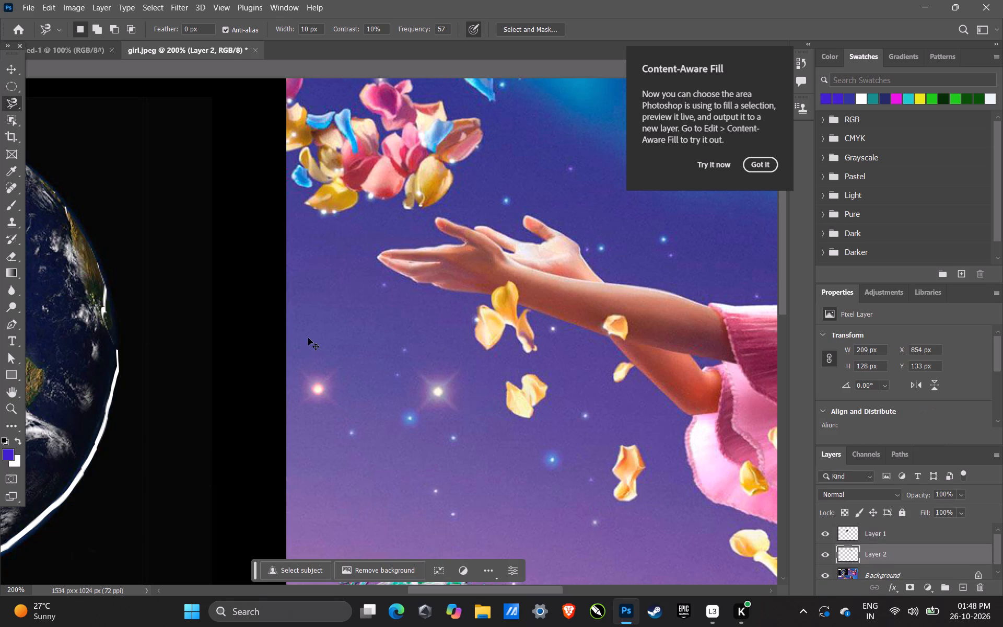
# Move the Earth on Layer 1 from the black area to above the girl's palms, at about X 918 px, Y 0 px.
pyautogui.click(9, 73)
pyautogui.moveTo(448, 273); pyautogui.dragTo(454, 280)
pyautogui.hotkey('ctrl', 'z')
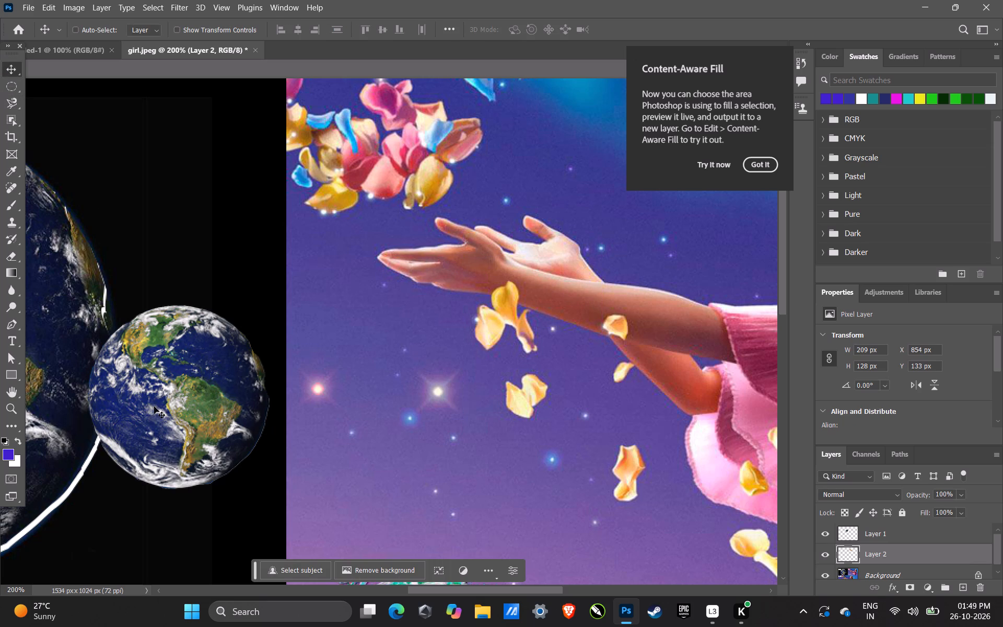
pyautogui.click(891, 537)
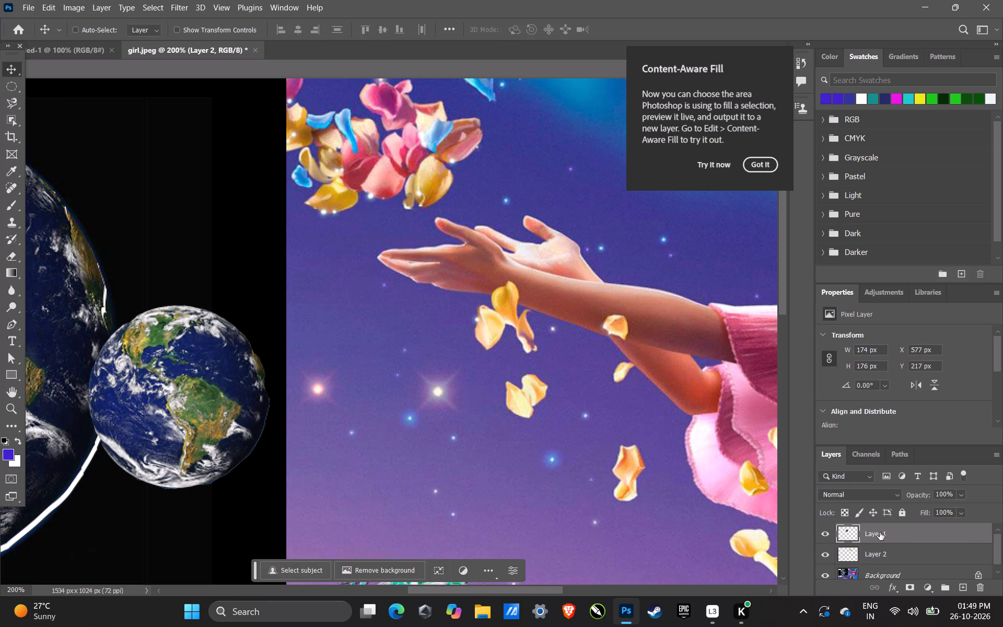
pyautogui.moveTo(221, 383); pyautogui.dragTo(587, 161)
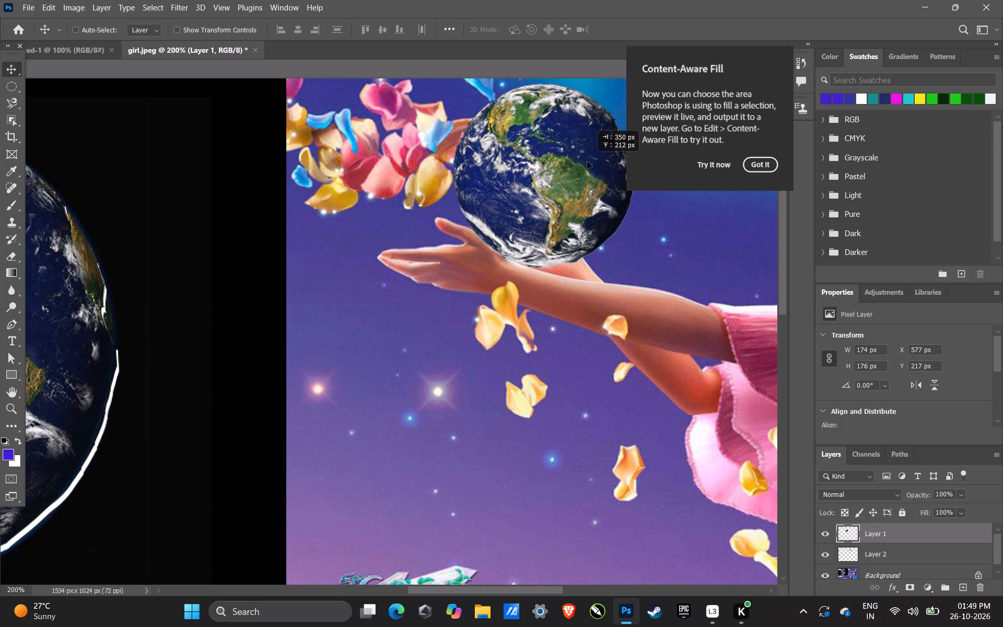
pyautogui.moveTo(587, 161); pyautogui.dragTo(577, 156)
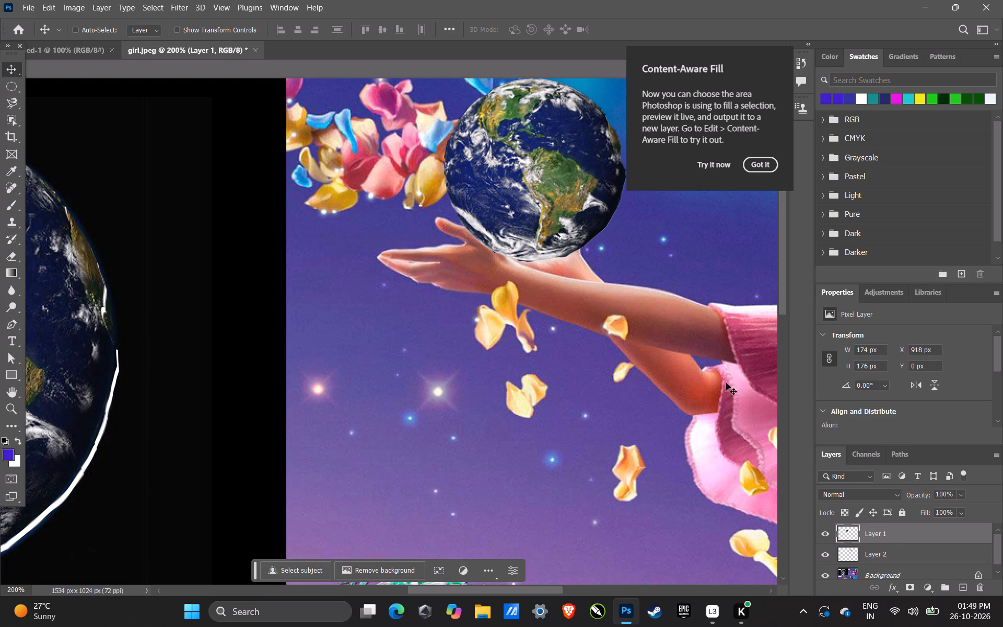
# Reorder the layers so the near-hand copy on Layer 2 sits above the Earth on Layer 1.
pyautogui.moveTo(869, 555); pyautogui.dragTo(870, 527)
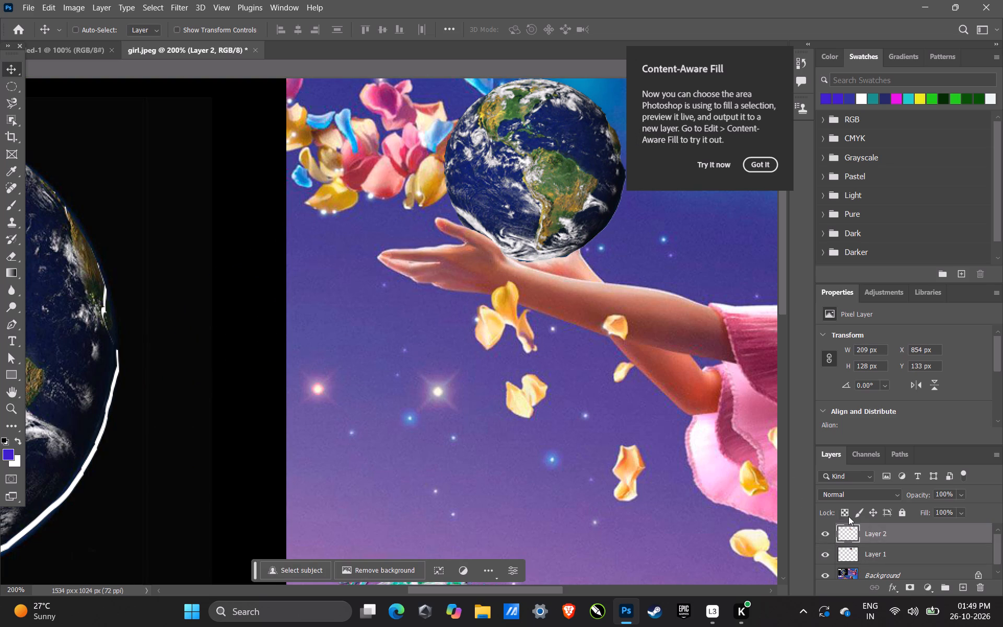
# Shift the Earth on Layer 1 toward the fingertips, to about X 889 px, Y 0 px, partly behind the near hand.
pyautogui.click(852, 558)
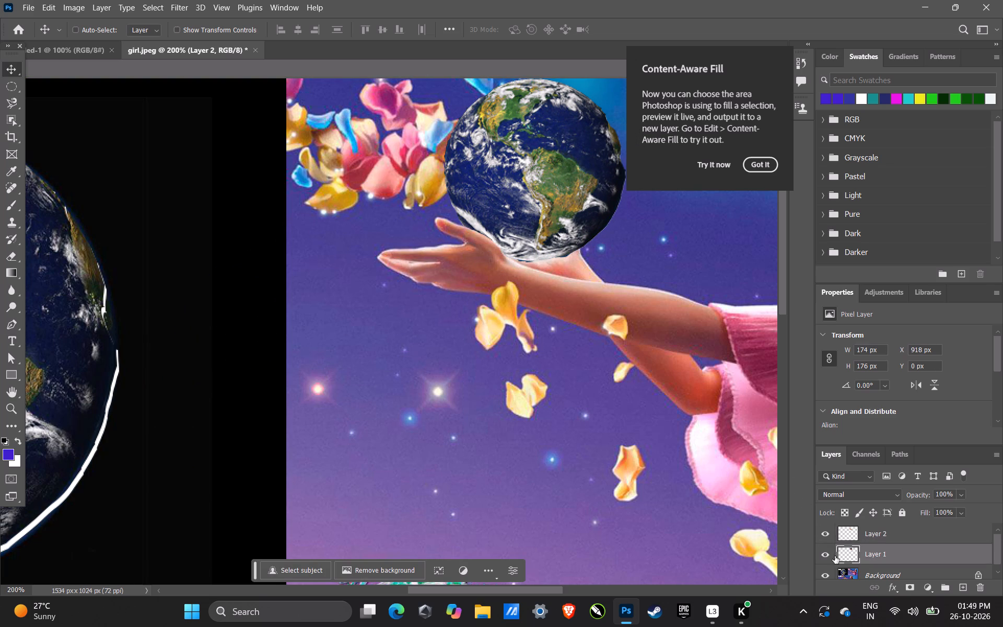
pyautogui.moveTo(515, 213); pyautogui.dragTo(489, 211)
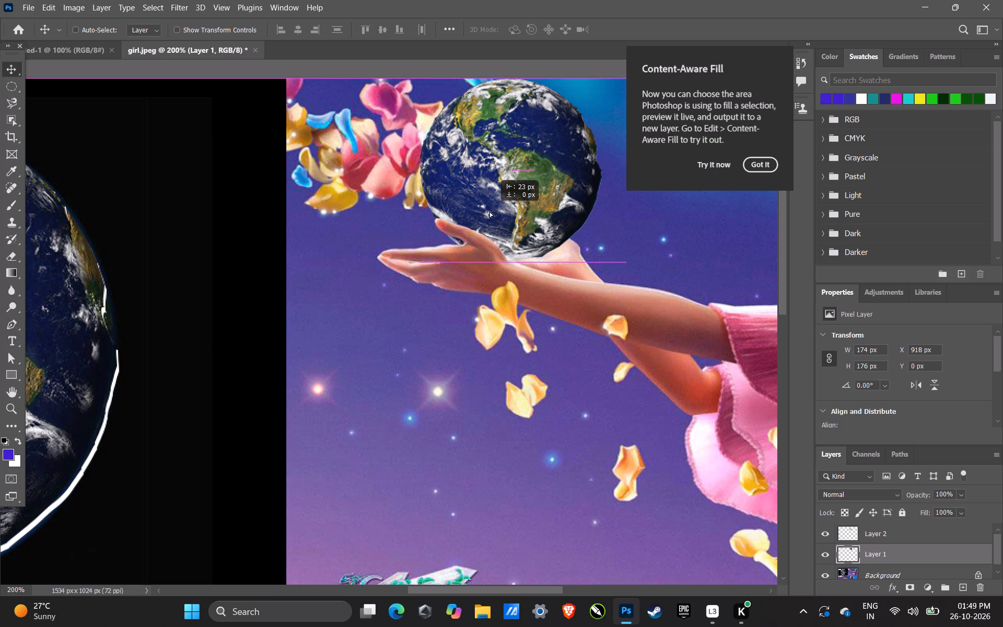
pyautogui.moveTo(489, 211); pyautogui.dragTo(483, 211)
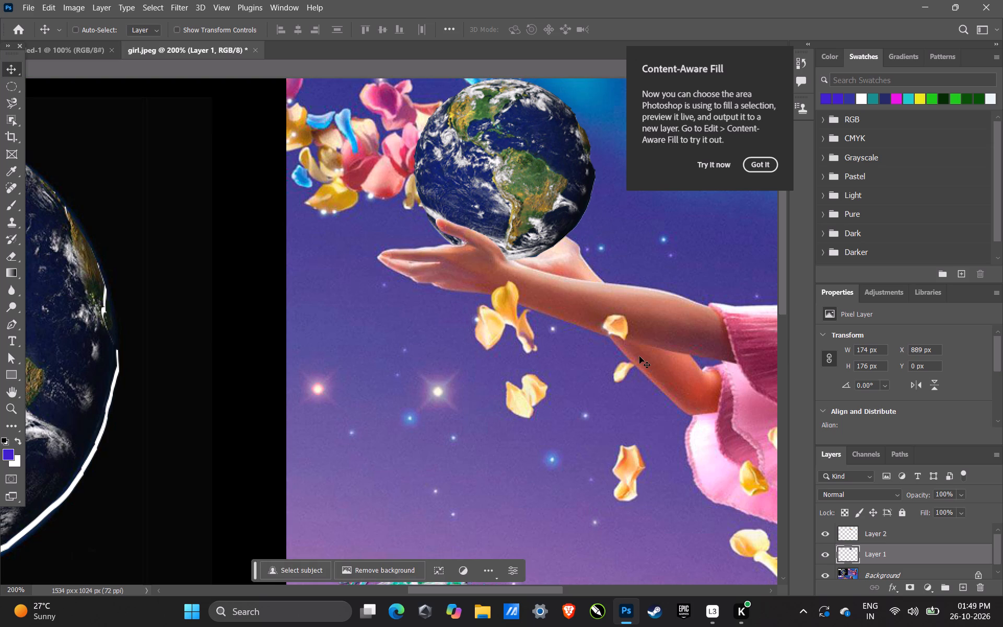
# At 66.7% zoom, shift the Earth on Layer 1 farther toward the fingertips, to about X 854 px, Y 0 px.
pyautogui.hotkey('alt', 'space')
pyautogui.hotkey('alt', 'space')
pyautogui.hotkey('alt', 'space')
pyautogui.hotkey('alt', 'space')
pyautogui.hotkey('alt', 'space')
pyautogui.hotkey('alt', 'space')
pyautogui.hotkey('alt', 'space')
pyautogui.hotkey('alt', 'space')
pyautogui.hotkey('alt', 'space')
pyautogui.hotkey('alt', 'space')
pyautogui.hotkey('alt', 'space')
pyautogui.hotkey('alt', 'space')
pyautogui.hotkey('alt', 'space')
pyautogui.hotkey('alt', 'space')
pyautogui.hotkey('alt', 'space')
pyautogui.hotkey('alt', 'space')
pyautogui.hotkey('alt', 'space')
pyautogui.hotkey('alt', 'space')
pyautogui.hotkey('alt', 'space')
pyautogui.hotkey('alt', 'space')
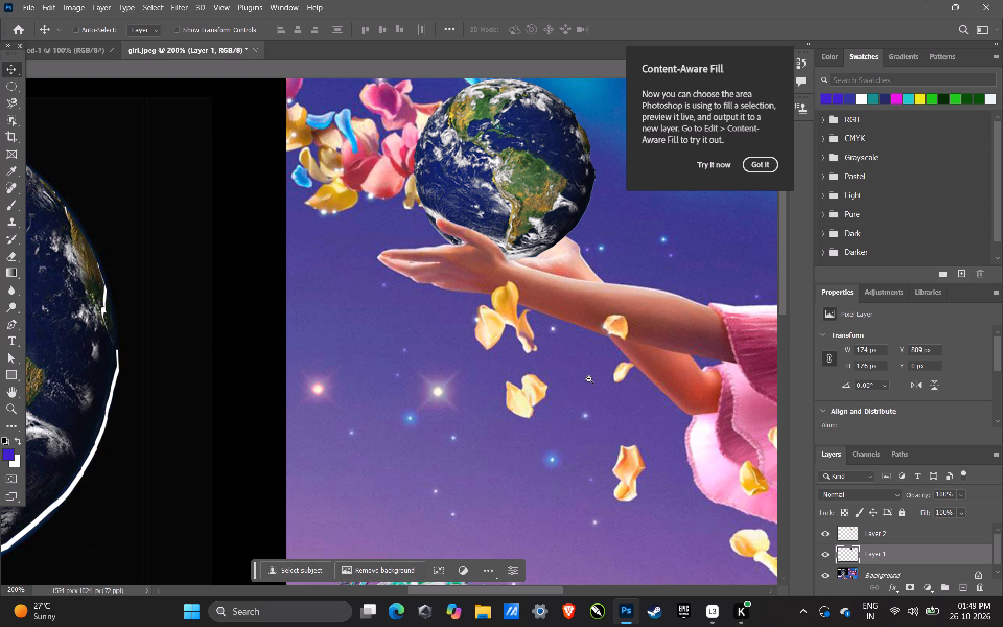
pyautogui.keyDown('alt'); pyautogui.click(589, 379); pyautogui.keyUp('alt')
pyautogui.keyDown('alt'); pyautogui.click(575, 386); pyautogui.keyUp('alt')
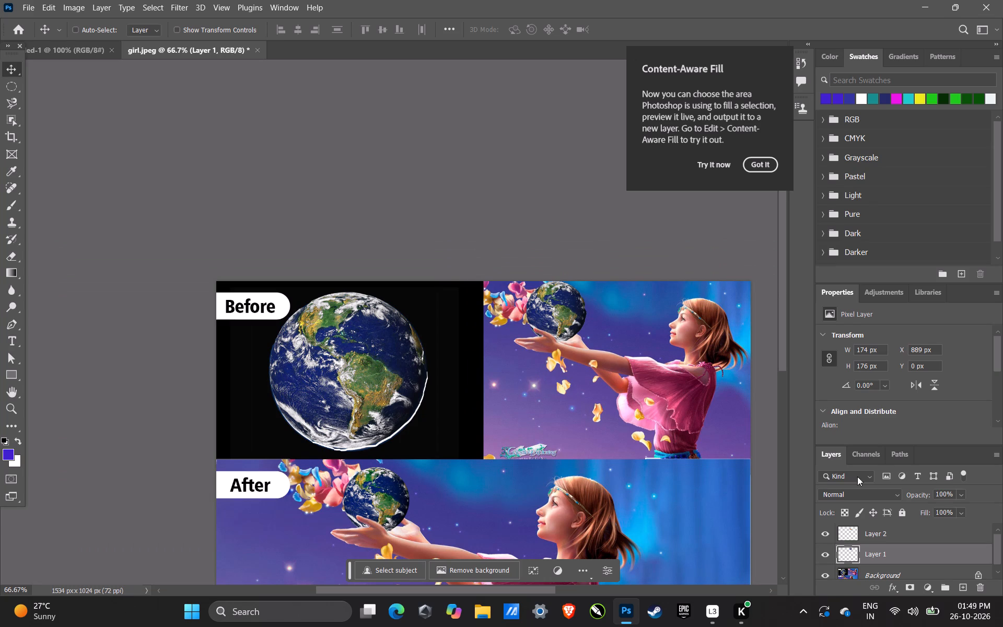
pyautogui.moveTo(551, 309); pyautogui.dragTo(541, 310)
# Save the composite in Downloads as a Photoshop file named girl1, with Maximize Compatibility enabled.
pyautogui.scroll(-2, 587, 354)
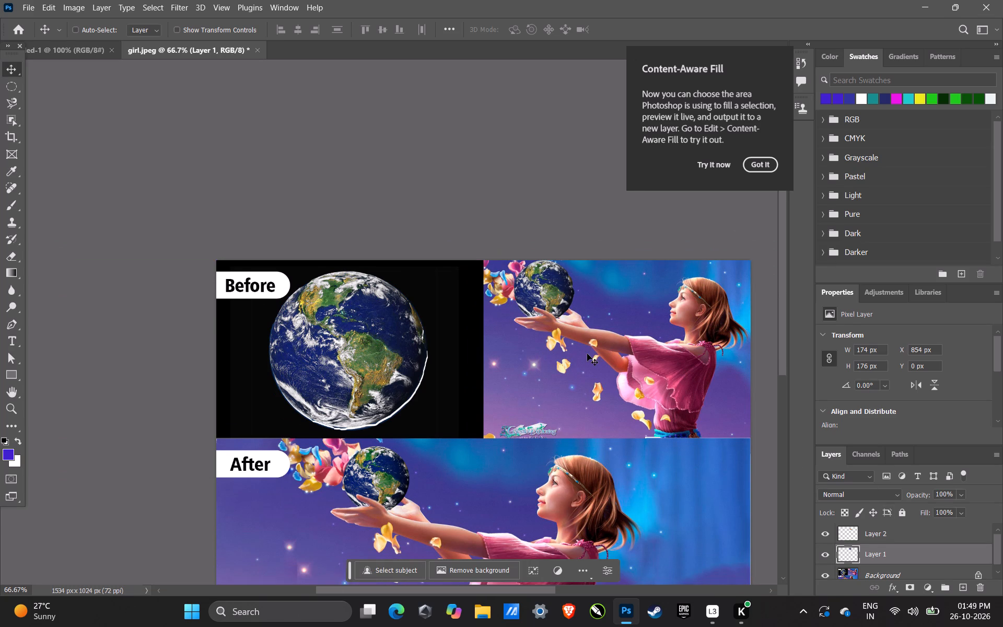
pyautogui.scroll(-4, 587, 354)
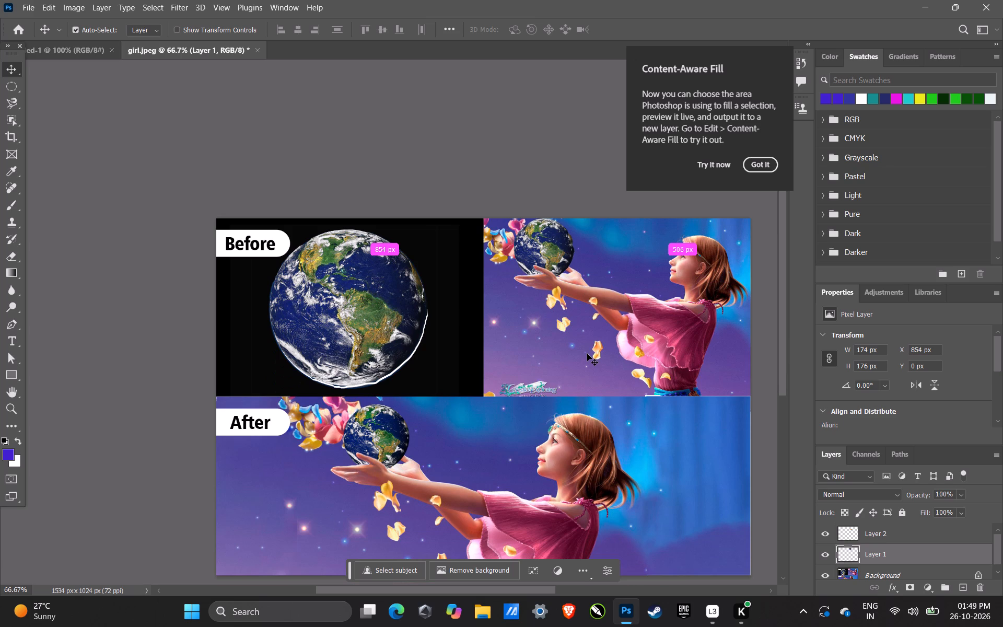
pyautogui.hotkey('ctrl', 's')
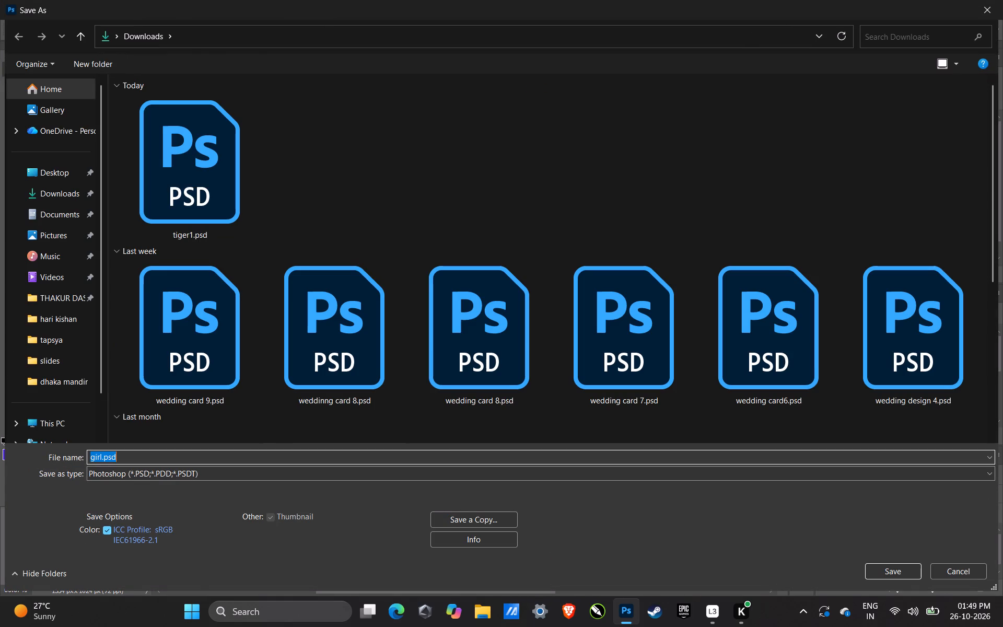
pyautogui.write('gir;')
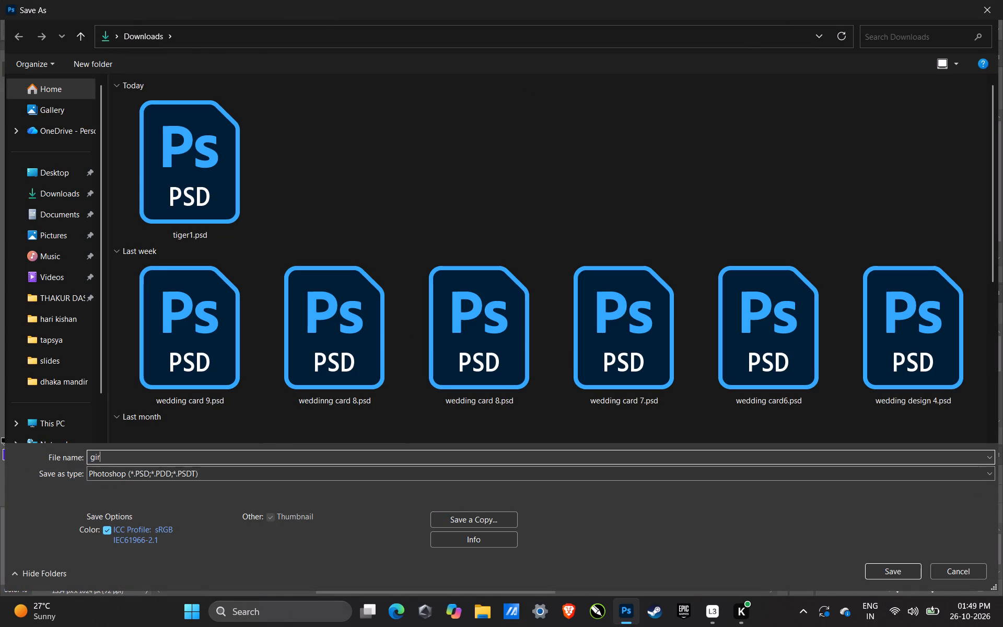
pyautogui.press('BackSpace')
pyautogui.press('l')
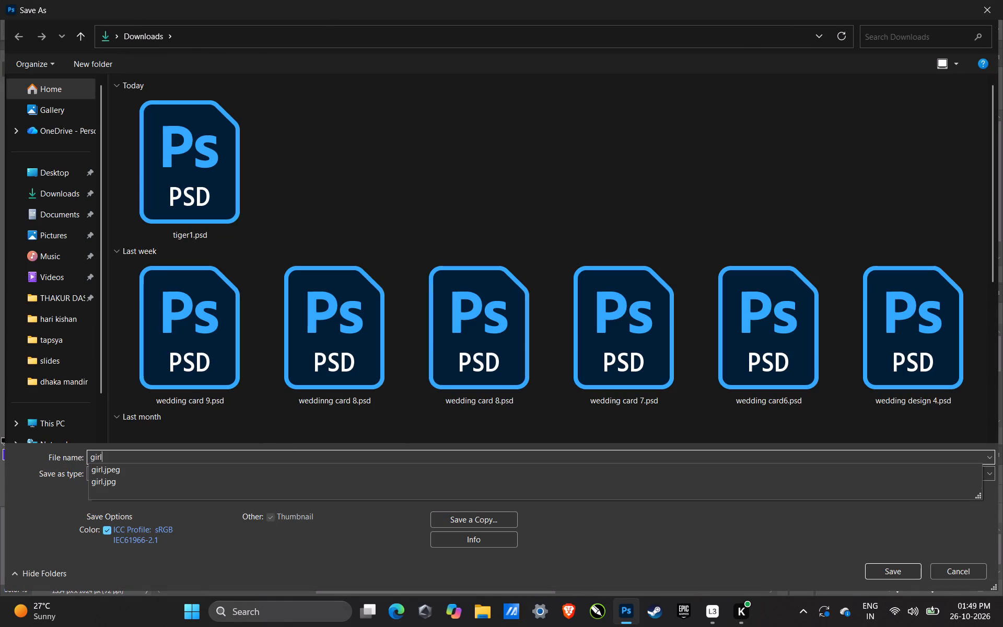
pyautogui.press('1')
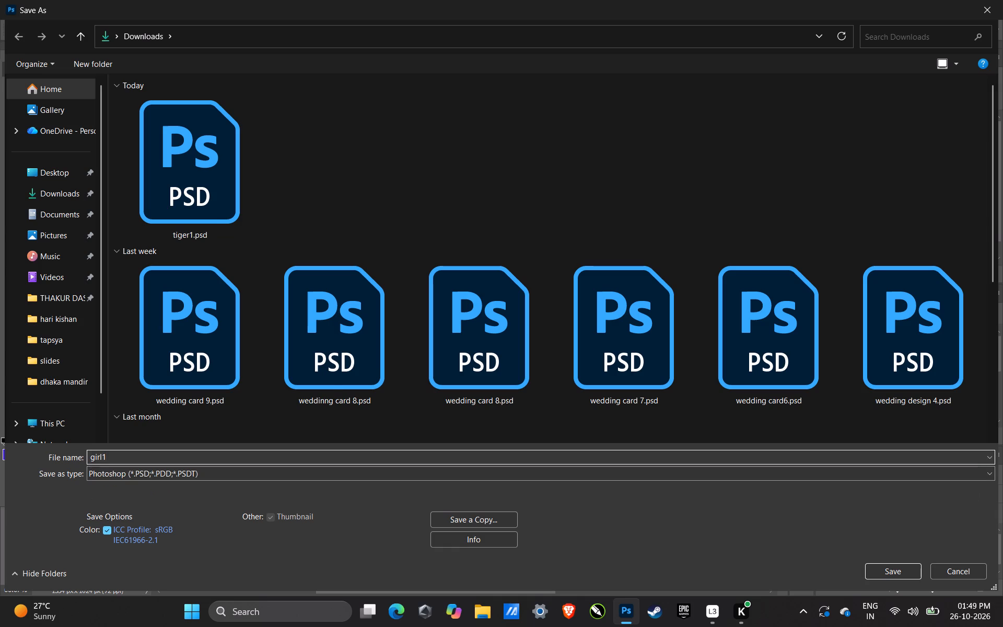
pyautogui.press('Return')
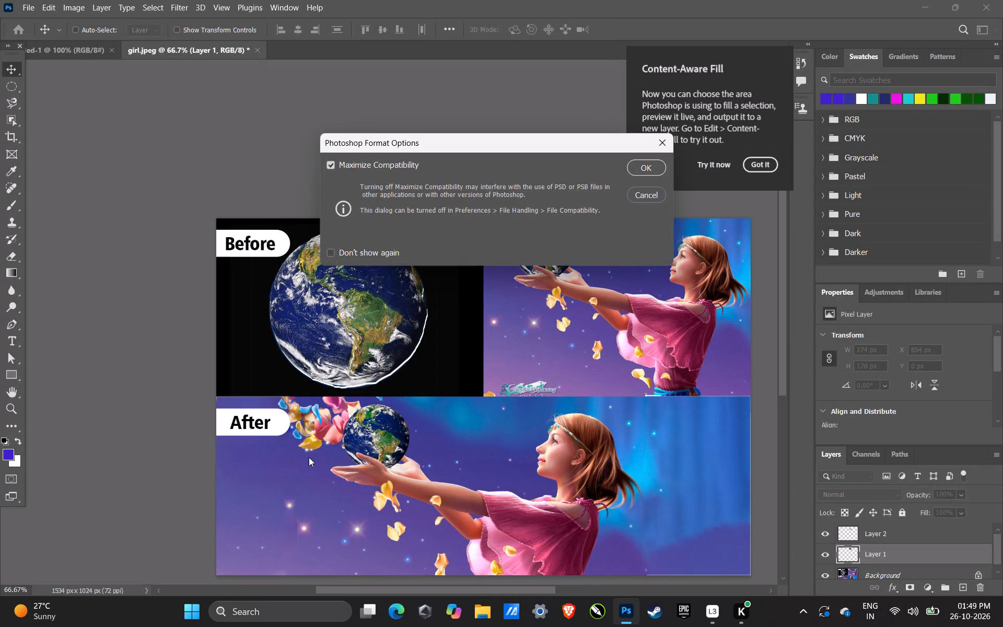
pyautogui.click(651, 166)
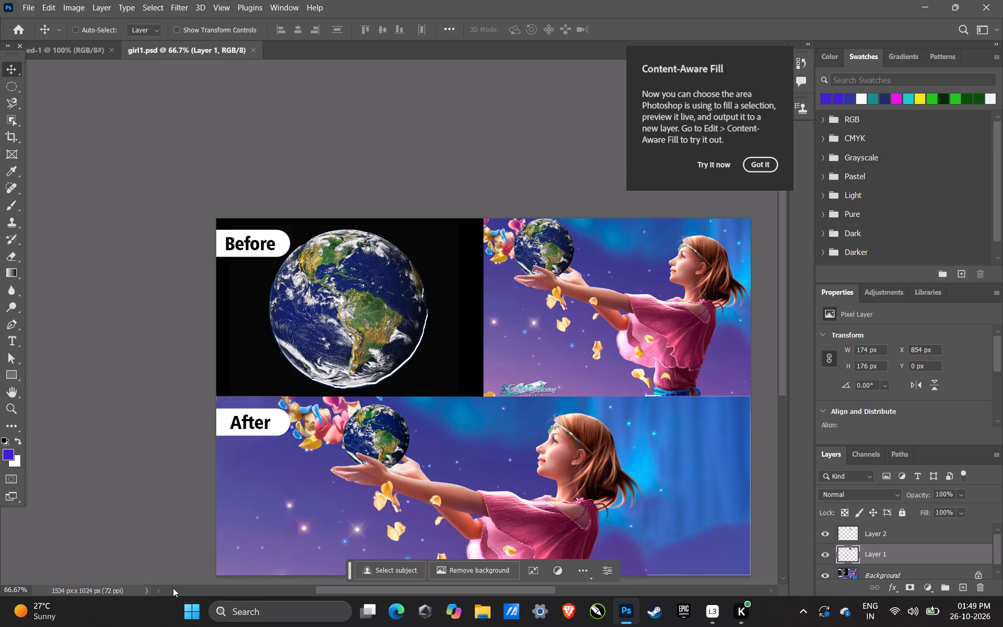
# Switch to Google Chrome, launching it from the recent Windows searches.
pyautogui.click(189, 618)
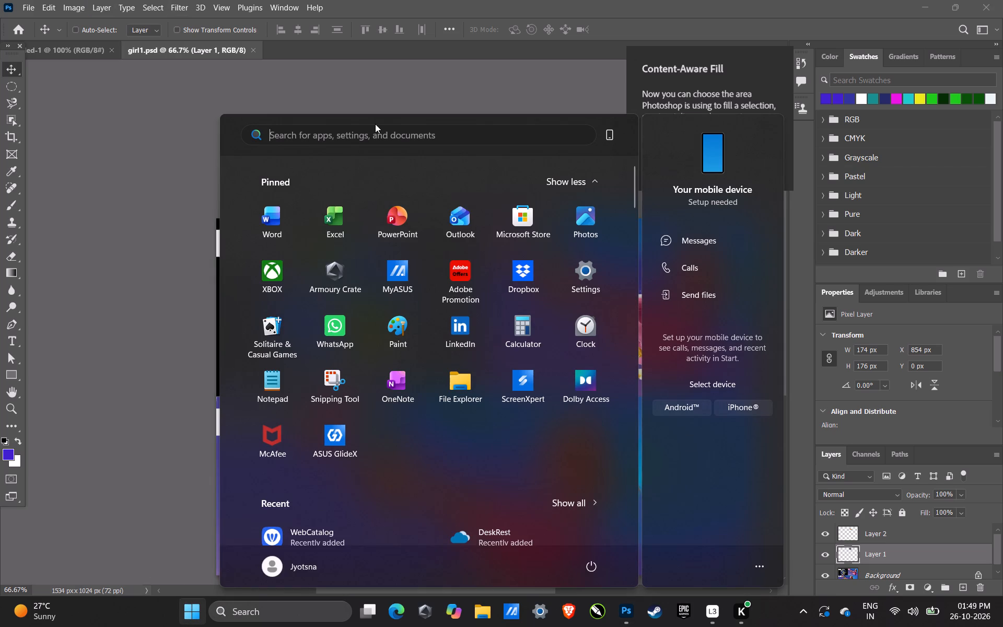
pyautogui.click(375, 124)
pyautogui.click(370, 138)
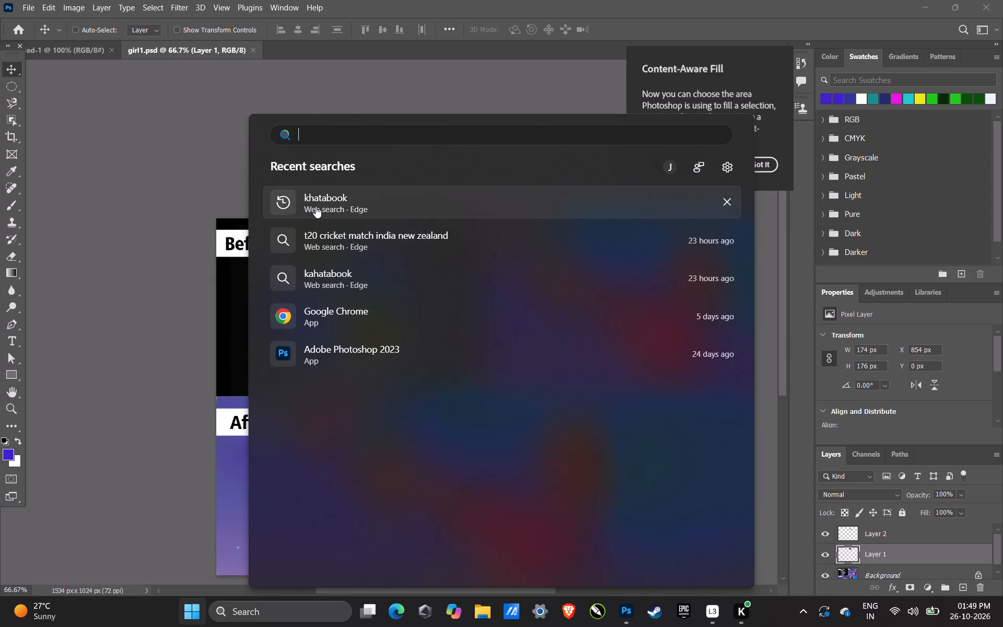
pyautogui.click(339, 321)
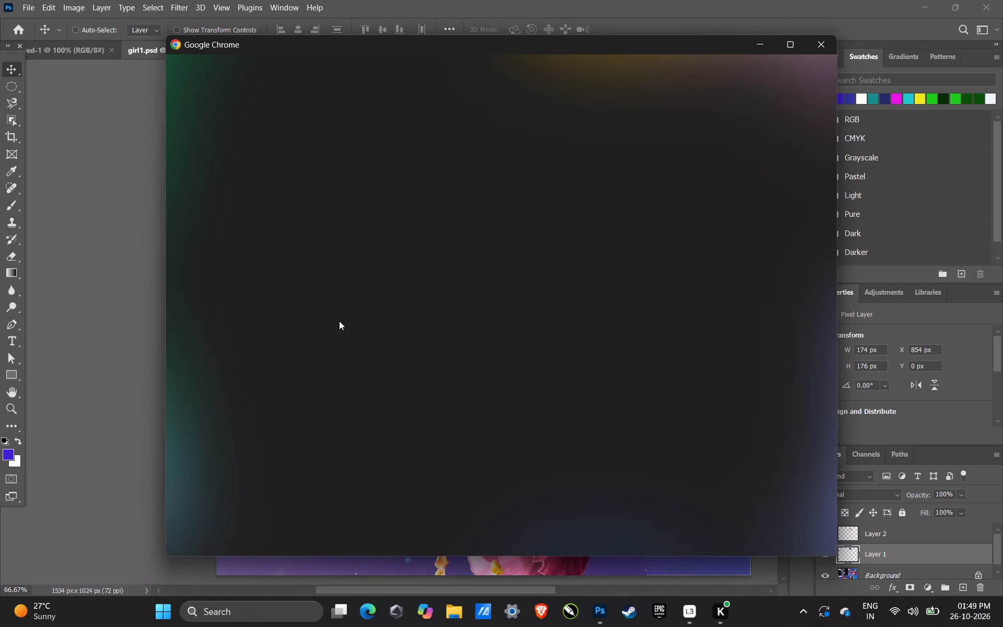
pyautogui.click(334, 320)
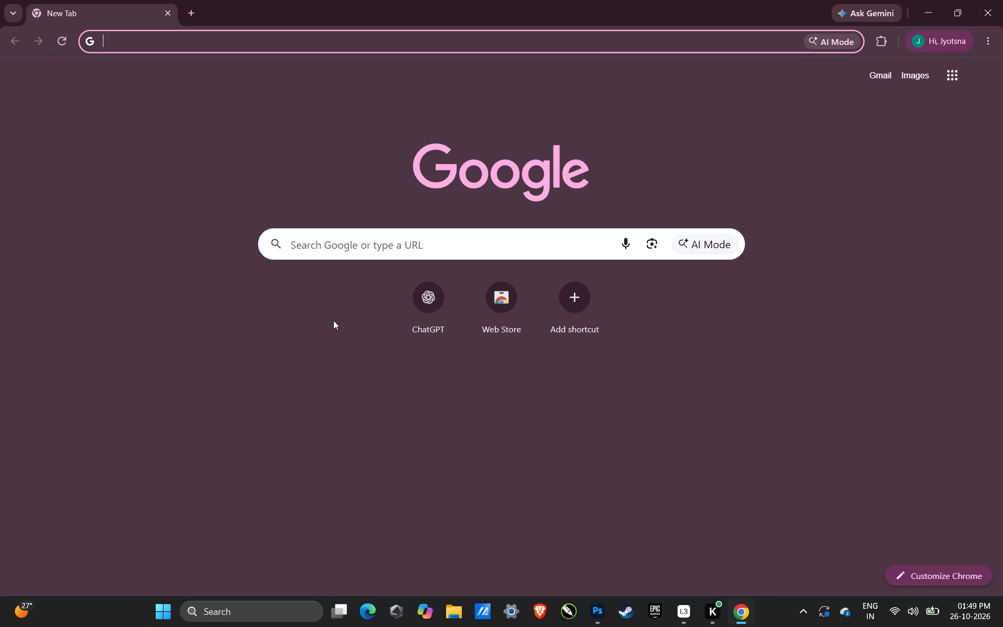
# Start a Google search on the new tab page.
pyautogui.click(342, 238)
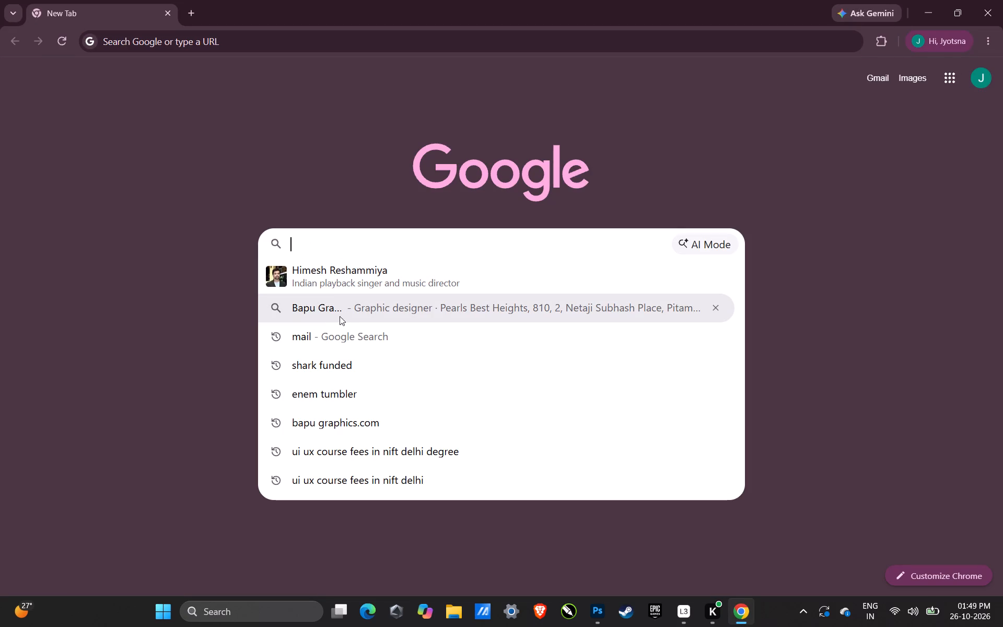
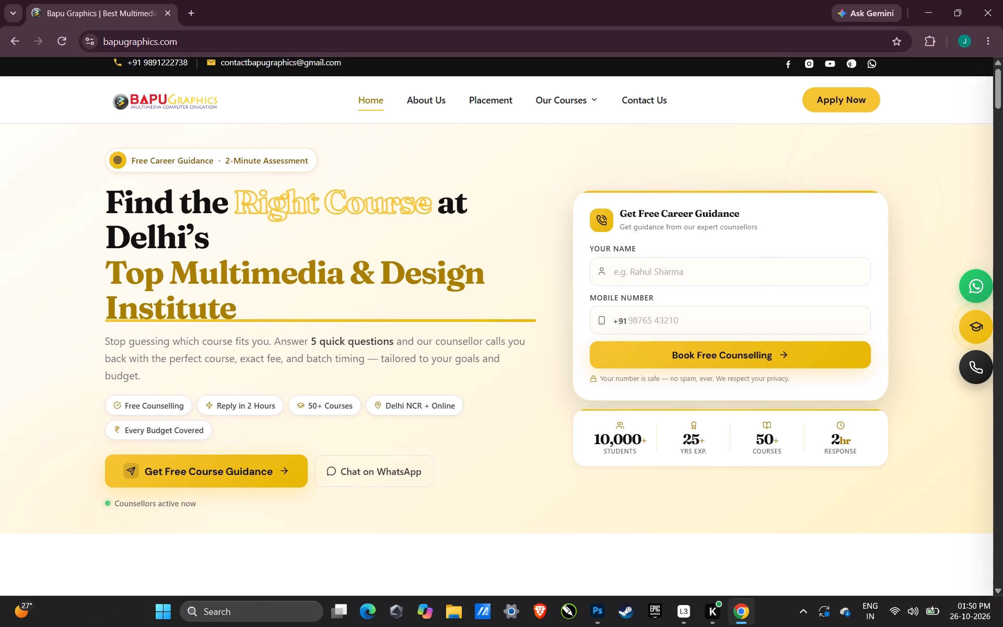
# Open the Adobe Photoshop course page from the Software Courses section of the Bapu Graphics home page.
pyautogui.scroll(-14, 313, 249)
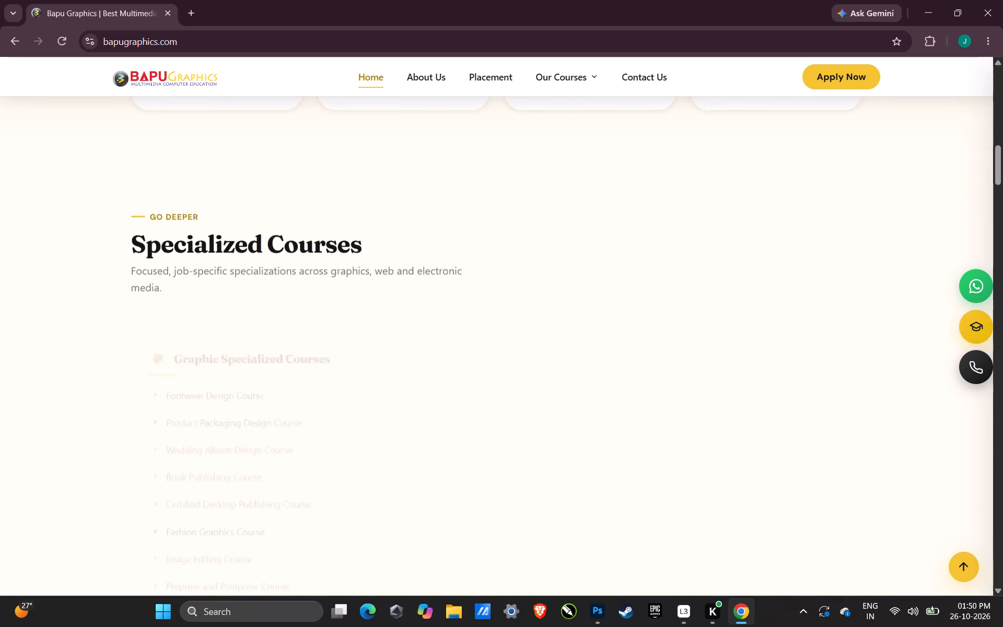
pyautogui.scroll(-12, 319, 272)
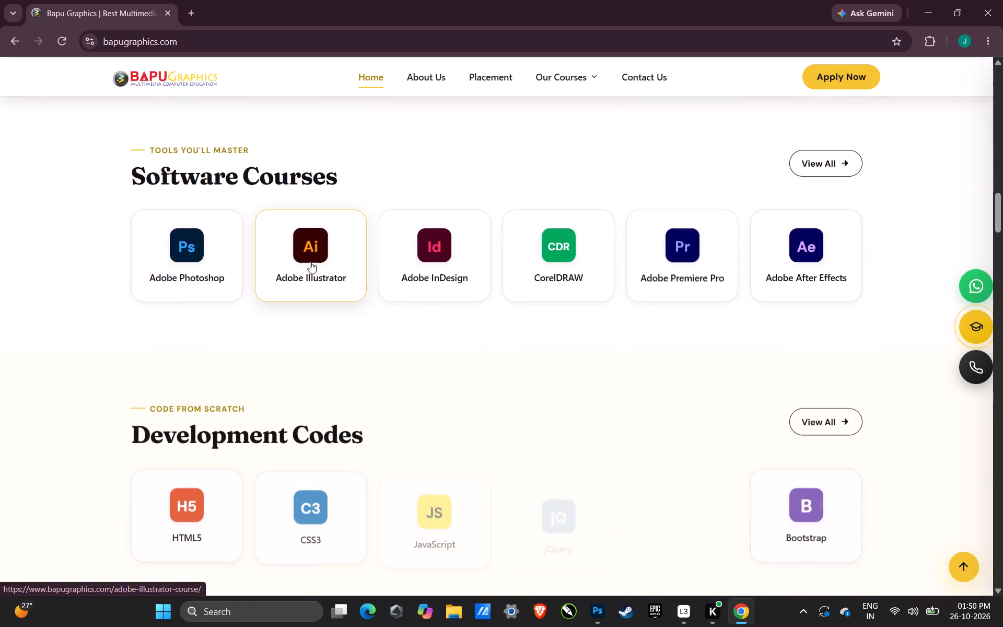
pyautogui.scroll(-10, 310, 262)
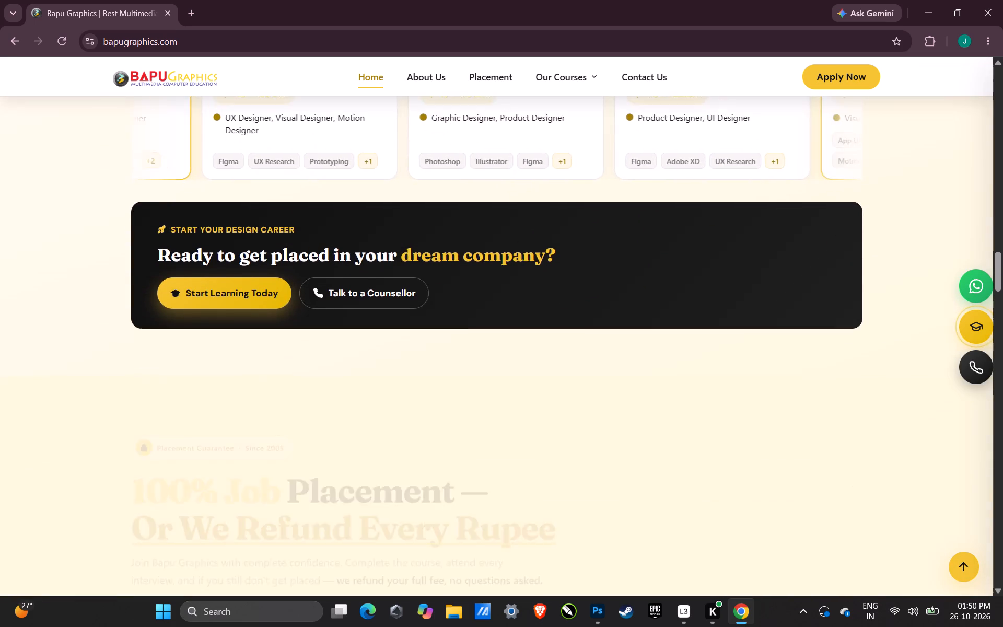
pyautogui.scroll(-3, 307, 264)
pyautogui.scroll(16, 307, 264)
pyautogui.click(161, 285)
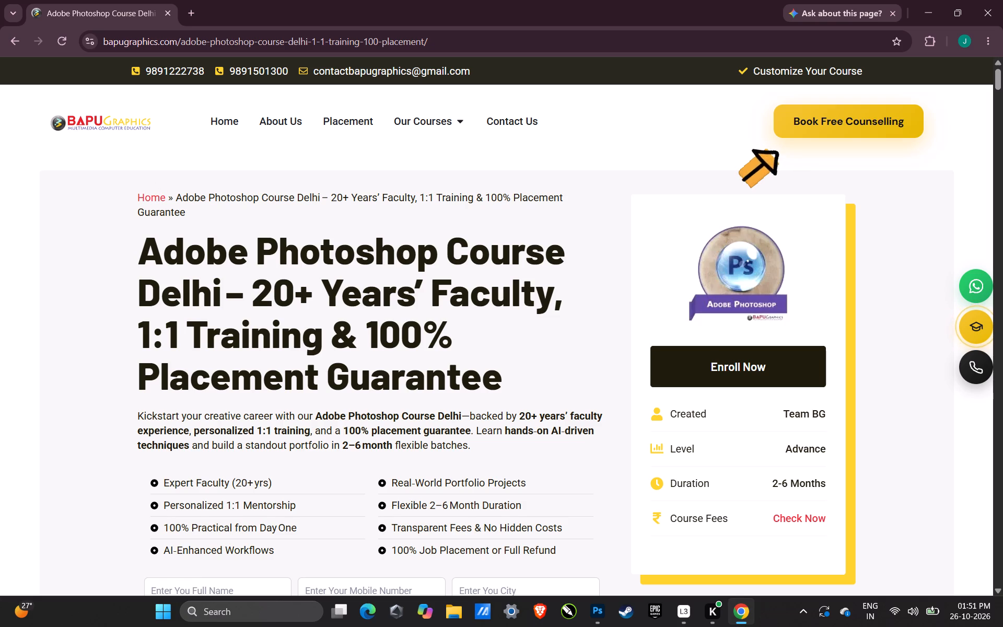
# Open the full list of Photoshop assignments from the assignment gallery on the course page.
pyautogui.scroll(-15, 191, 198)
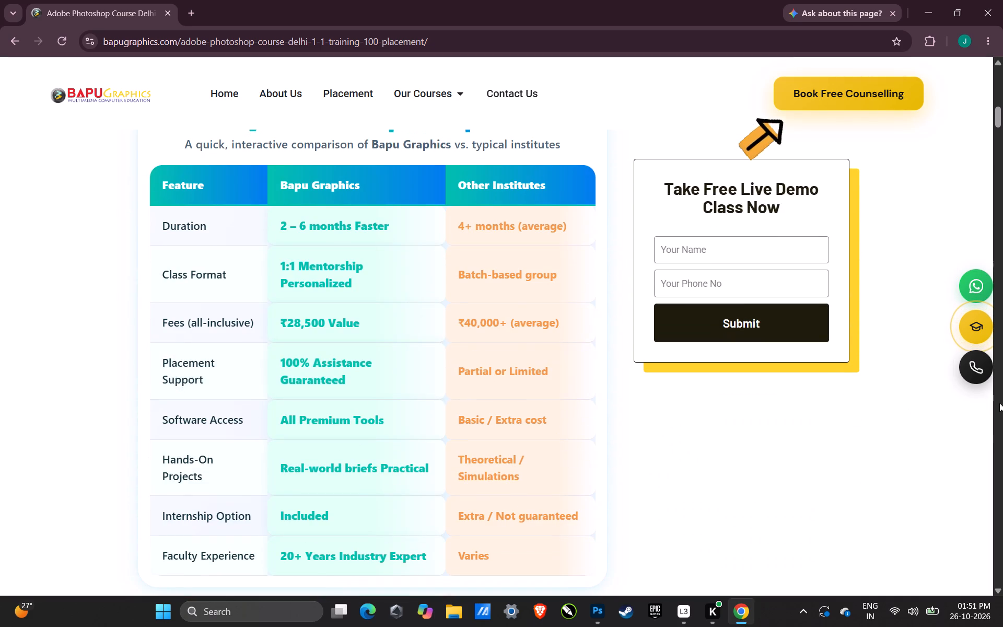
pyautogui.click(1000, 443)
pyautogui.moveTo(1000, 443); pyautogui.dragTo(1002, 553)
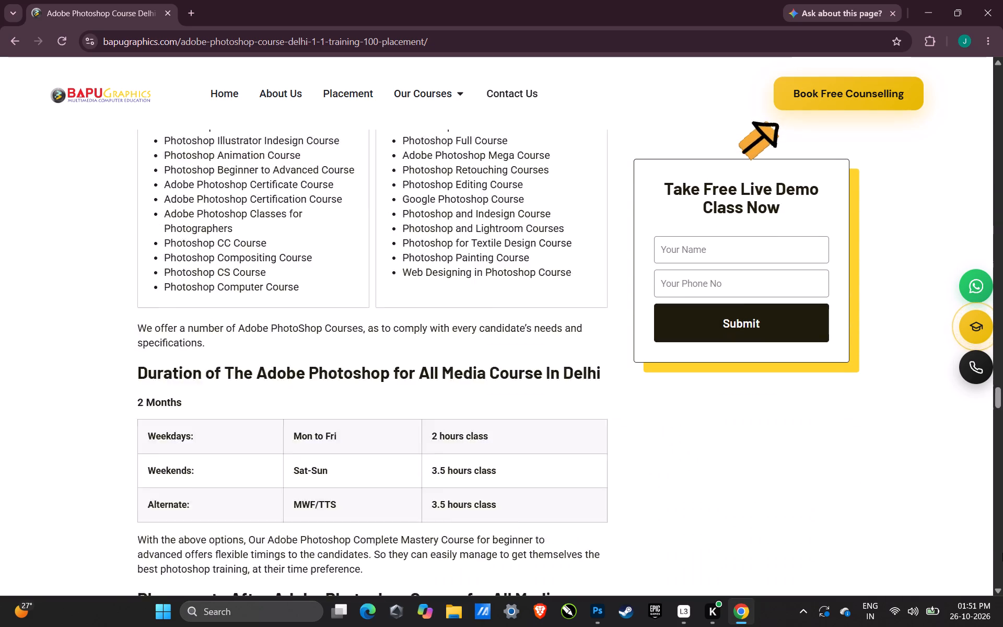
pyautogui.moveTo(1002, 553); pyautogui.dragTo(1002, 553)
pyautogui.scroll(8, 667, 233)
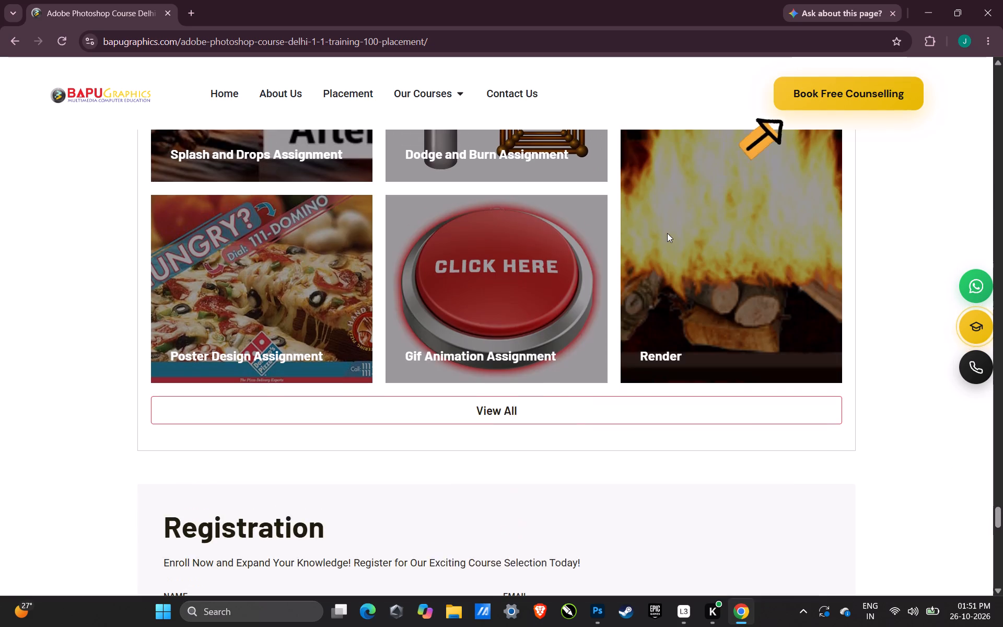
pyautogui.click(531, 400)
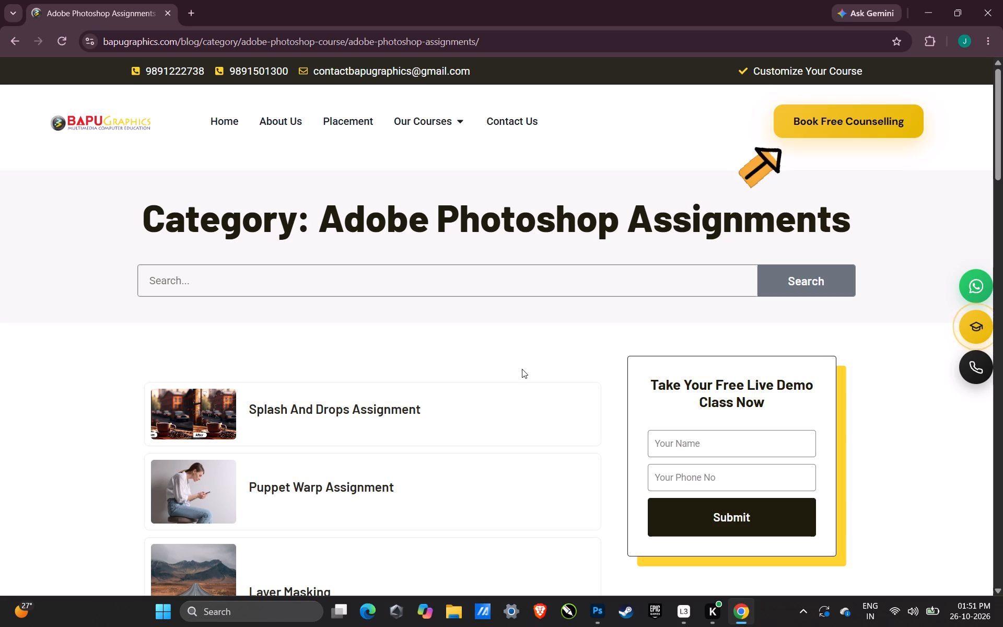
# Go to page 3 of the Adobe Photoshop Assignments category.
pyautogui.scroll(-12, 516, 447)
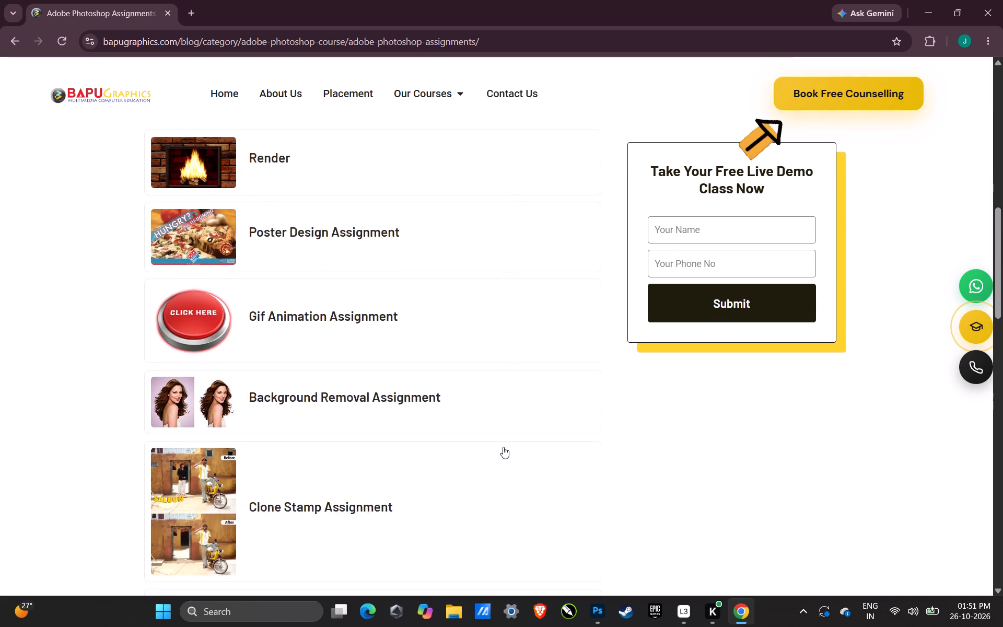
pyautogui.scroll(-3, 503, 447)
pyautogui.click(351, 371)
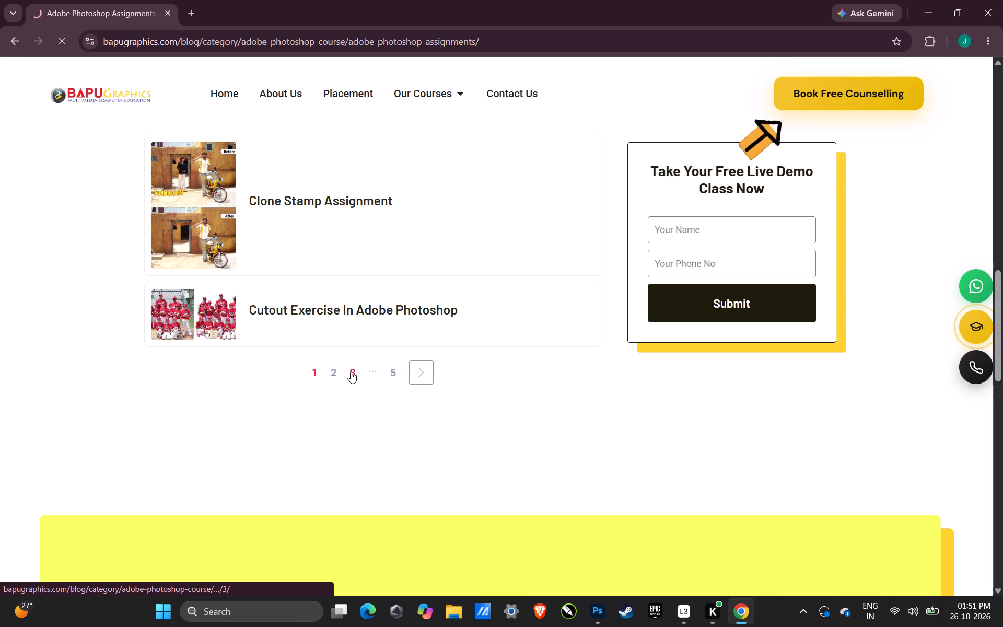
# Open the Selection Assignment In Photoshop from the assignment list.
pyautogui.scroll(-3, 354, 377)
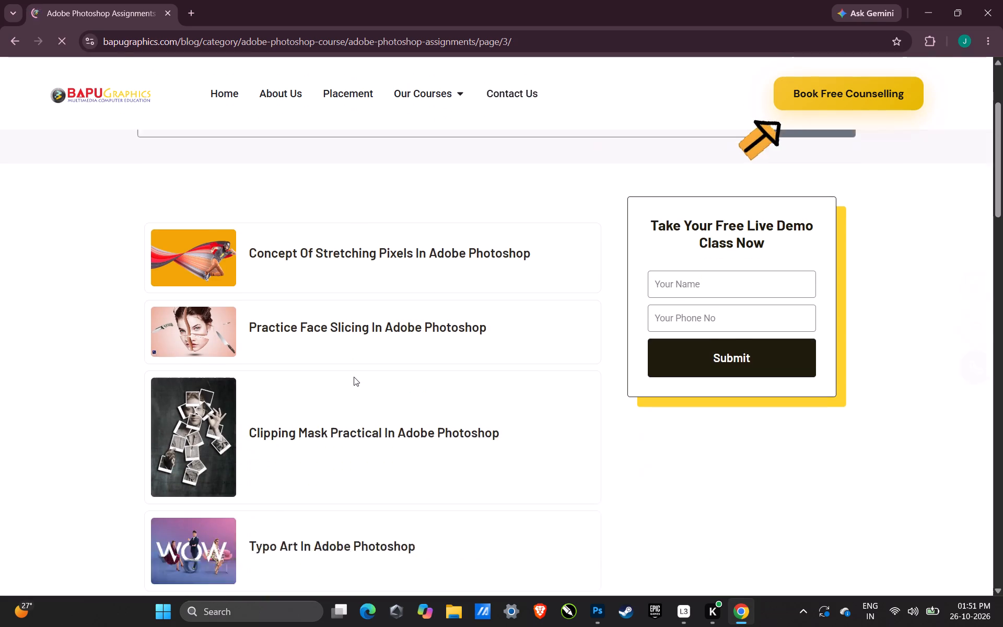
pyautogui.scroll(-6, 354, 377)
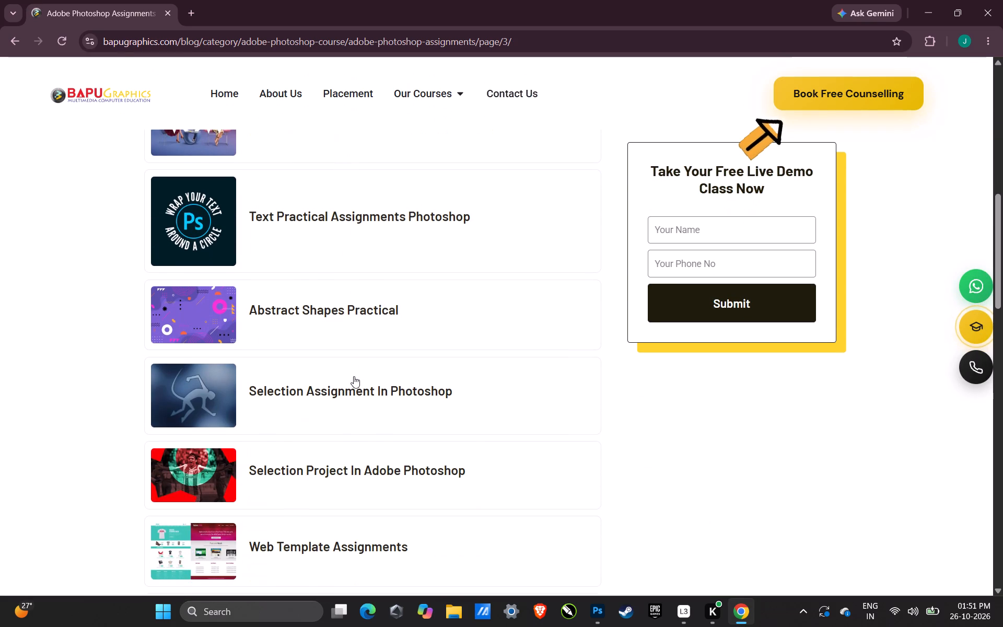
pyautogui.doubleClick(354, 376)
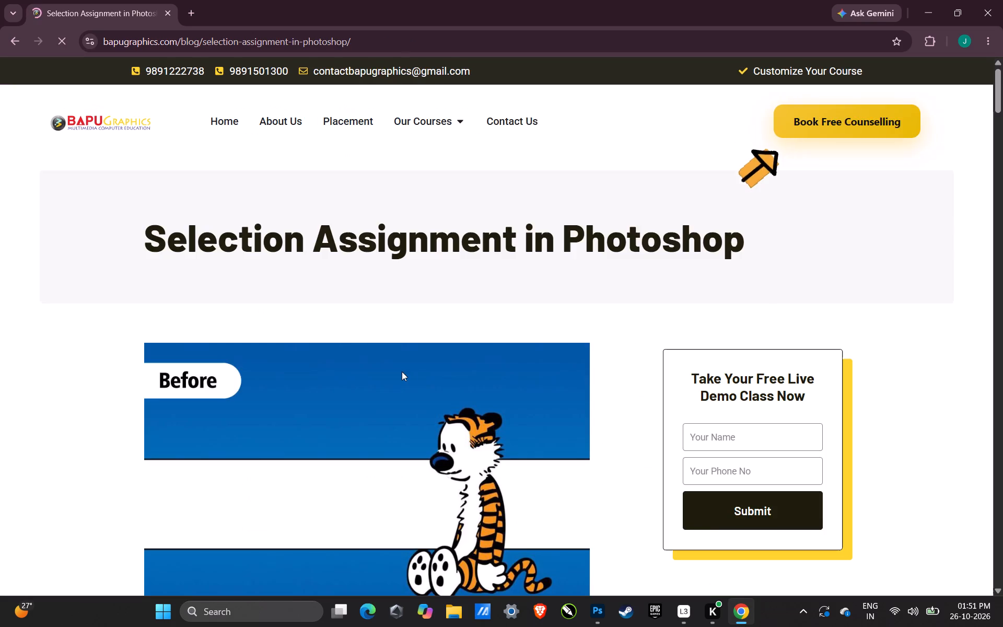
# Examine the Earth-and-girl, penguin and raised-fist Before/After examples in the Selection Assignment.
pyautogui.scroll(-13, 394, 366)
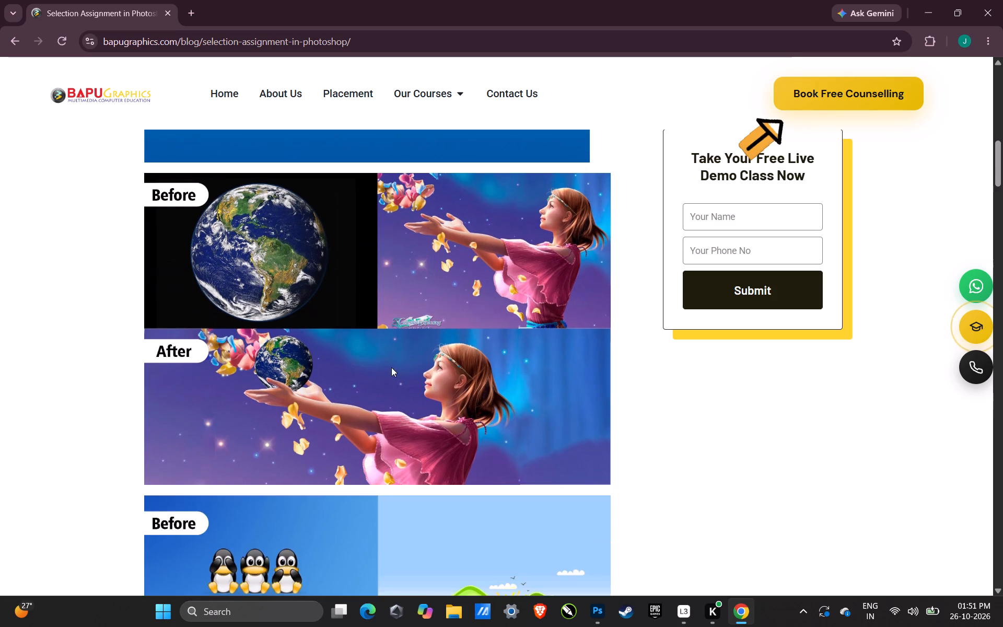
pyautogui.scroll(-5, 391, 367)
pyautogui.scroll(1, 390, 370)
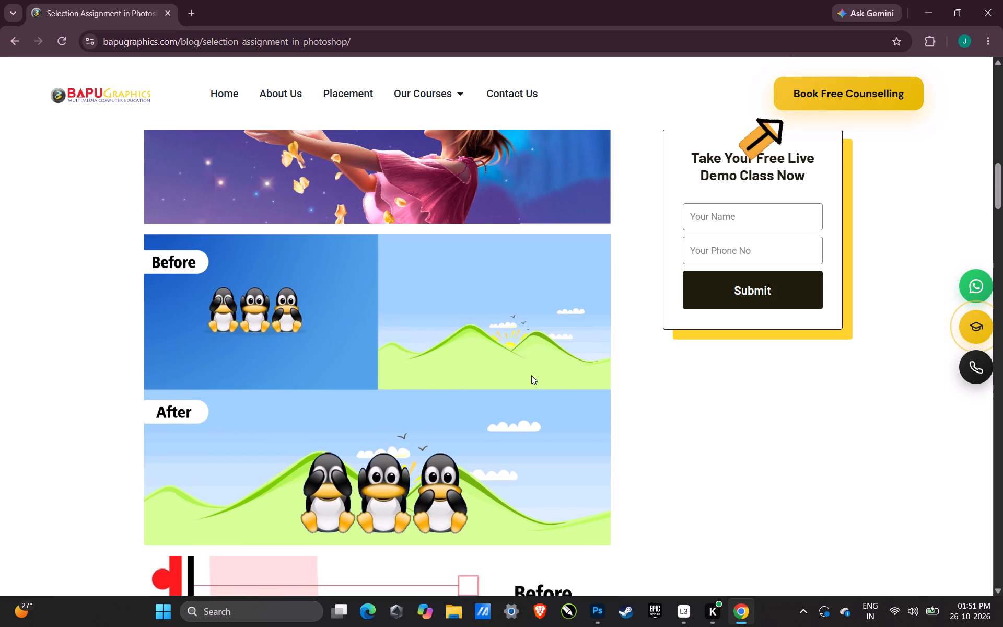
pyautogui.scroll(-6, 480, 331)
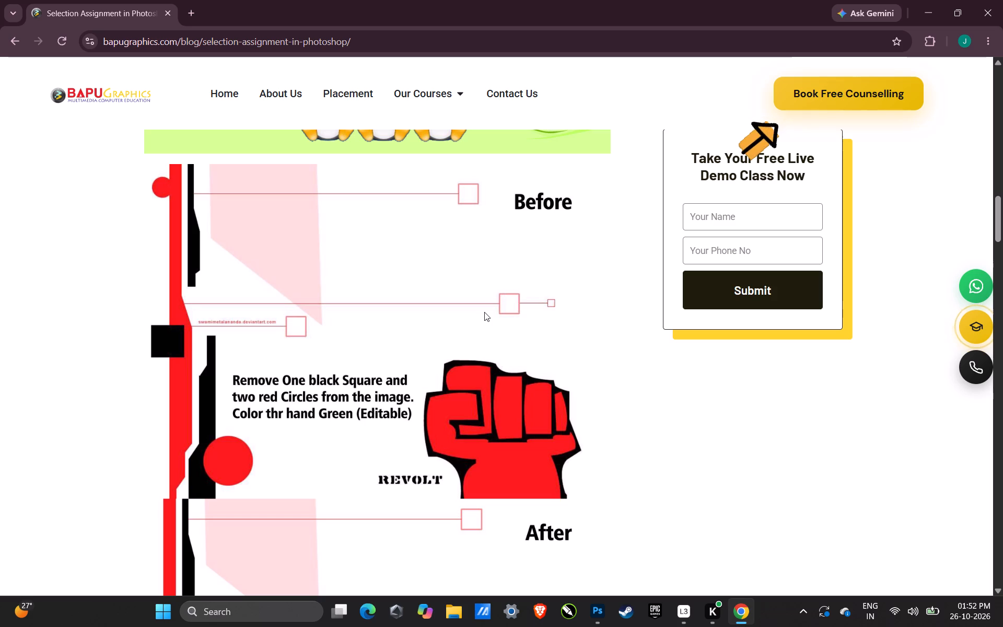
pyautogui.scroll(-3, 461, 310)
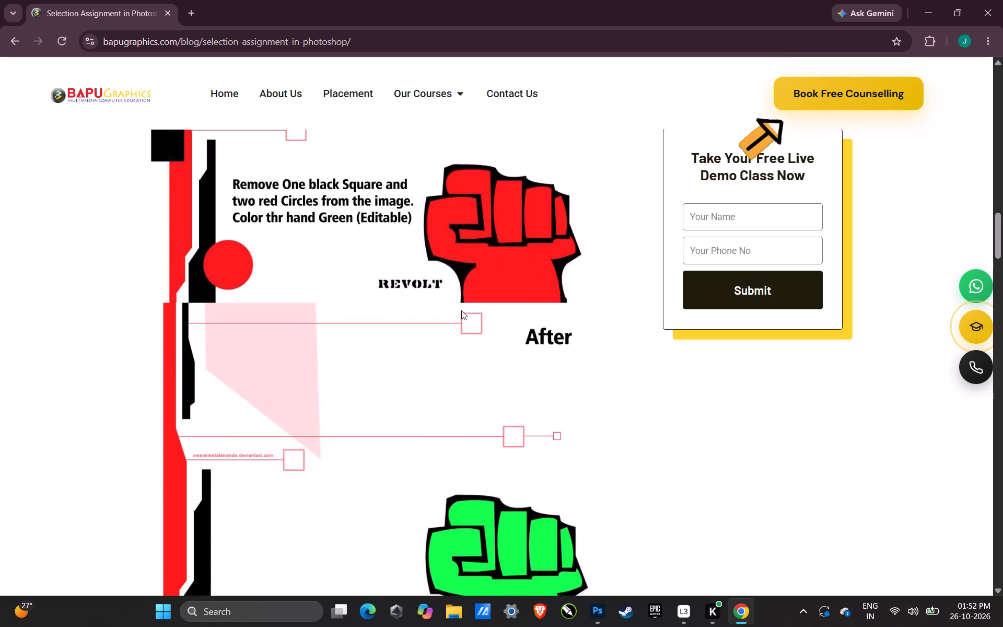
pyautogui.scroll(-3, 461, 310)
pyautogui.scroll(4, 461, 310)
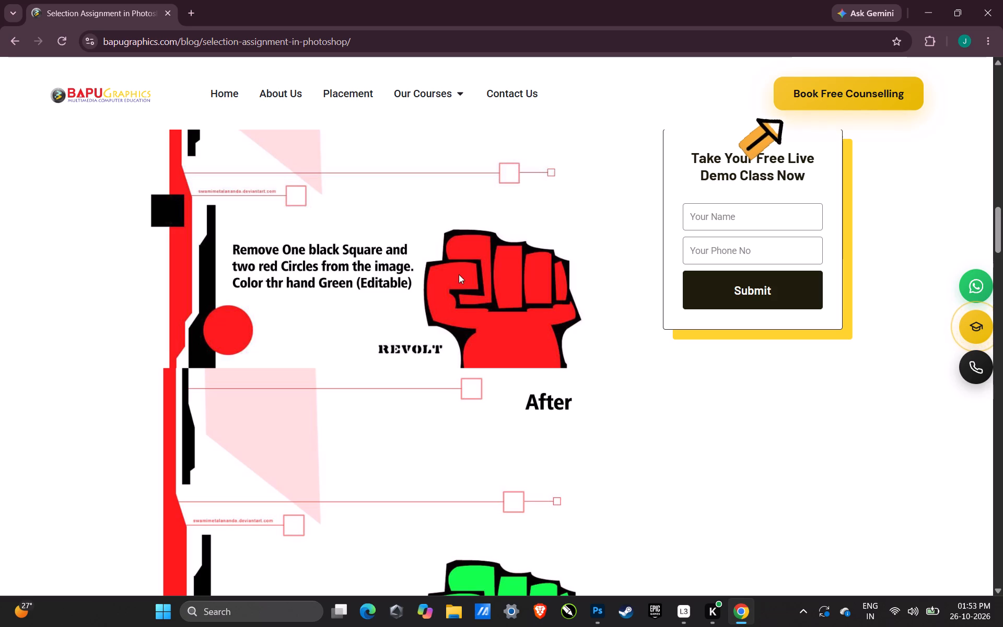
pyautogui.scroll(-2, 544, 382)
pyautogui.scroll(-1, 518, 343)
pyautogui.scroll(3, 518, 343)
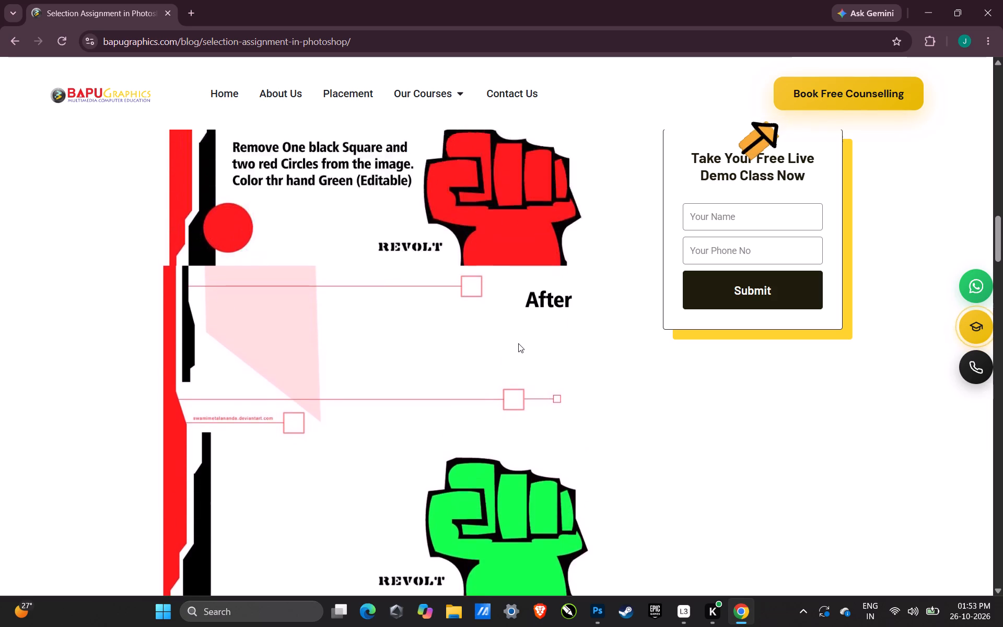
pyautogui.scroll(-1, 518, 343)
pyautogui.scroll(1, 518, 343)
pyautogui.scroll(-5, 518, 343)
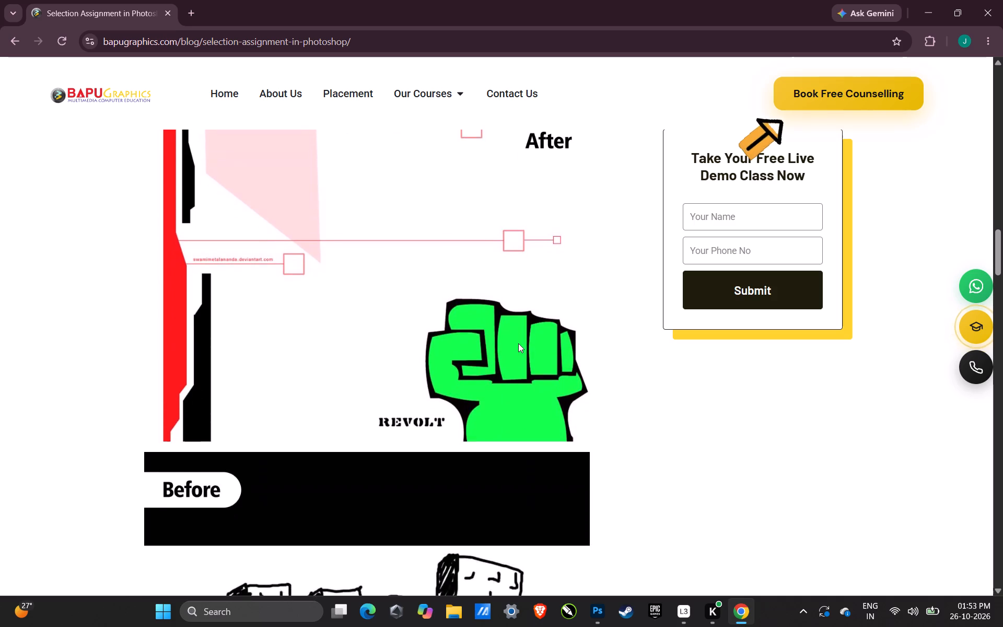
# Examine the Before/After examples of the recoloured city buildings and the figure filled with the world map.
pyautogui.scroll(-4, 518, 343)
pyautogui.scroll(1, 518, 342)
pyautogui.scroll(-5, 518, 342)
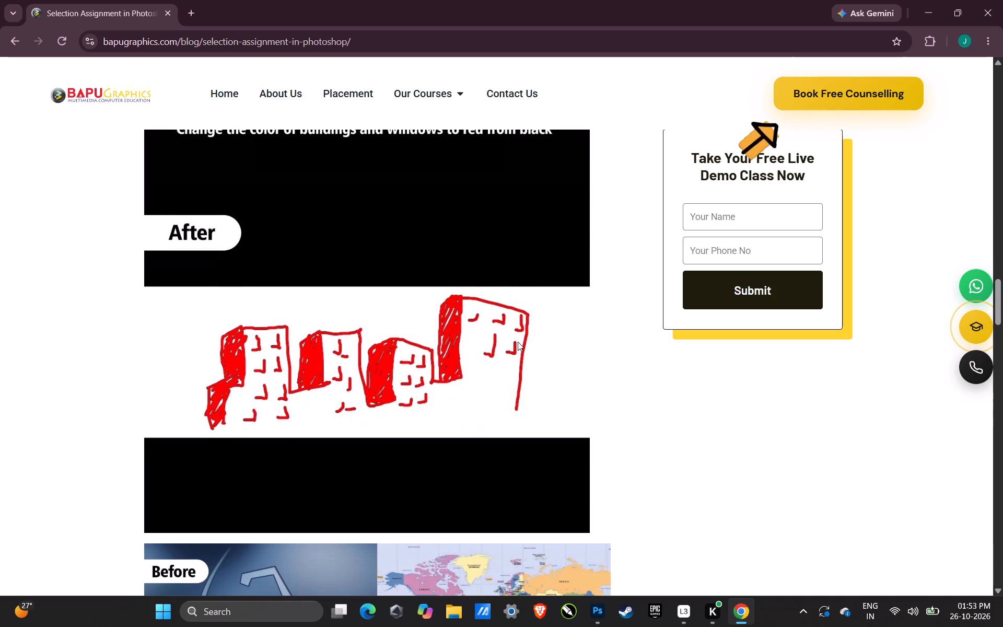
pyautogui.scroll(-5, 518, 342)
pyautogui.scroll(4, 518, 342)
pyautogui.scroll(-4, 518, 342)
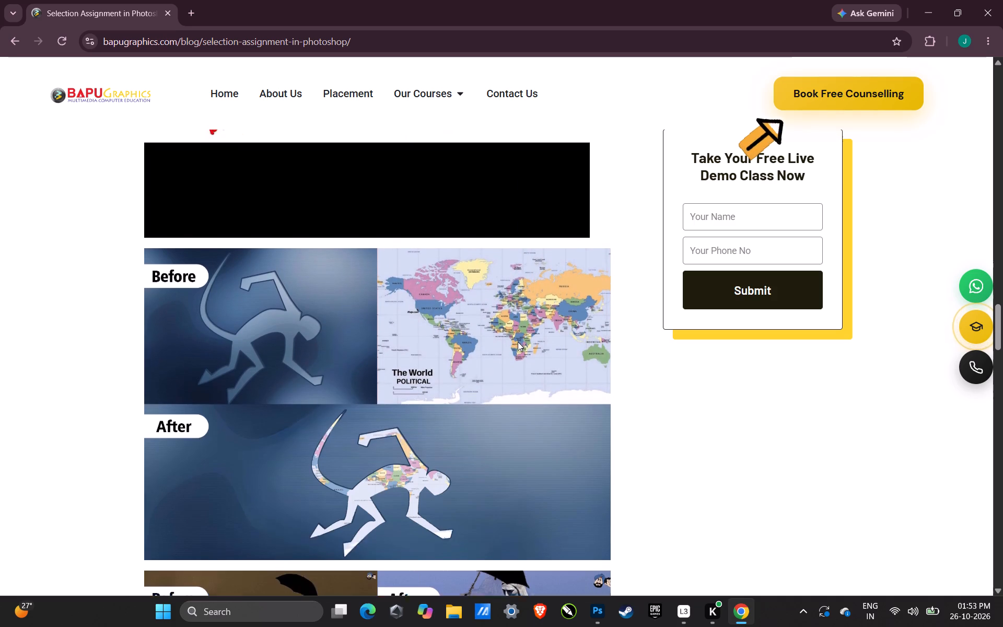
pyautogui.scroll(-1, 518, 342)
pyautogui.scroll(1, 518, 342)
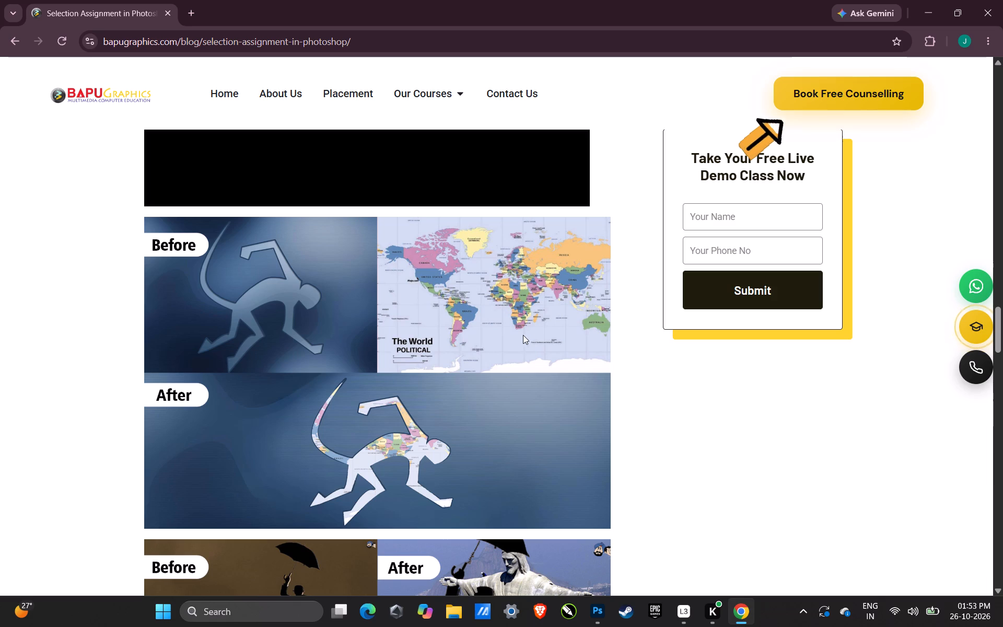
# Examine the Before/After examples of the umbrella man with the statue and of the squirrel with the grenade.
pyautogui.scroll(-4, 542, 341)
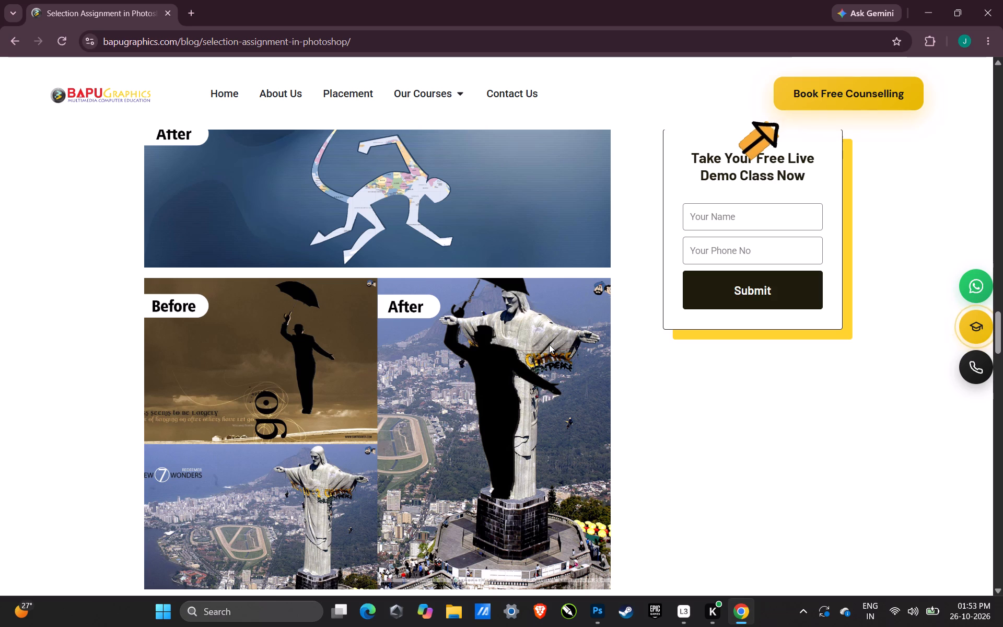
pyautogui.scroll(-2, 549, 345)
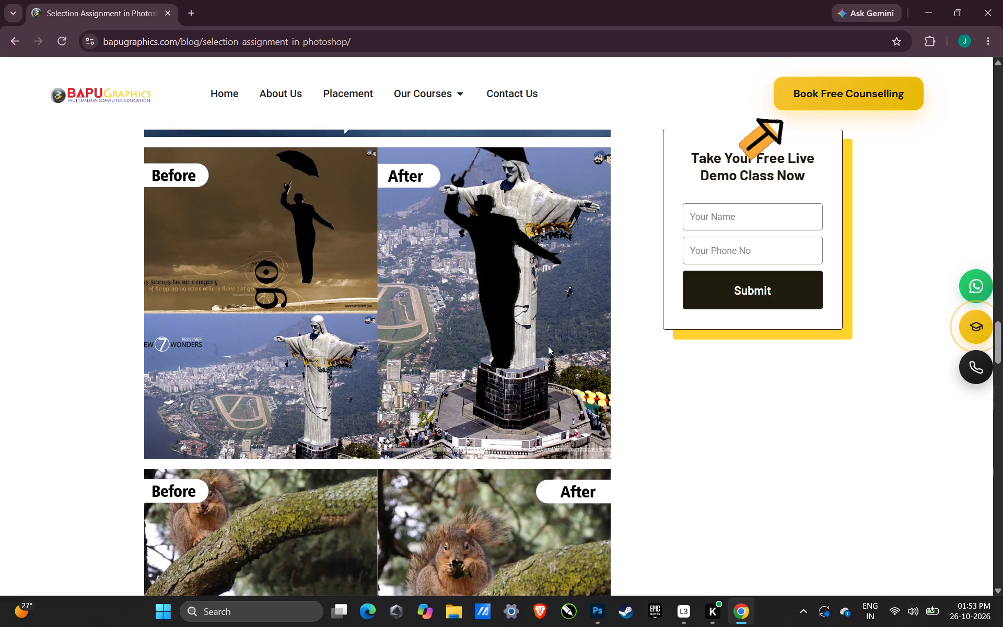
pyautogui.scroll(-1, 548, 346)
pyautogui.scroll(3, 548, 346)
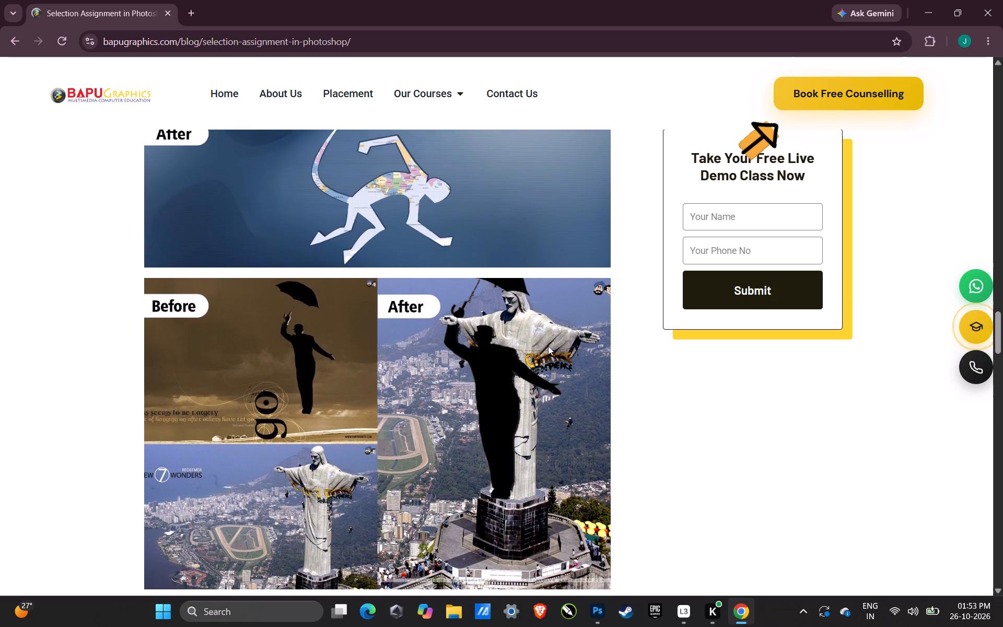
pyautogui.scroll(-1, 548, 346)
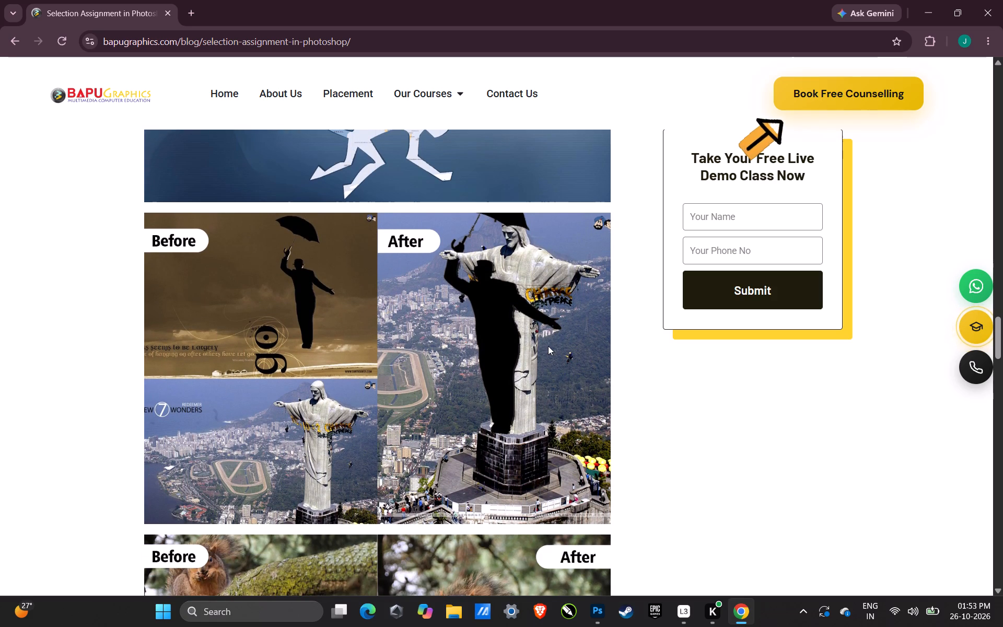
pyautogui.scroll(-2, 548, 346)
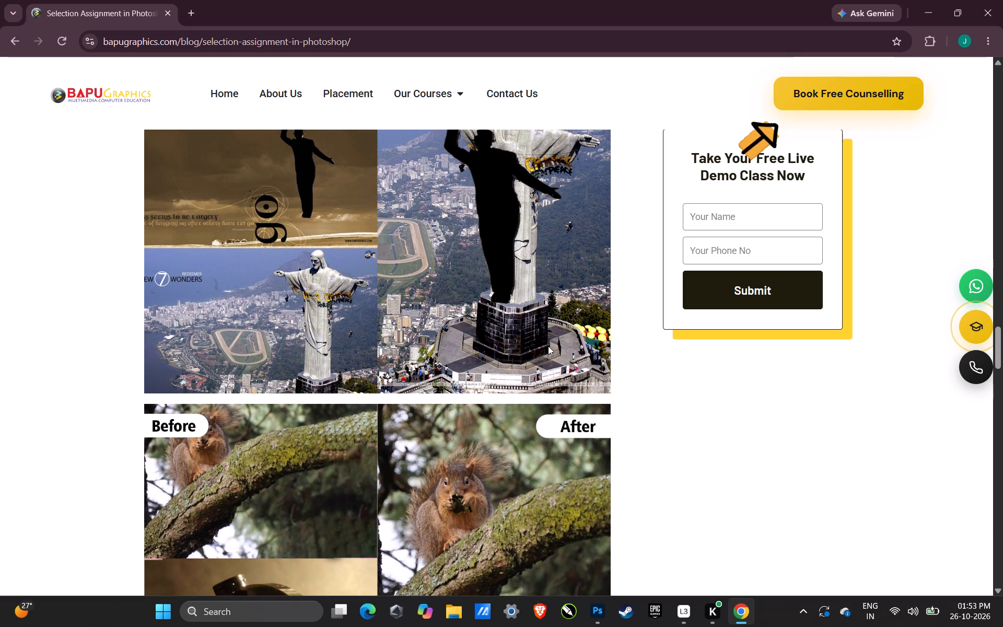
pyautogui.scroll(-3, 548, 346)
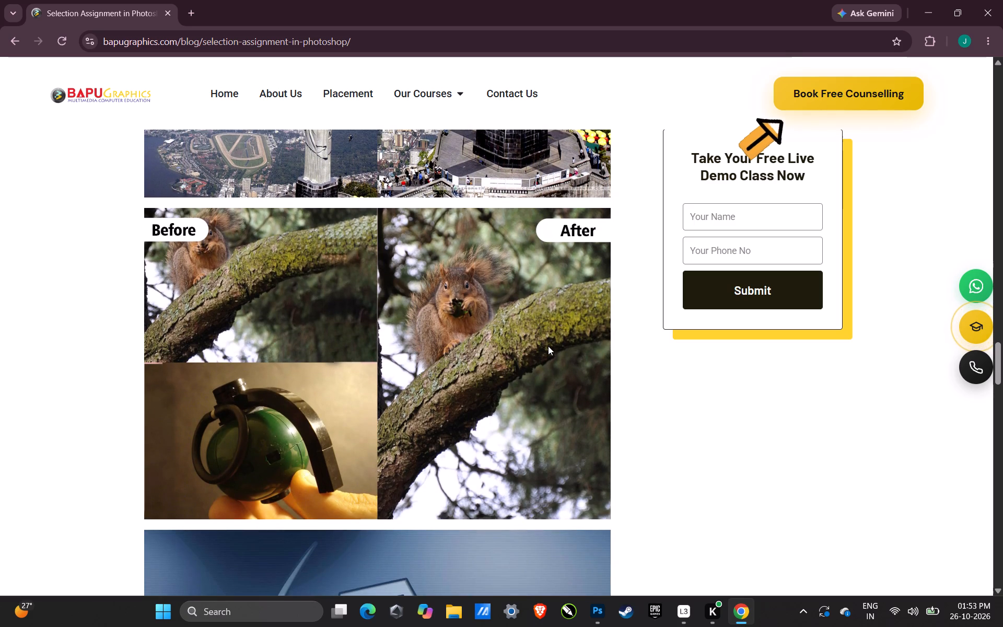
# Look through the assignment's separate source images below the Before/After examples.
pyautogui.scroll(-1, 548, 346)
pyautogui.scroll(1, 548, 346)
pyautogui.scroll(-6, 548, 346)
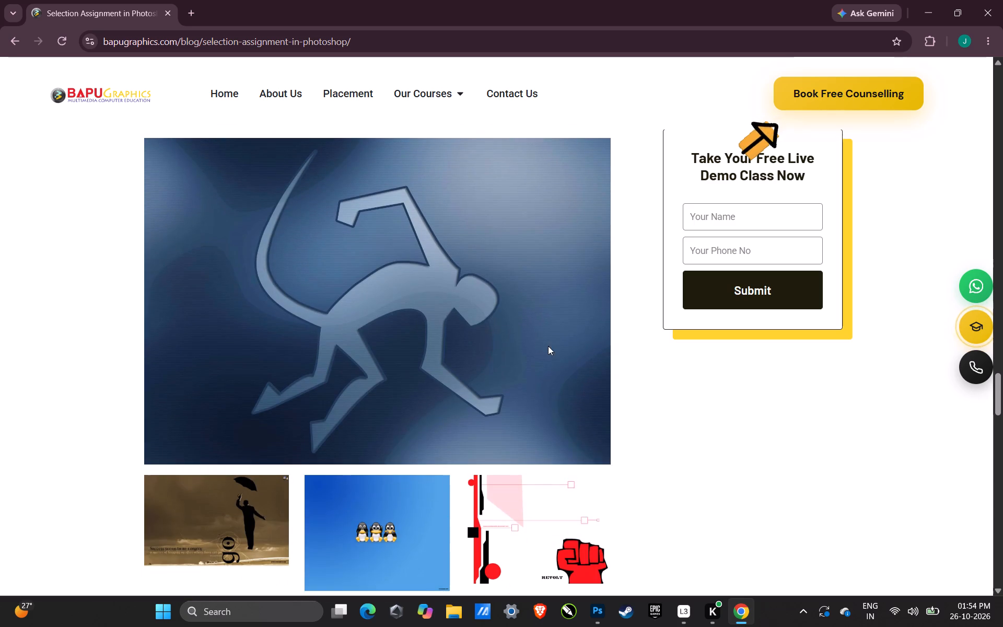
pyautogui.scroll(-5, 548, 346)
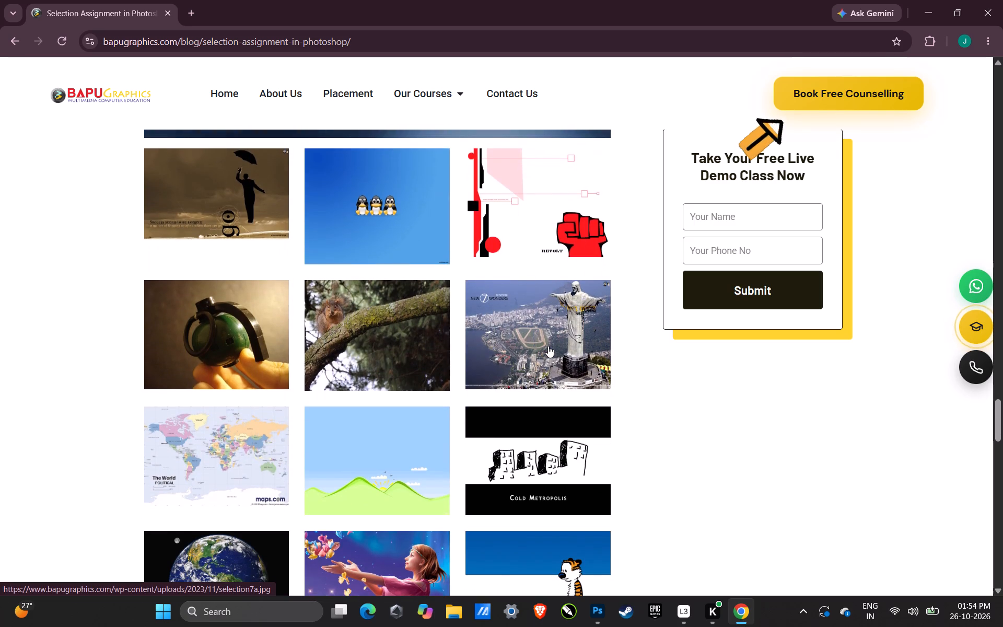
pyautogui.scroll(-2, 548, 346)
pyautogui.scroll(6, 548, 346)
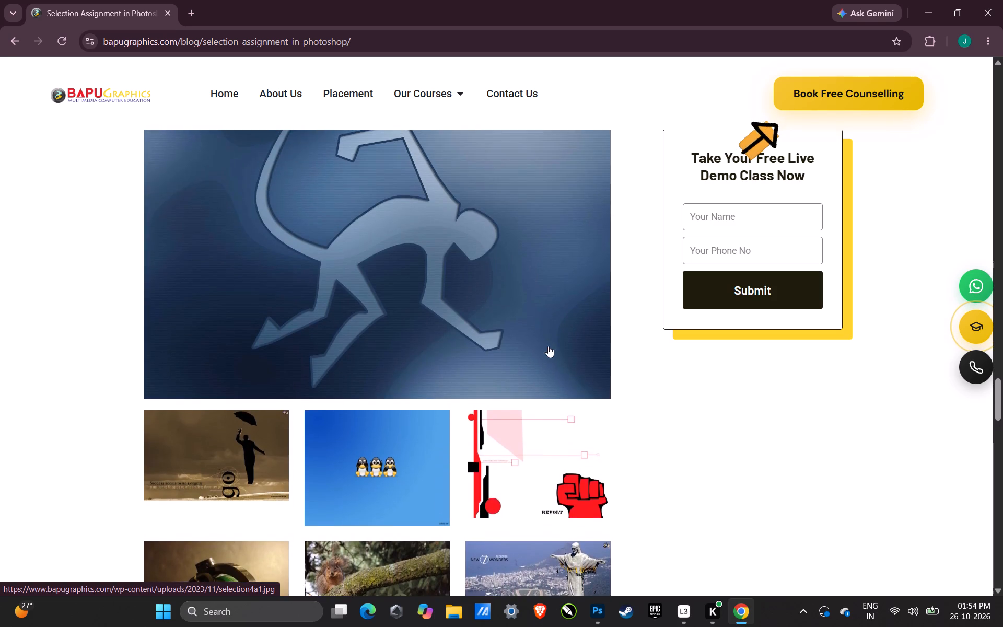
# Download the Before/After example of the umbrella man with the statue to Downloads as "charly chaplien".
pyautogui.scroll(11, 548, 346)
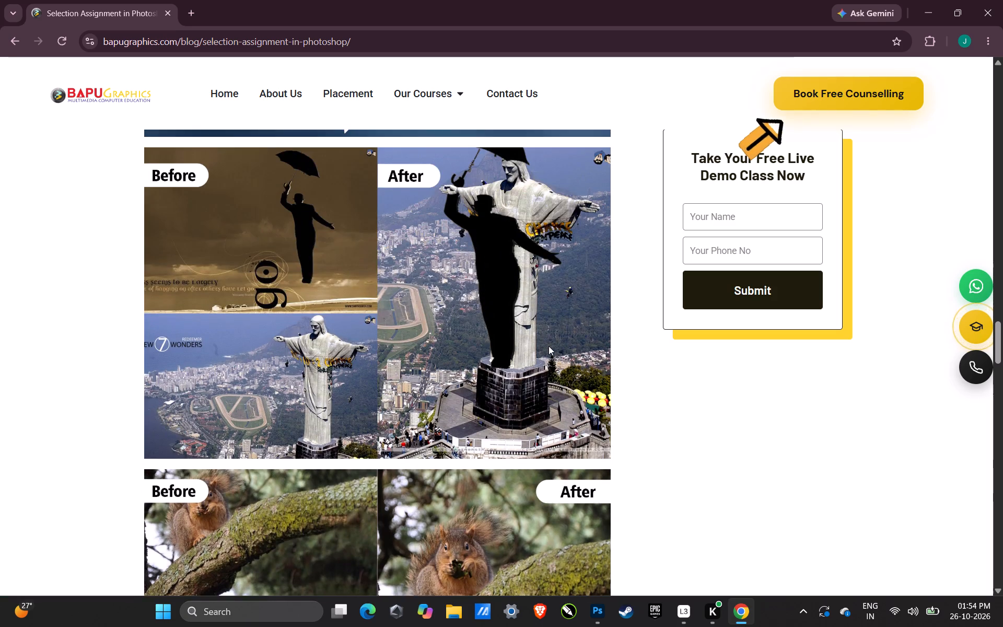
pyautogui.scroll(3, 549, 346)
pyautogui.rightClick(539, 417)
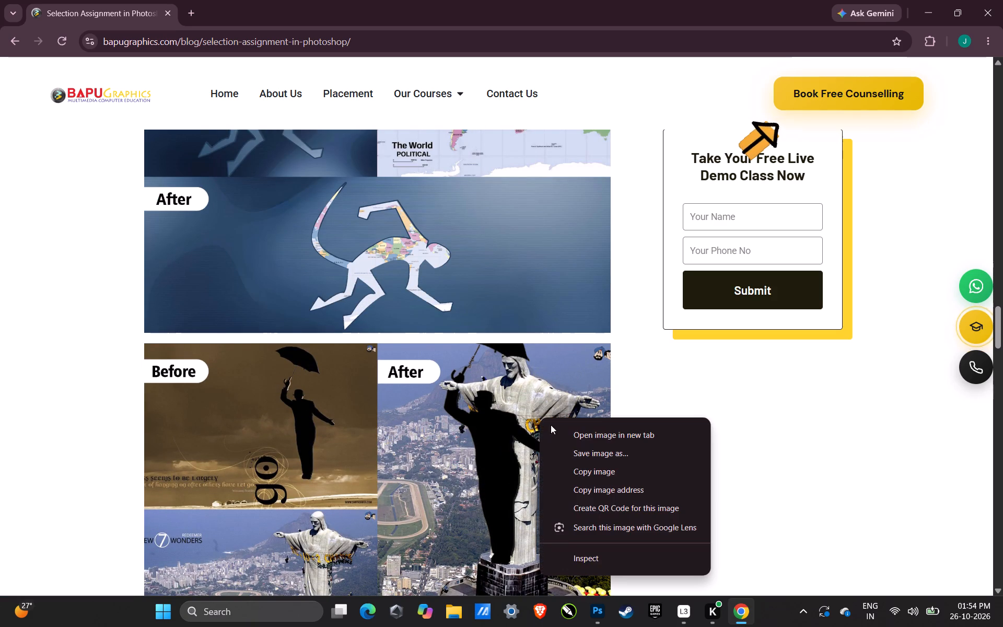
pyautogui.click(571, 454)
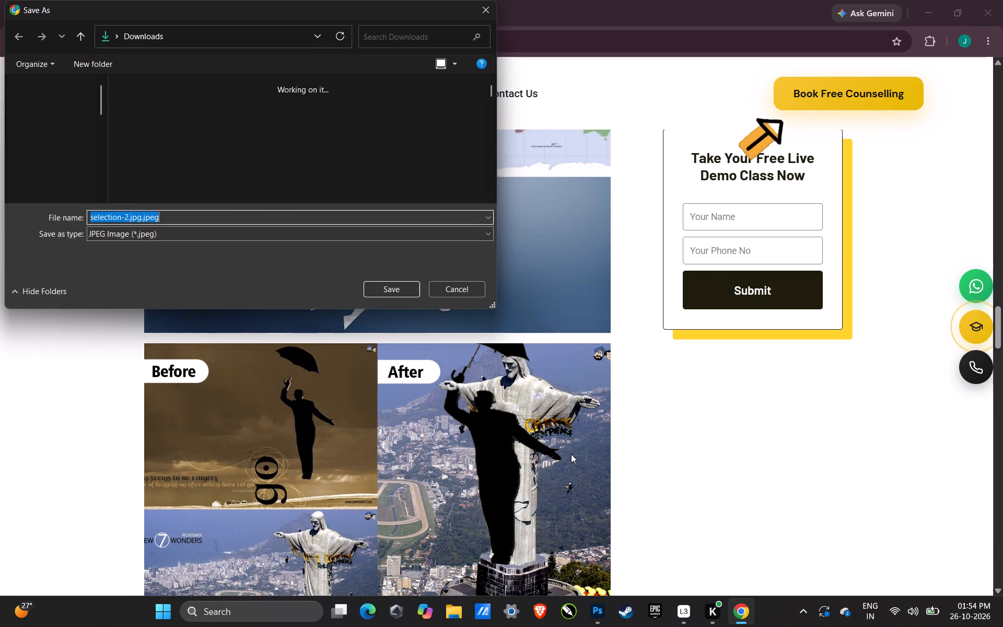
pyautogui.write('charl')
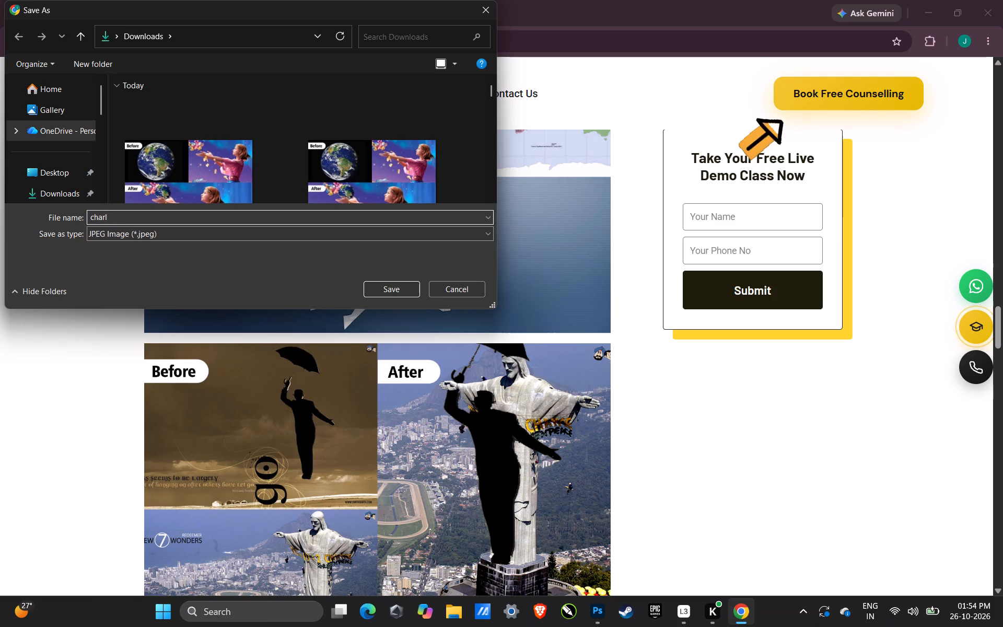
pyautogui.write('y chaplien')
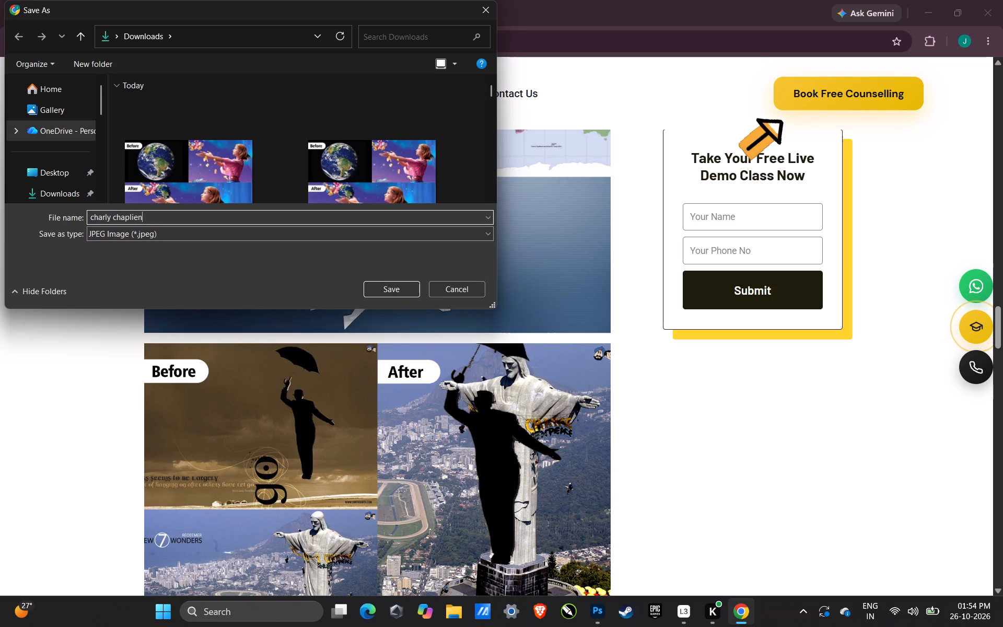
pyautogui.press('Return')
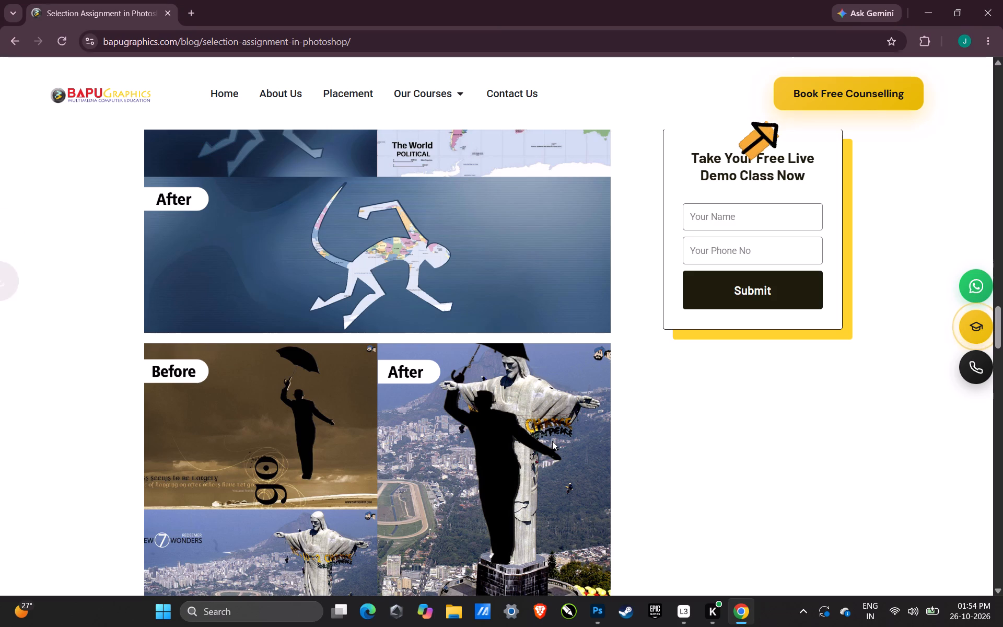
# Download the Before/After example of the figure filled with the world map as "alien world".
pyautogui.scroll(3, 576, 427)
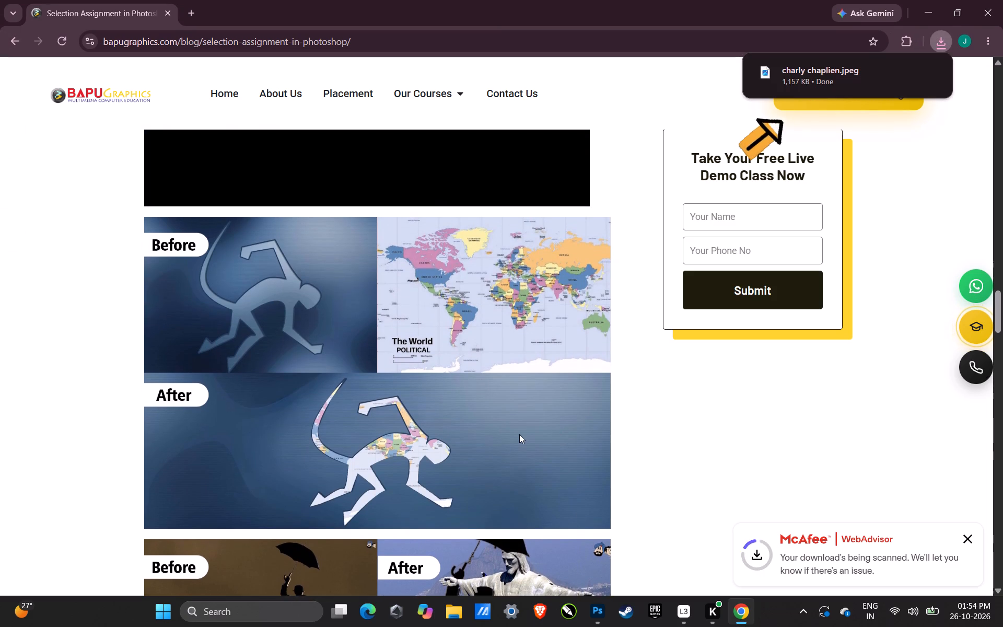
pyautogui.scroll(1, 519, 434)
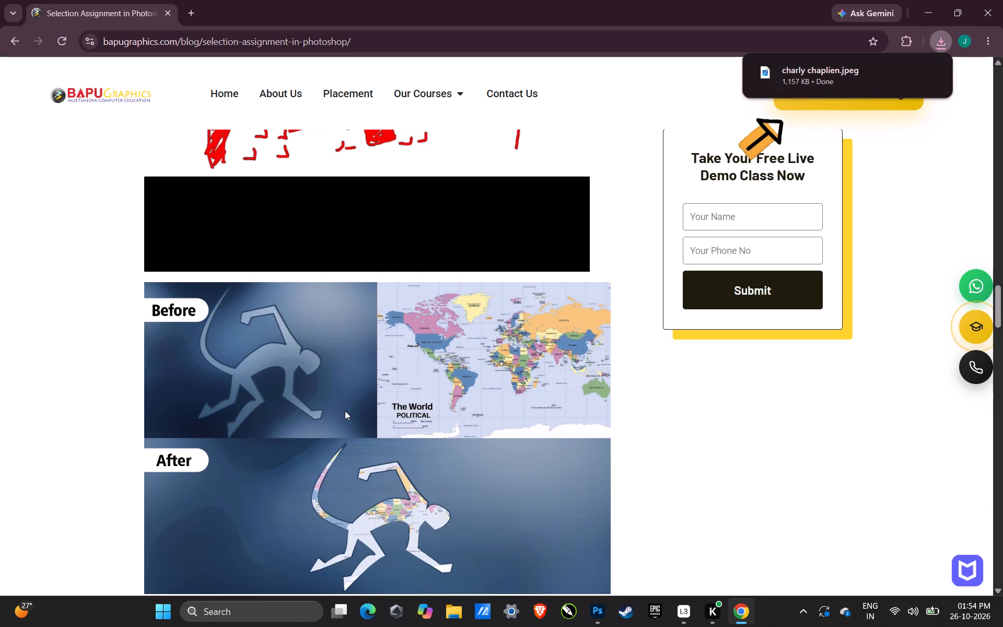
pyautogui.scroll(1, 347, 419)
pyautogui.scroll(-2, 347, 413)
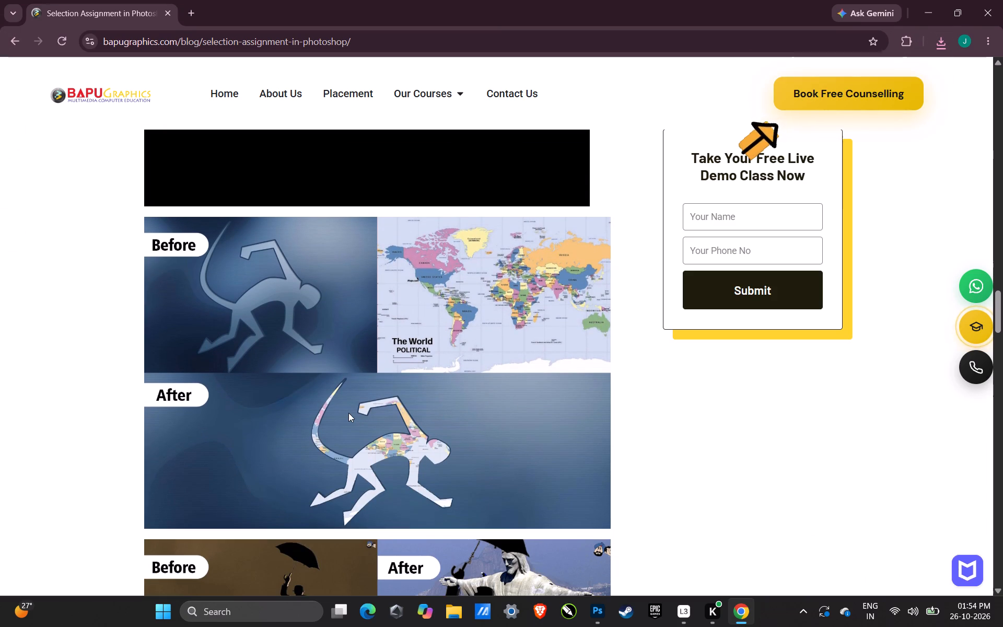
pyautogui.rightClick(348, 413)
pyautogui.click(380, 444)
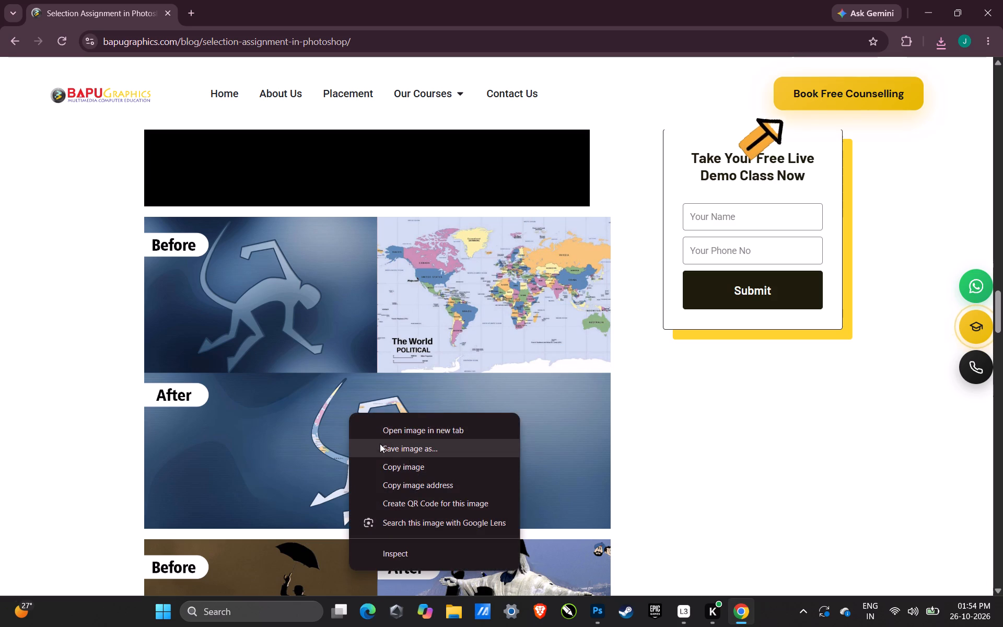
pyautogui.write('alien world')
pyautogui.press('Return')
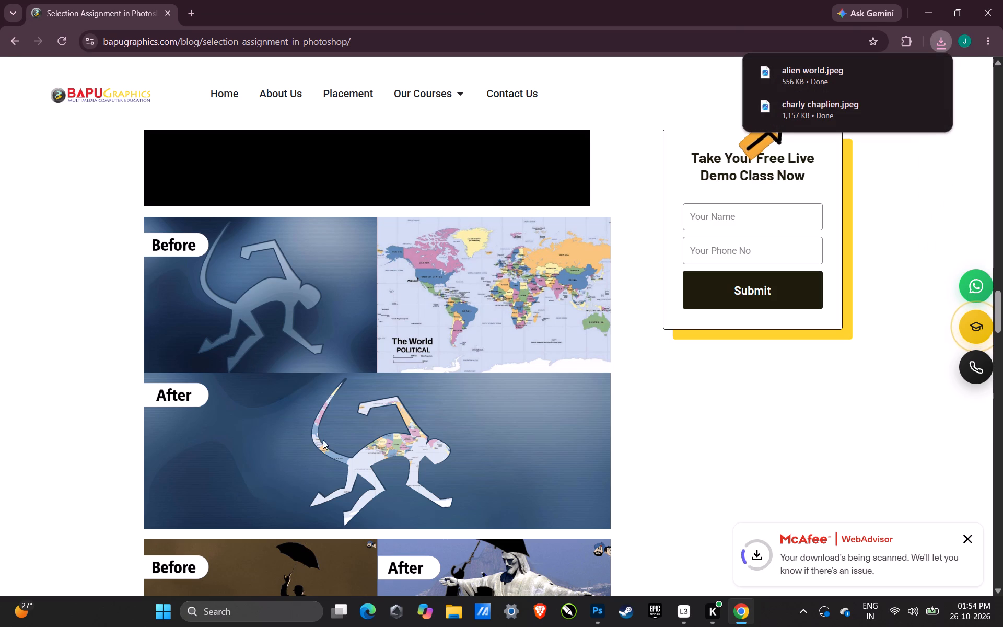
# Download the Before/After example of the buildings recoloured from black to red as "building colour".
pyautogui.scroll(9, 322, 448)
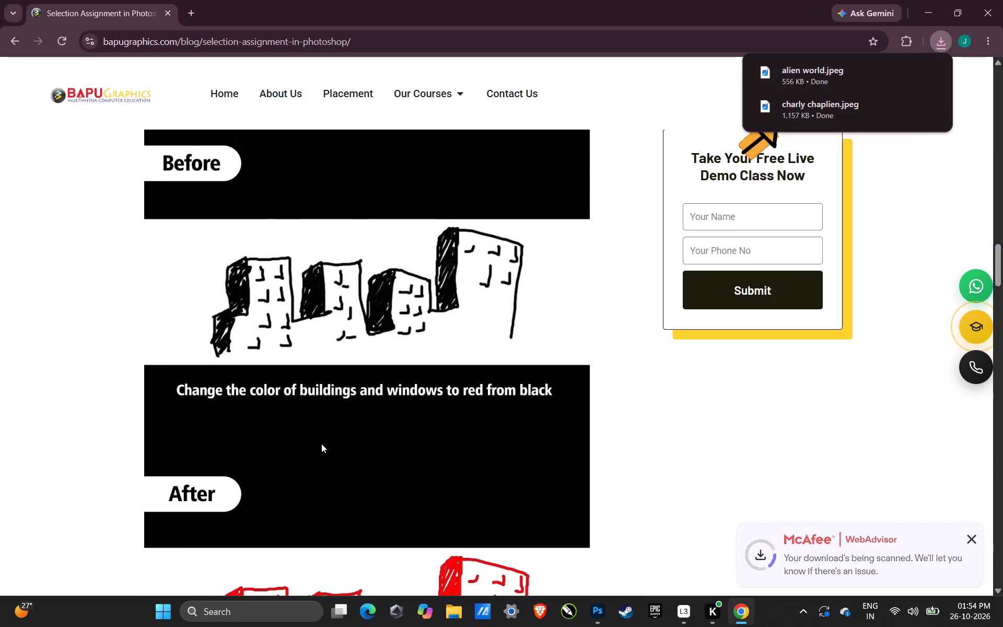
pyautogui.scroll(1, 321, 440)
pyautogui.scroll(-3, 321, 440)
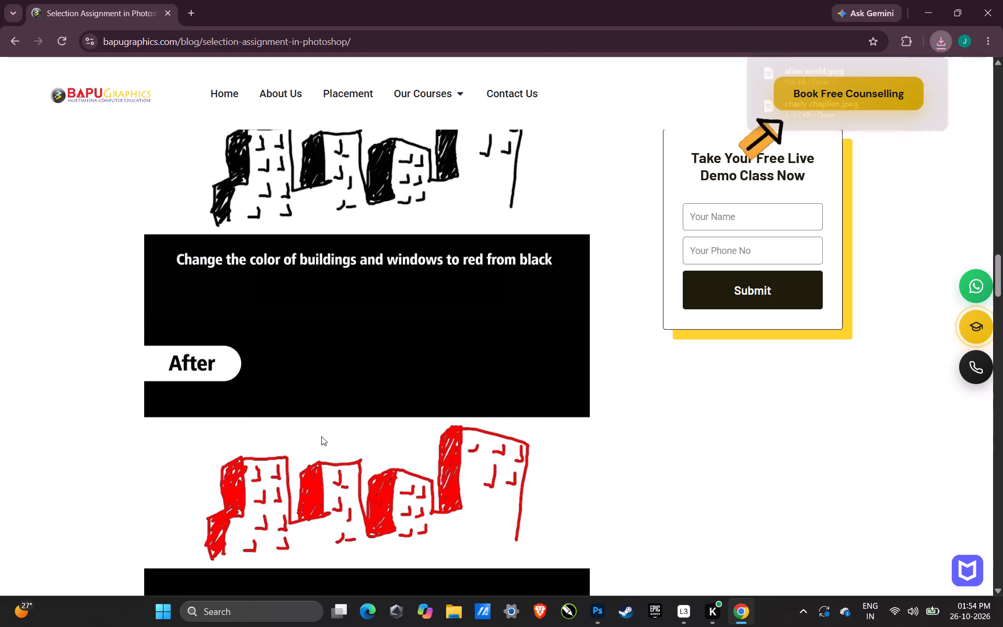
pyautogui.scroll(1, 321, 436)
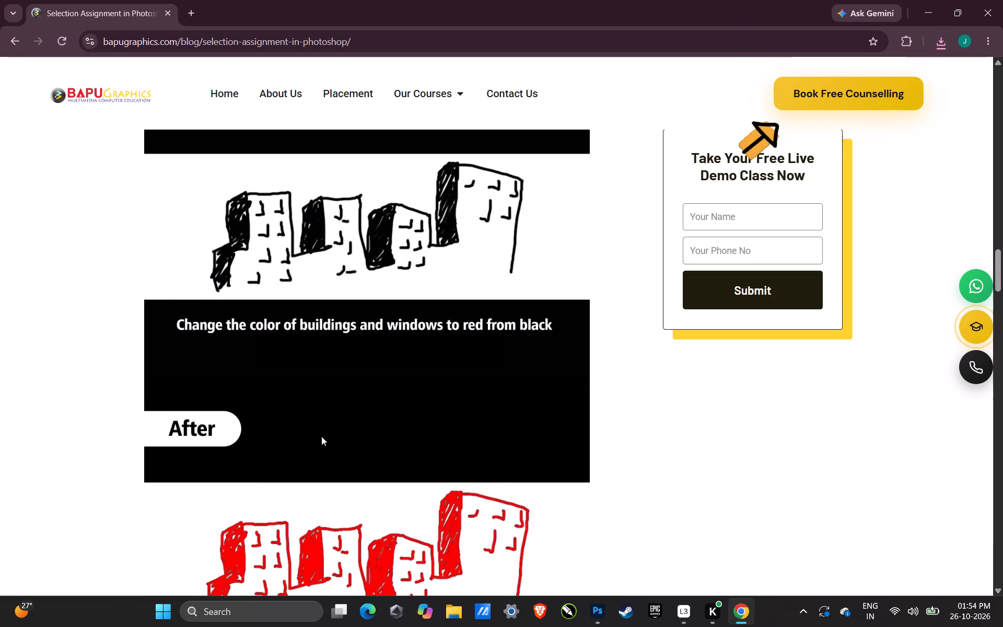
pyautogui.rightClick(321, 436)
pyautogui.click(361, 468)
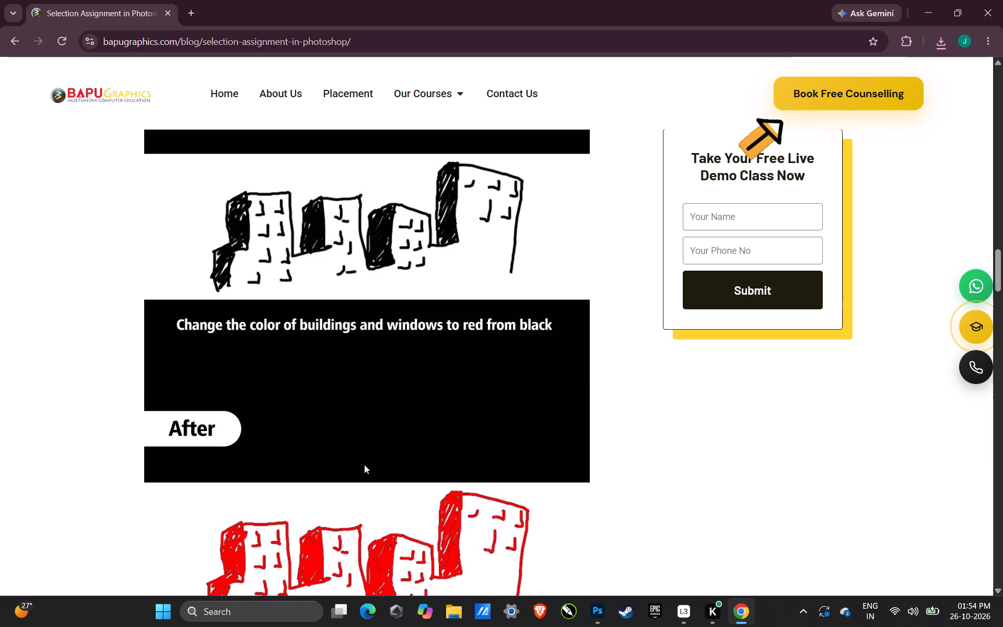
pyautogui.write('bu')
pyautogui.write('ilding colour')
pyautogui.press('Return')
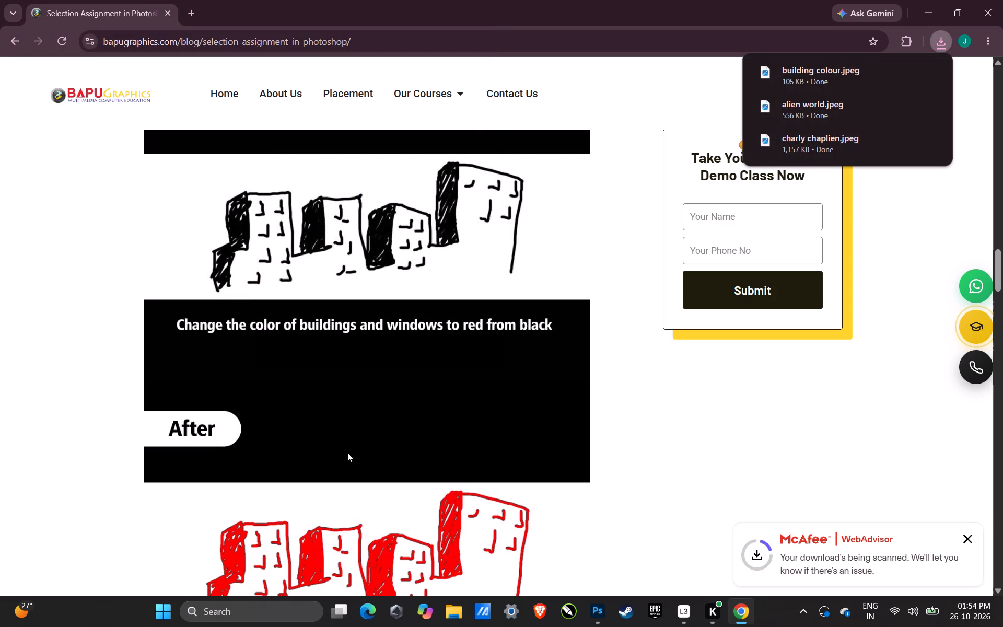
# Download the Before/After example of the three penguins on the green hills as "landscape".
pyautogui.scroll(9, 352, 449)
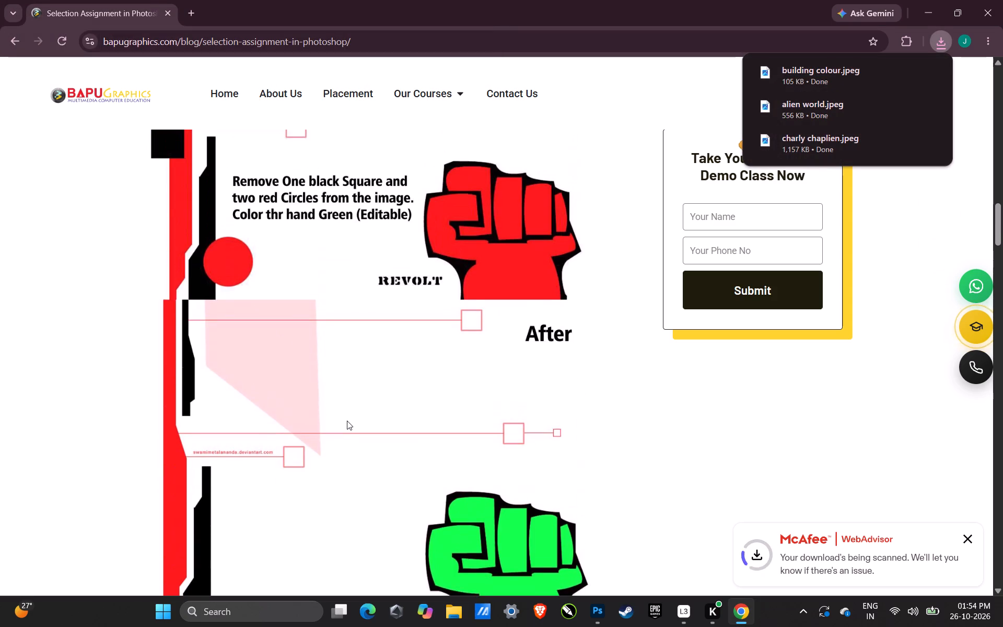
pyautogui.scroll(2, 346, 420)
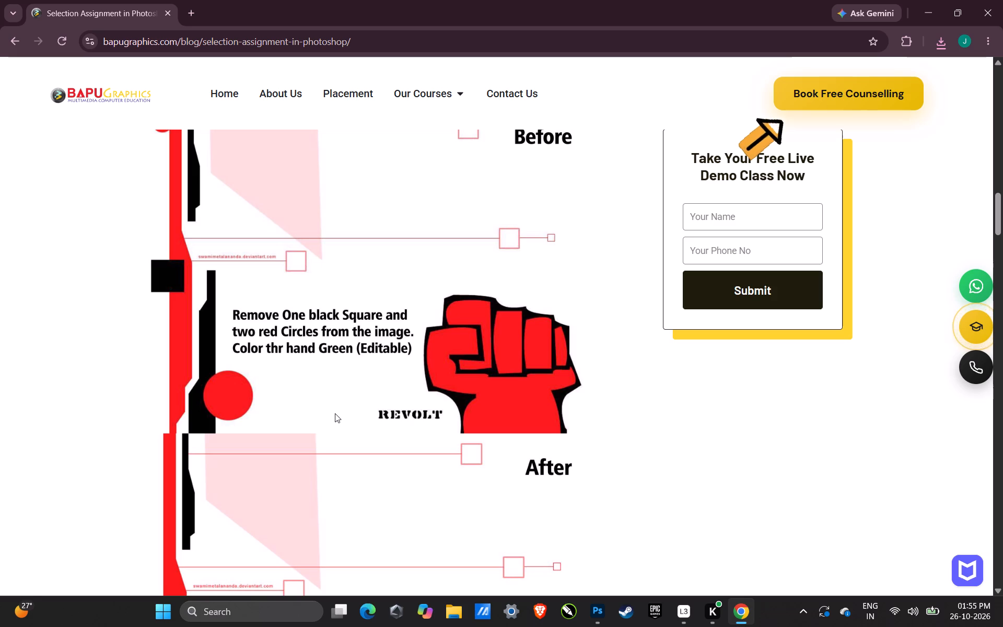
pyautogui.scroll(2, 335, 413)
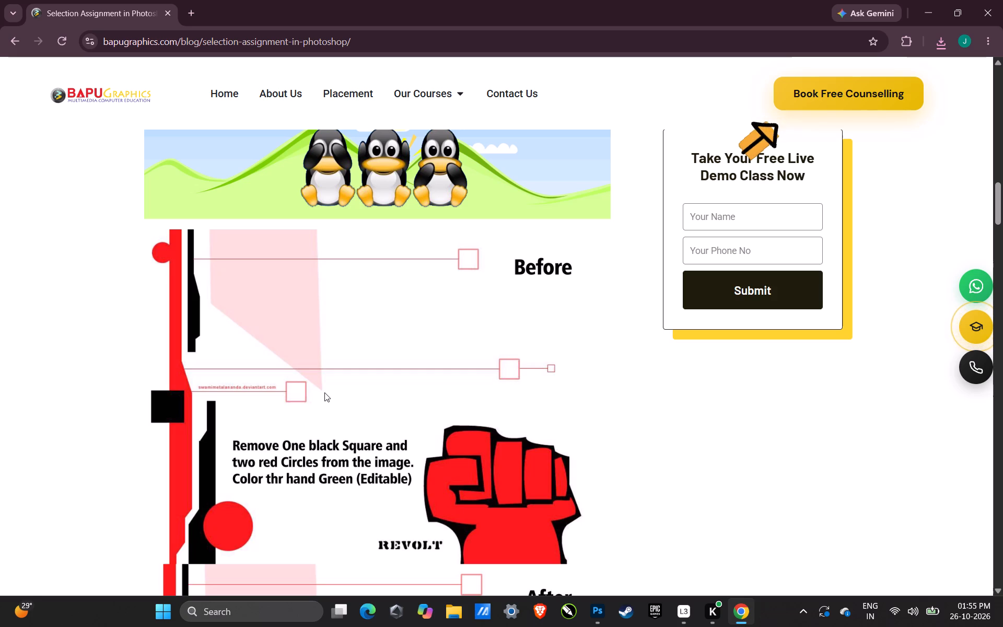
pyautogui.scroll(6, 324, 389)
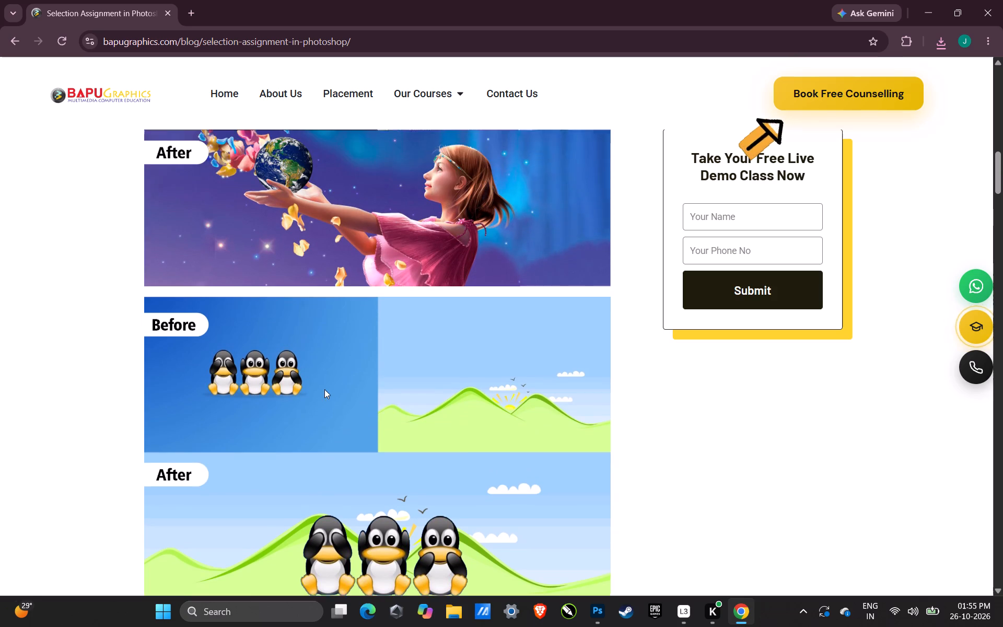
pyautogui.scroll(-1, 324, 389)
pyautogui.rightClick(324, 389)
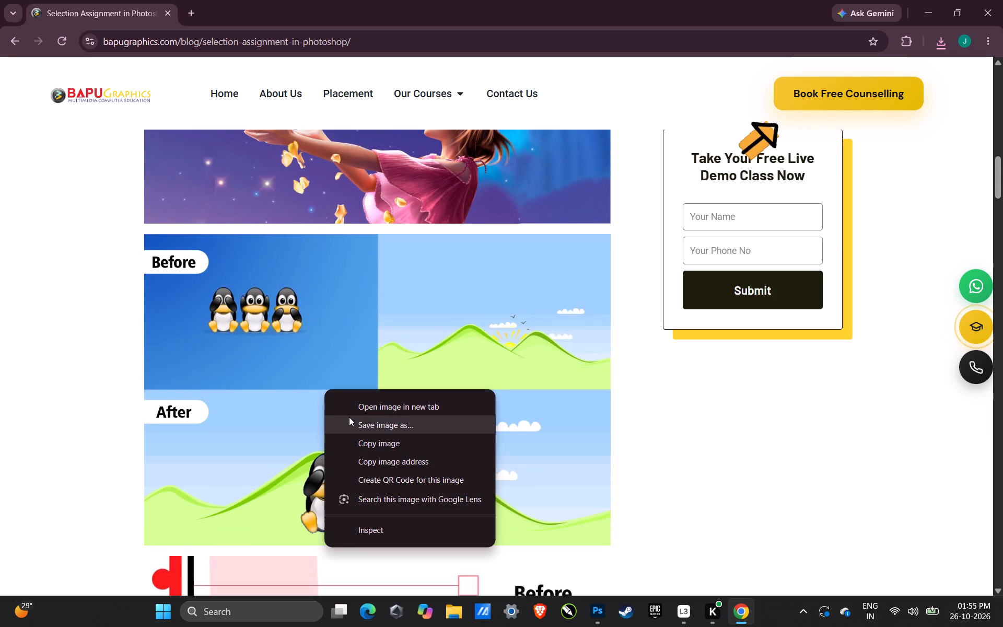
pyautogui.click(349, 417)
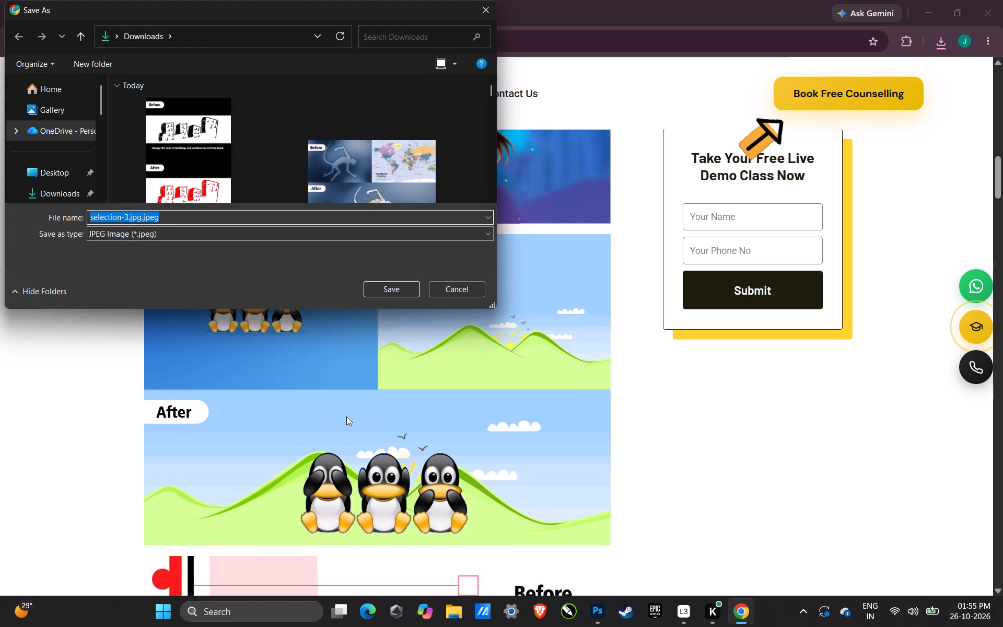
pyautogui.write('landsca')
pyautogui.write('pe')
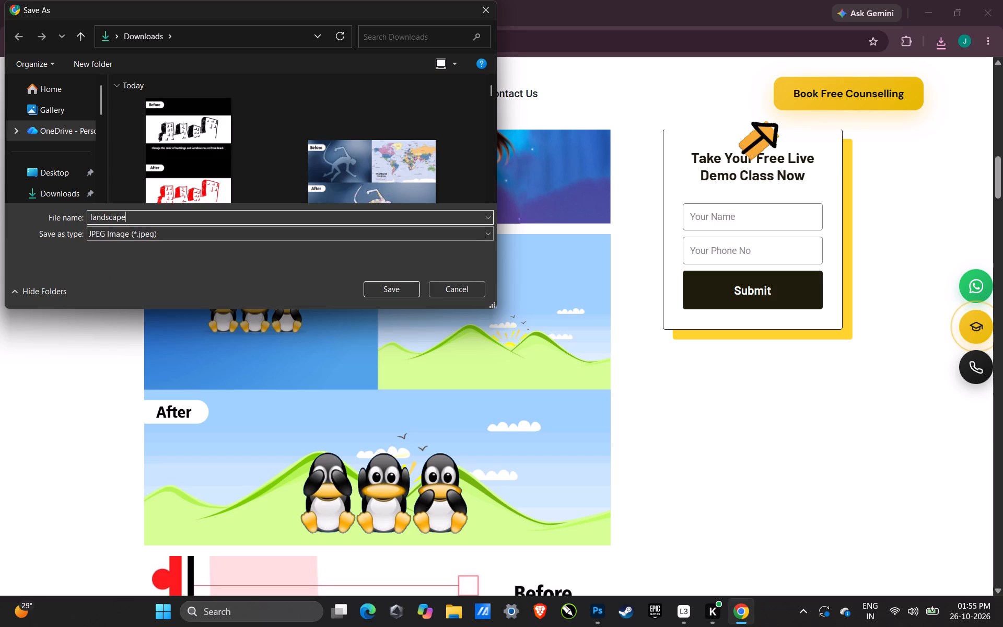
pyautogui.press('space')
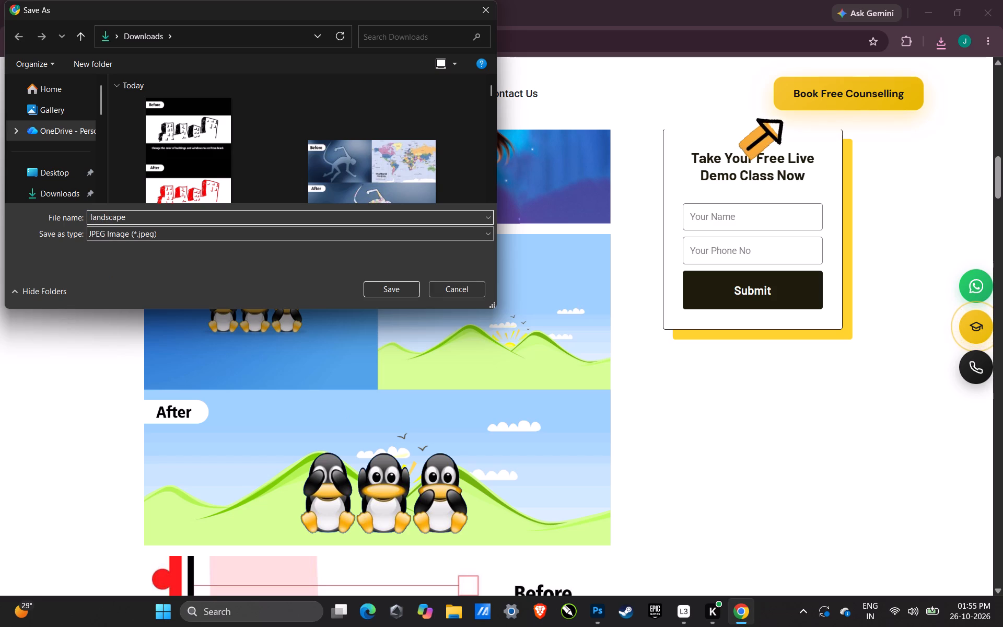
pyautogui.press('Return')
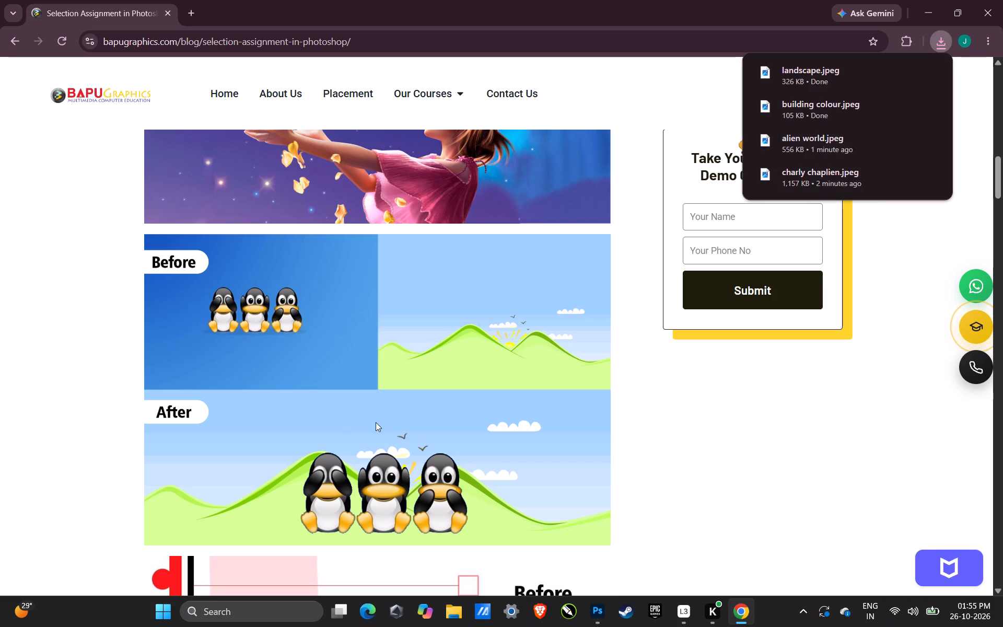
# Switch to Photoshop and create a new blank document of 1366 x 700 px at 72 ppi.
pyautogui.click(601, 612)
pyautogui.scroll(-1, 487, 272)
pyautogui.click(16, 28)
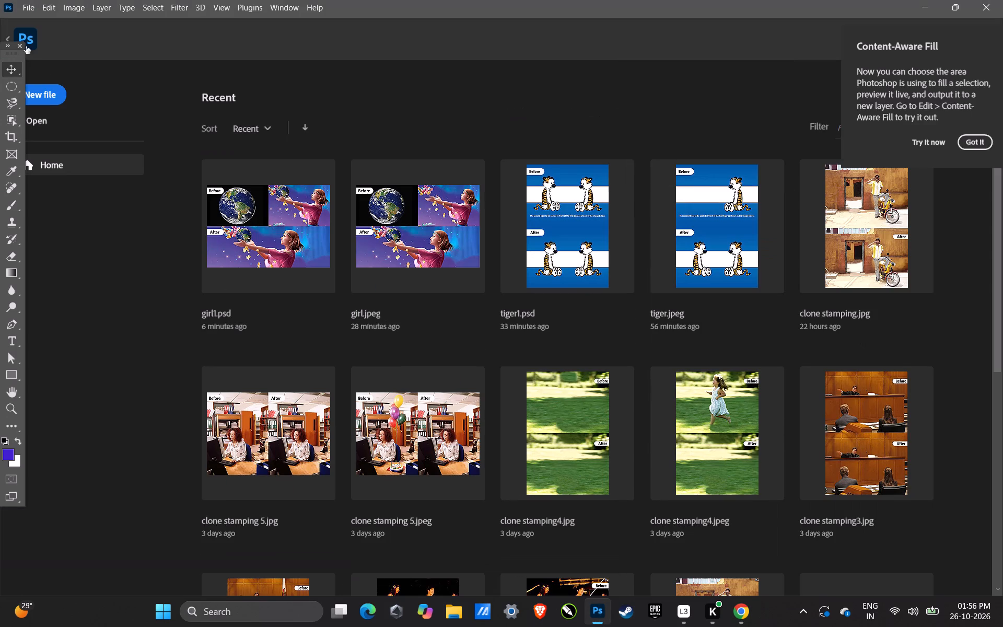
pyautogui.click(34, 97)
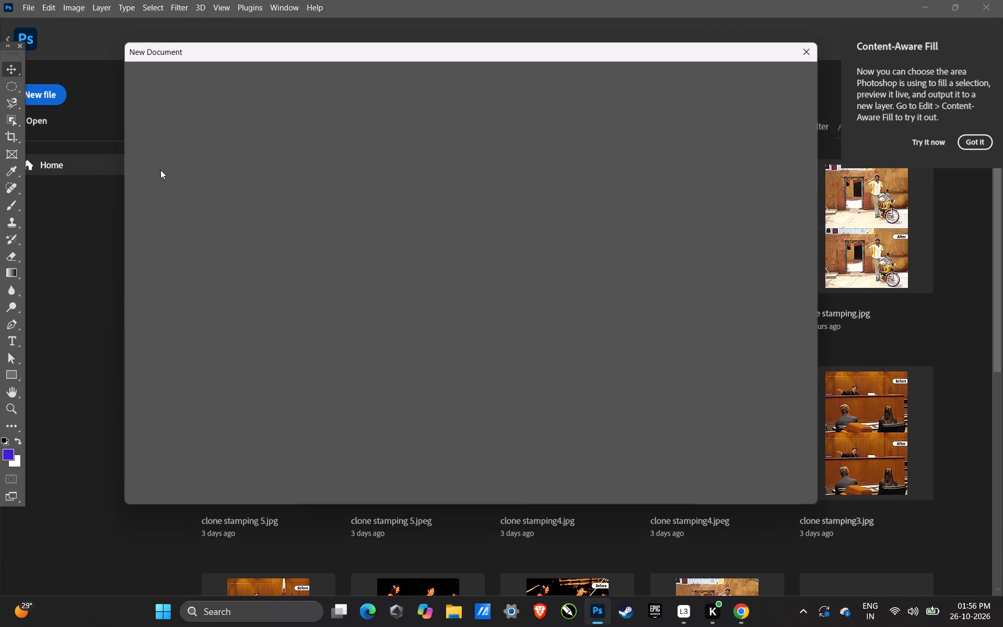
pyautogui.click(720, 476)
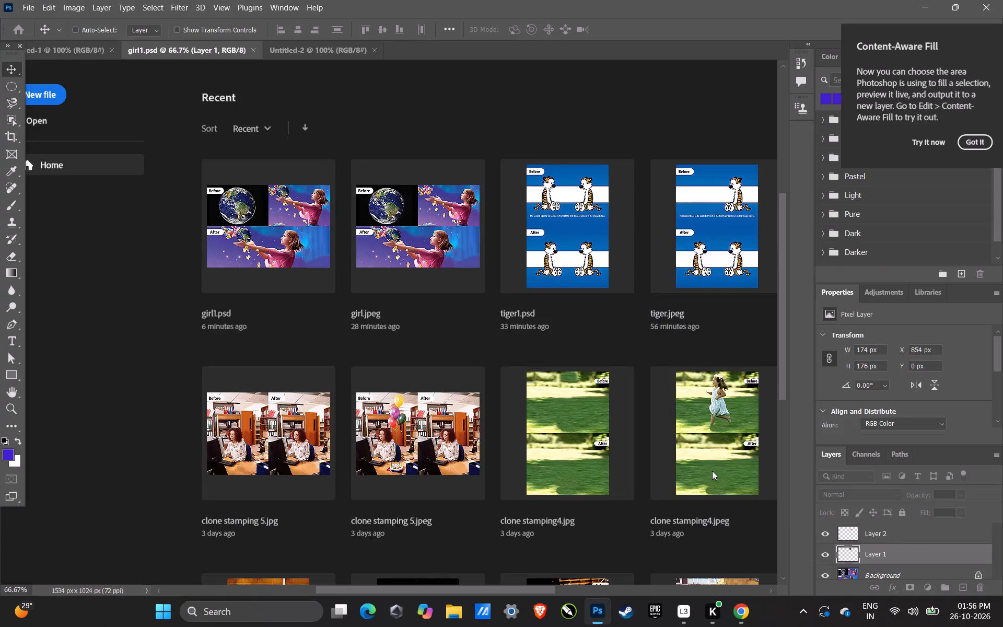
# Open charly chaplien.jpeg from the Downloads folder.
pyautogui.click(22, 6)
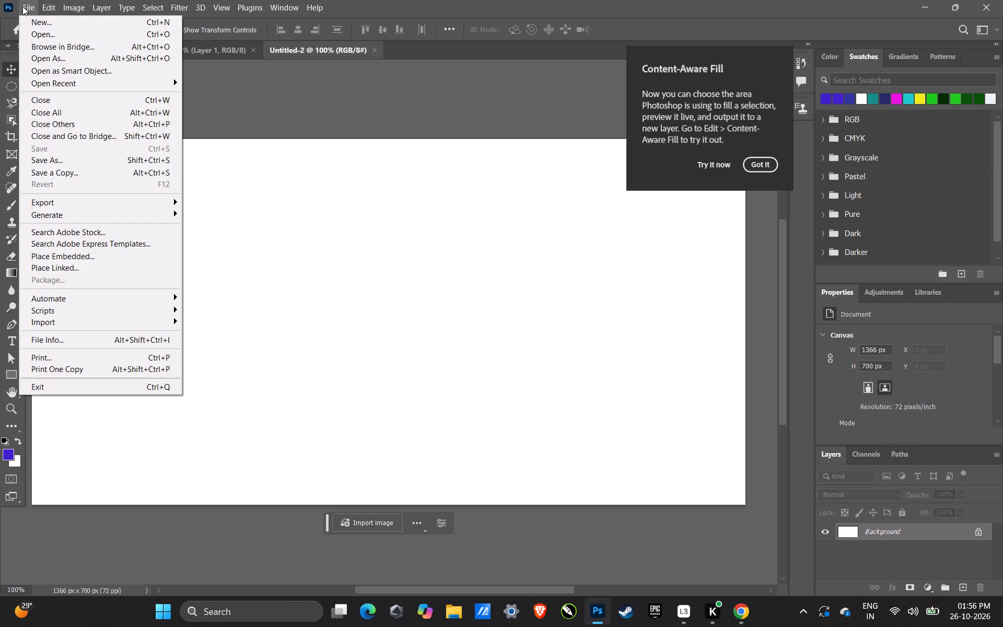
pyautogui.click(35, 36)
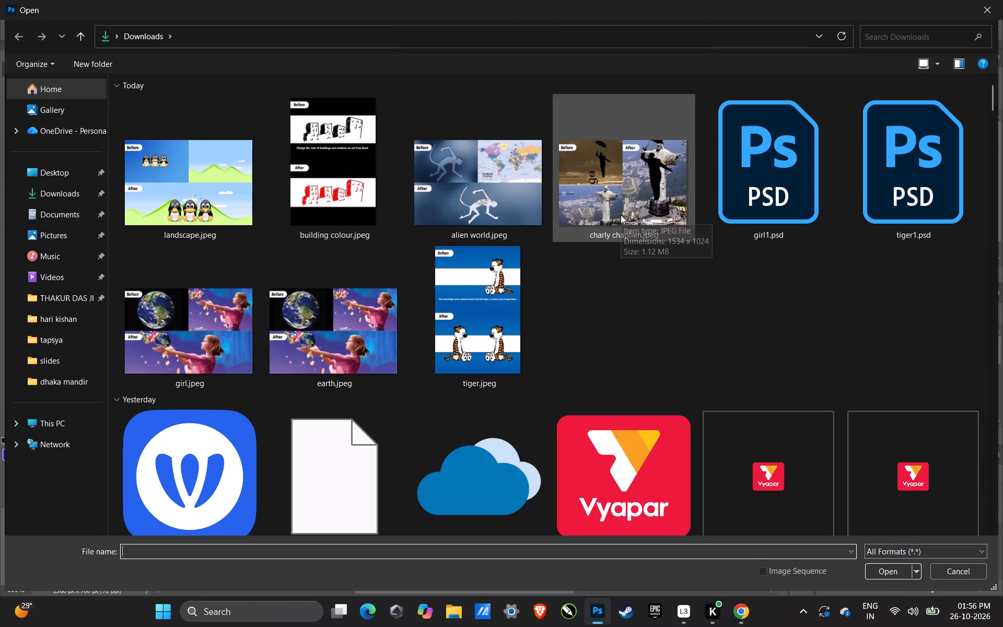
pyautogui.click(621, 215)
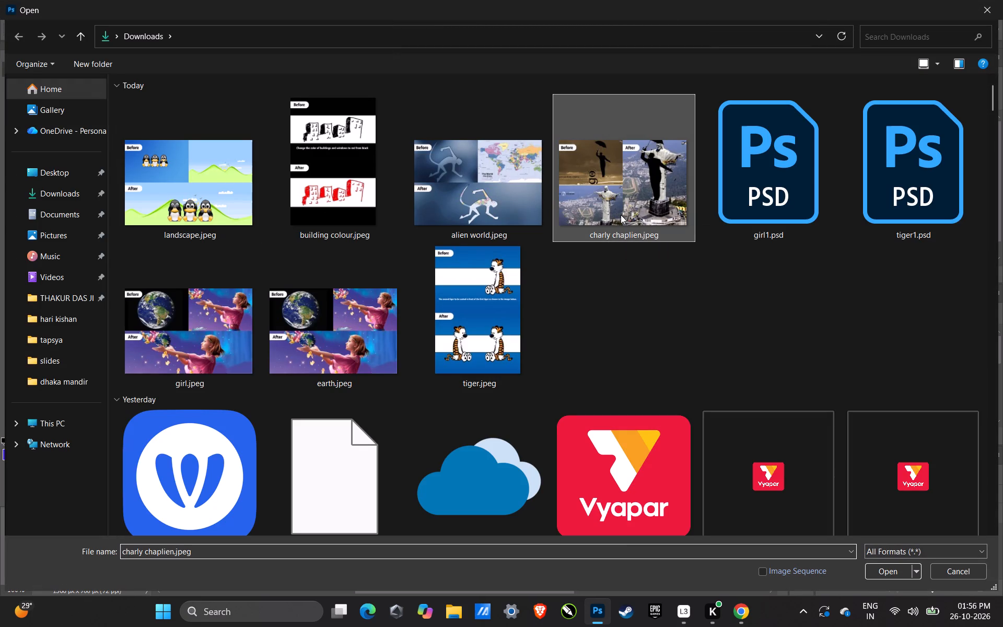
pyautogui.click(873, 571)
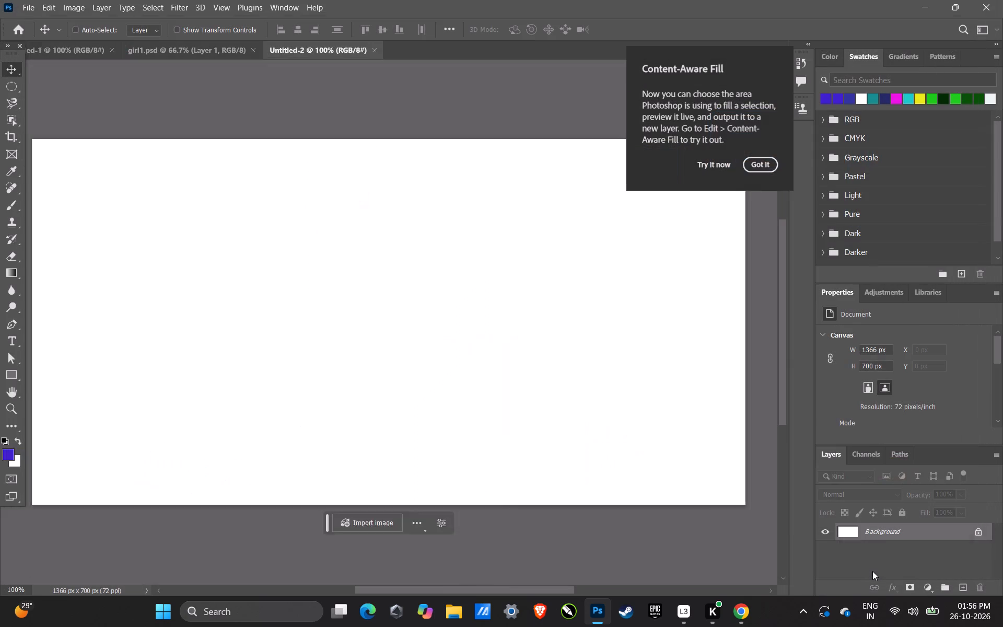
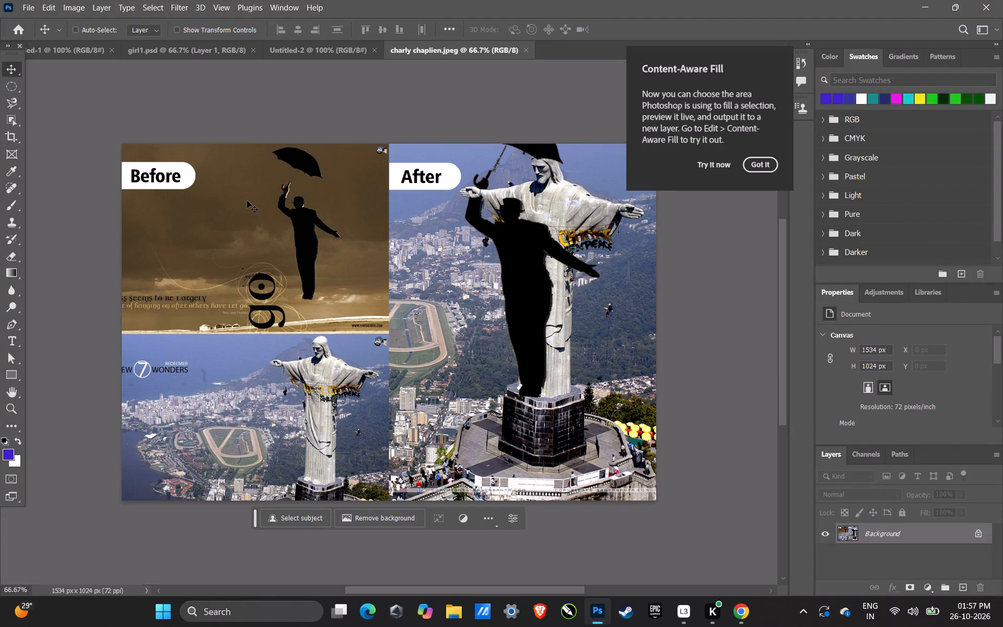
# Trace the umbrella canopy in the Before photo with the Magnetic Lasso, from its outer tip around to the shaft.
pyautogui.hotkey('ctrl', 'space')
pyautogui.hotkey('ctrl', 'space')
pyautogui.hotkey('ctrl', 'space')
pyautogui.hotkey('ctrl', 'space')
pyautogui.hotkey('ctrl', 'space')
pyautogui.hotkey('ctrl', 'space')
pyautogui.hotkey('ctrl', 'space')
pyautogui.hotkey('ctrl', 'space')
pyautogui.hotkey('ctrl', 'space')
pyautogui.hotkey('ctrl', 'space')
pyautogui.hotkey('ctrl', 'space')
pyautogui.hotkey('ctrl', 'space')
pyautogui.hotkey('ctrl', 'space')
pyautogui.hotkey('ctrl', 'space')
pyautogui.hotkey('ctrl', 'space')
pyautogui.hotkey('ctrl', 'space')
pyautogui.hotkey('ctrl', 'space')
pyautogui.hotkey('ctrl', 'space')
pyautogui.hotkey('ctrl', 'space')
pyautogui.hotkey('ctrl', 'space')
pyautogui.keyDown('ctrl'); pyautogui.moveTo(250, 191); pyautogui.dragTo(319, 214); pyautogui.keyUp('ctrl')
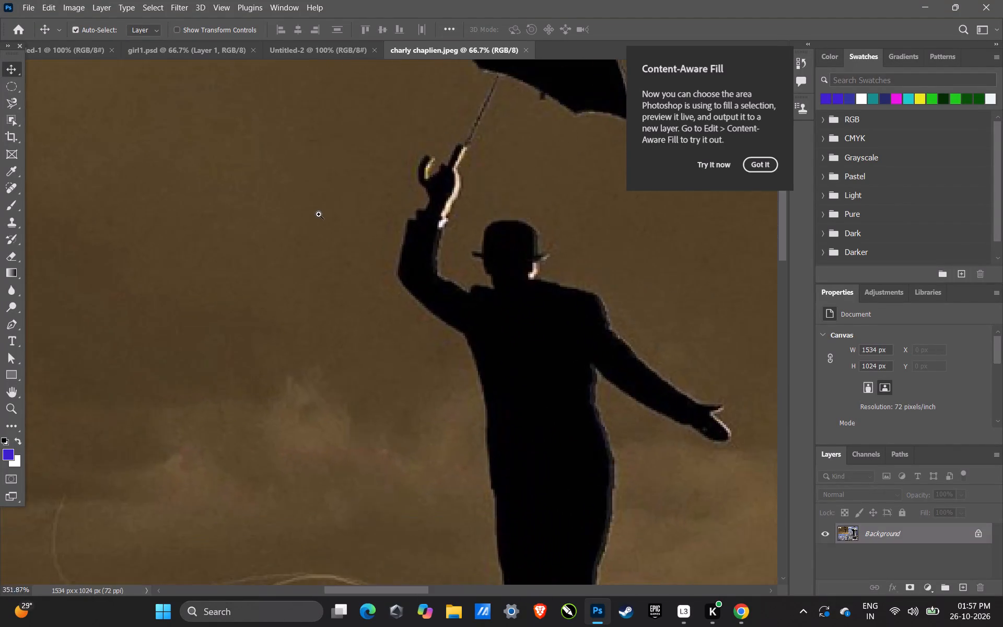
pyautogui.keyDown('ctrl'); pyautogui.moveTo(319, 214); pyautogui.dragTo(293, 207); pyautogui.keyUp('ctrl')
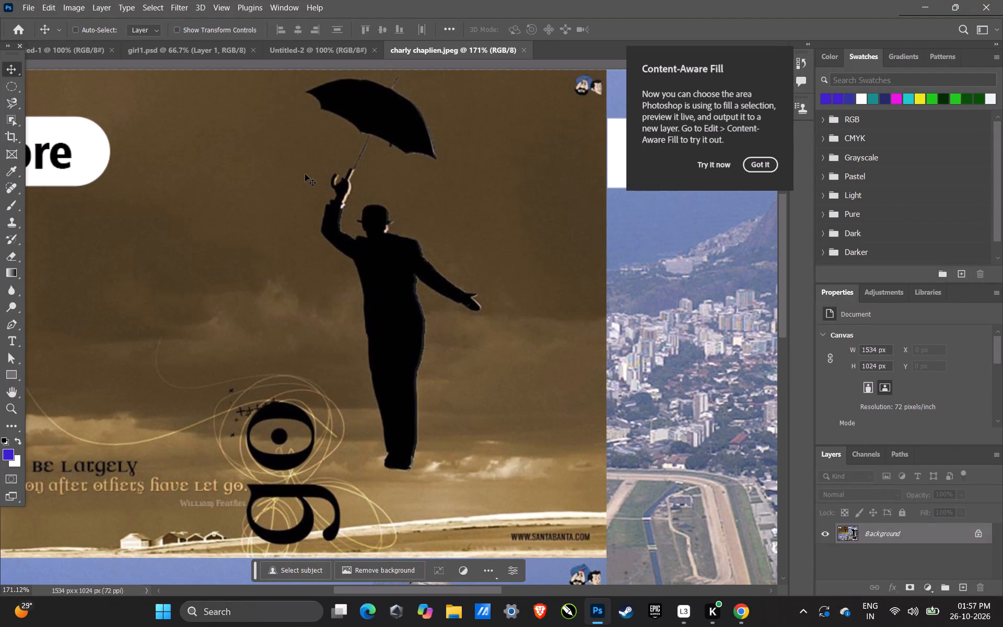
pyautogui.rightClick(11, 98)
pyautogui.click(82, 132)
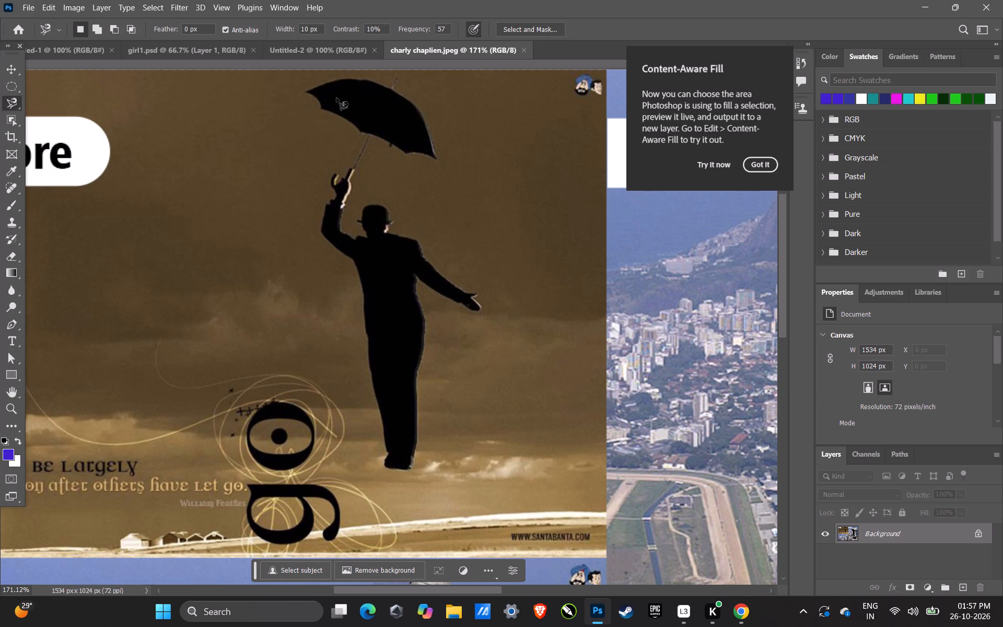
pyautogui.click(306, 93)
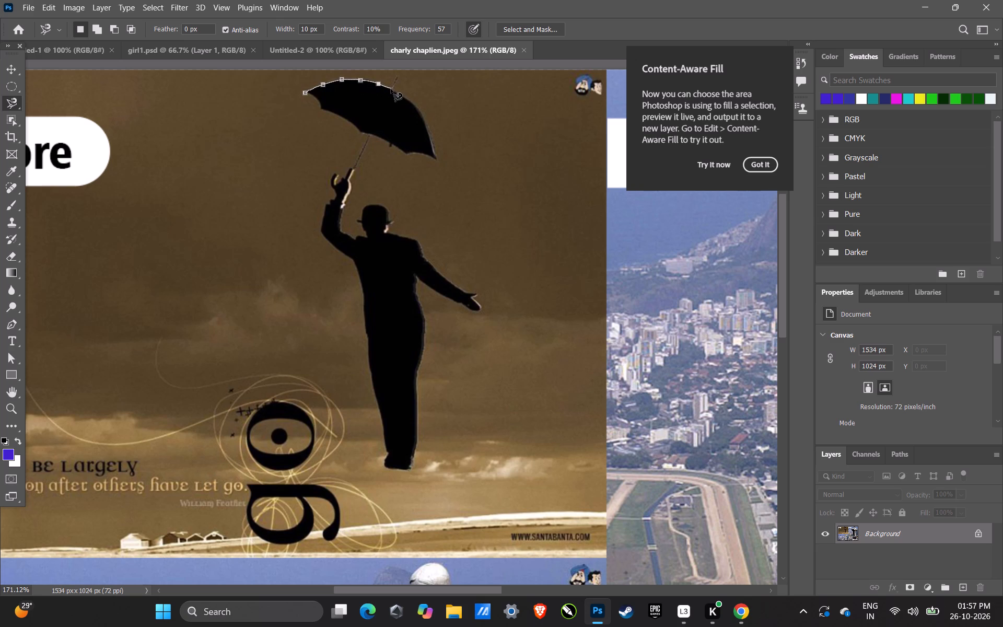
pyautogui.click(391, 89)
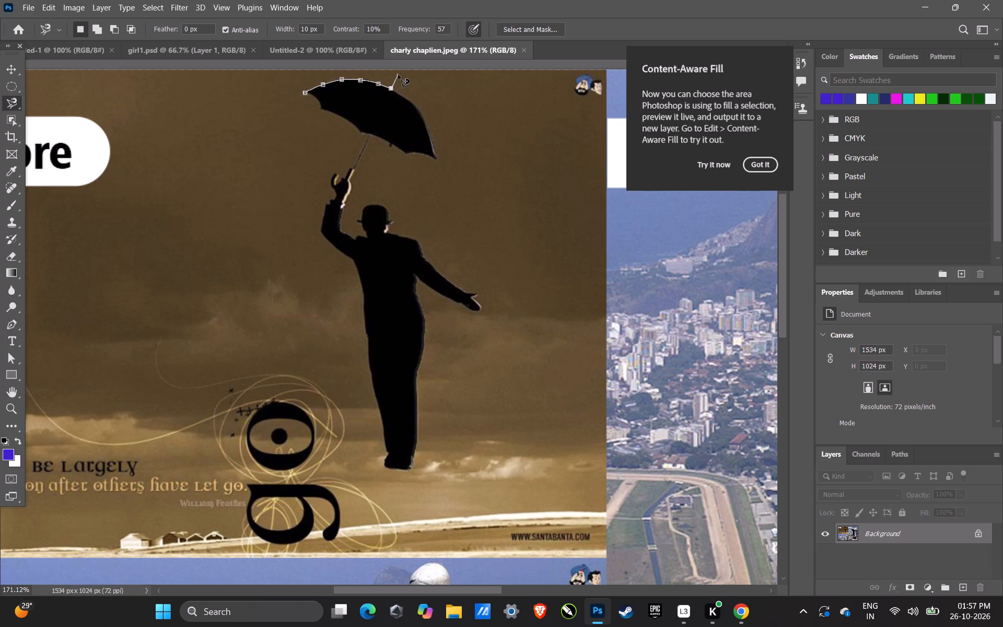
pyautogui.click(398, 76)
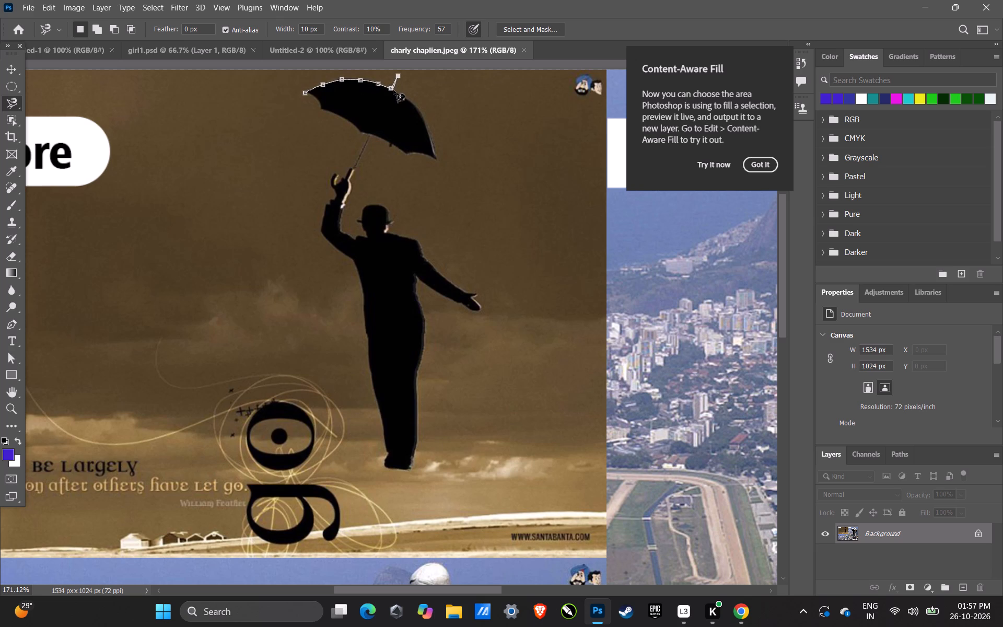
pyautogui.click(393, 90)
pyautogui.click(437, 161)
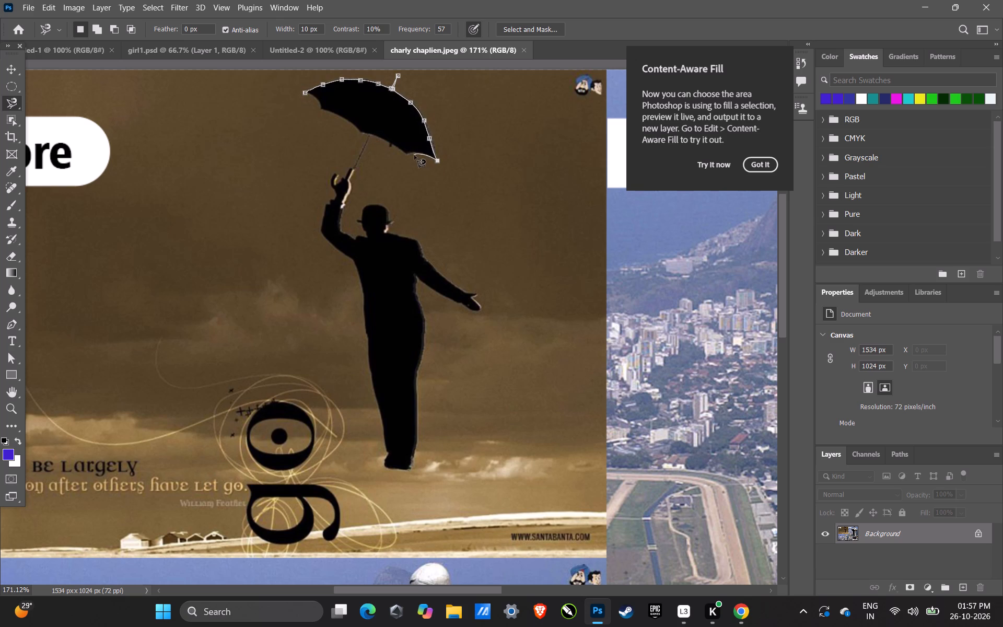
pyautogui.click(407, 156)
pyautogui.click(391, 145)
pyautogui.click(370, 135)
# Continue the Magnetic Lasso outline past the umbrella handle and along the inner edge of the raised arm to the neck.
pyautogui.click(354, 188)
pyautogui.click(343, 233)
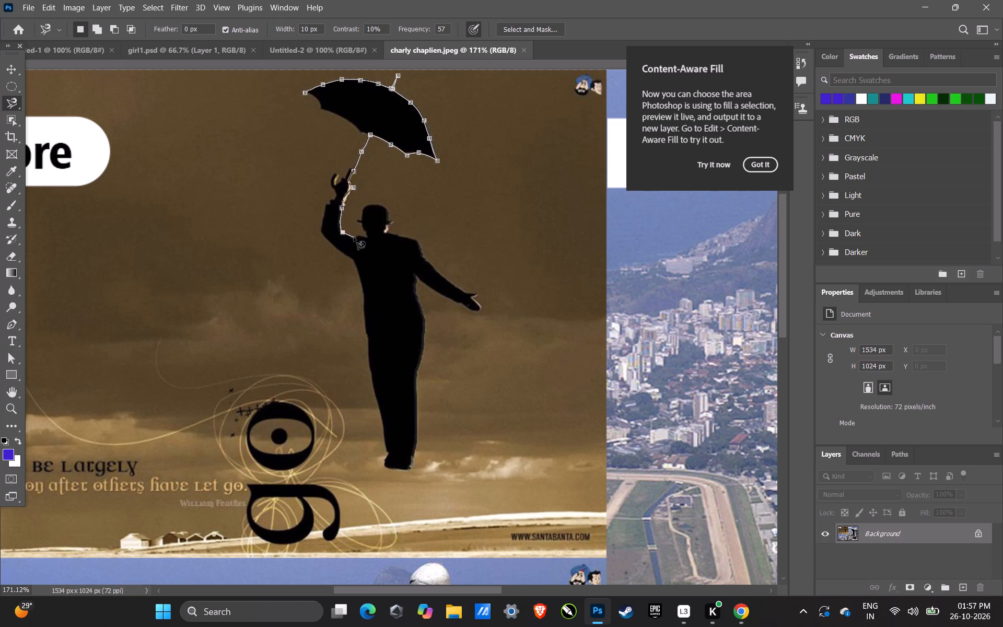
pyautogui.click(356, 241)
pyautogui.click(357, 237)
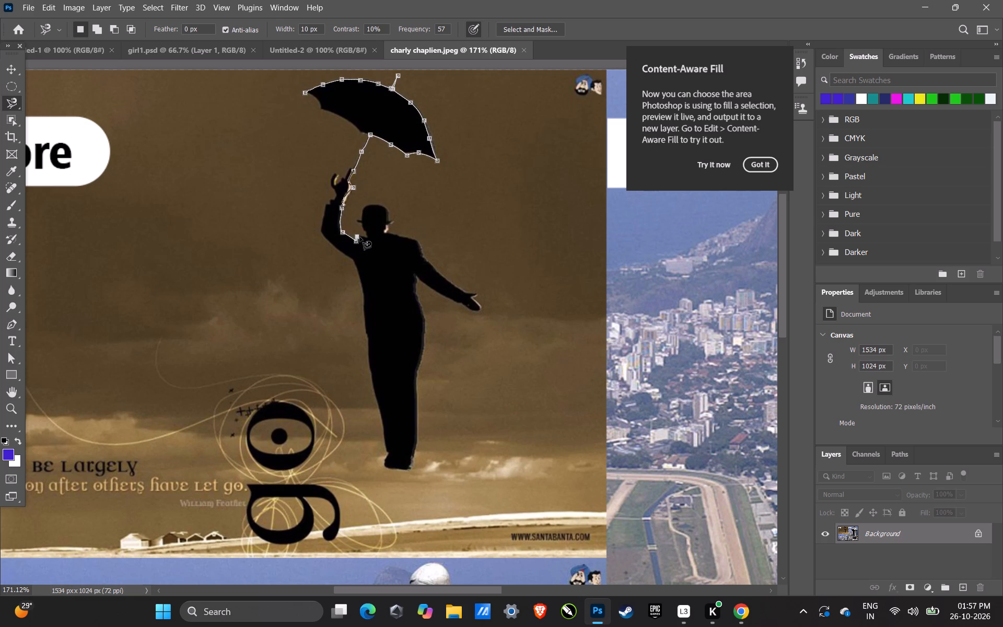
pyautogui.click(367, 239)
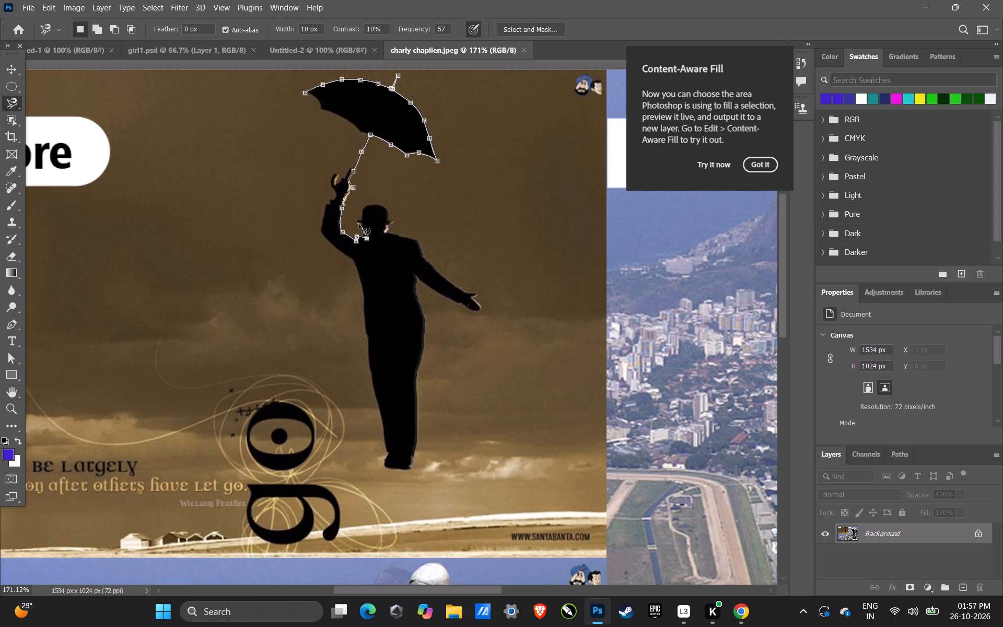
# Continue the outline around the man's head and bowler hat, including both brim tips, to the far side of the neck.
pyautogui.click(361, 223)
pyautogui.click(355, 220)
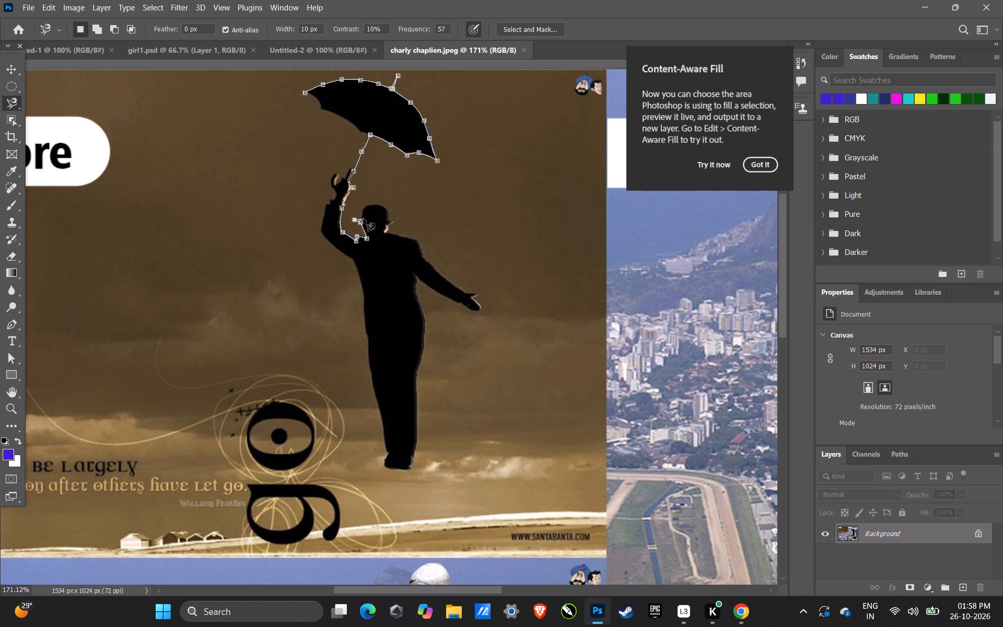
pyautogui.click(362, 216)
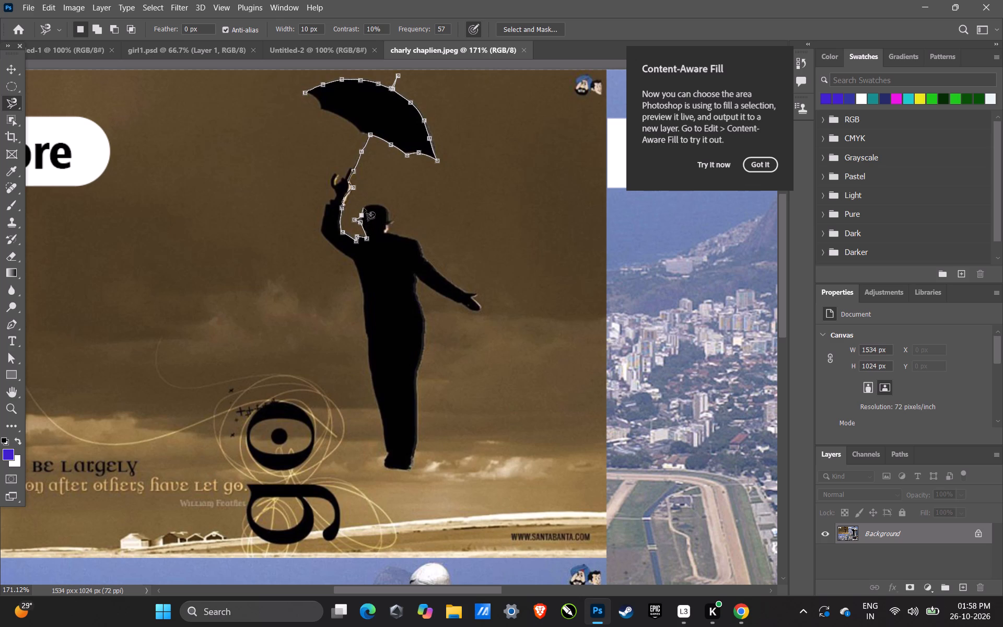
pyautogui.click(366, 206)
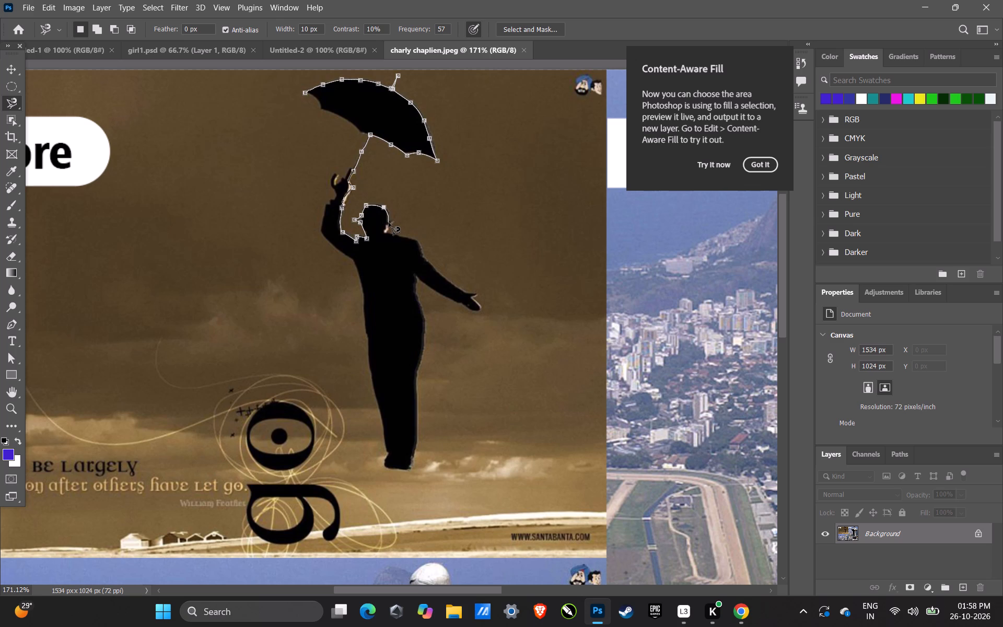
pyautogui.click(389, 223)
pyautogui.click(394, 220)
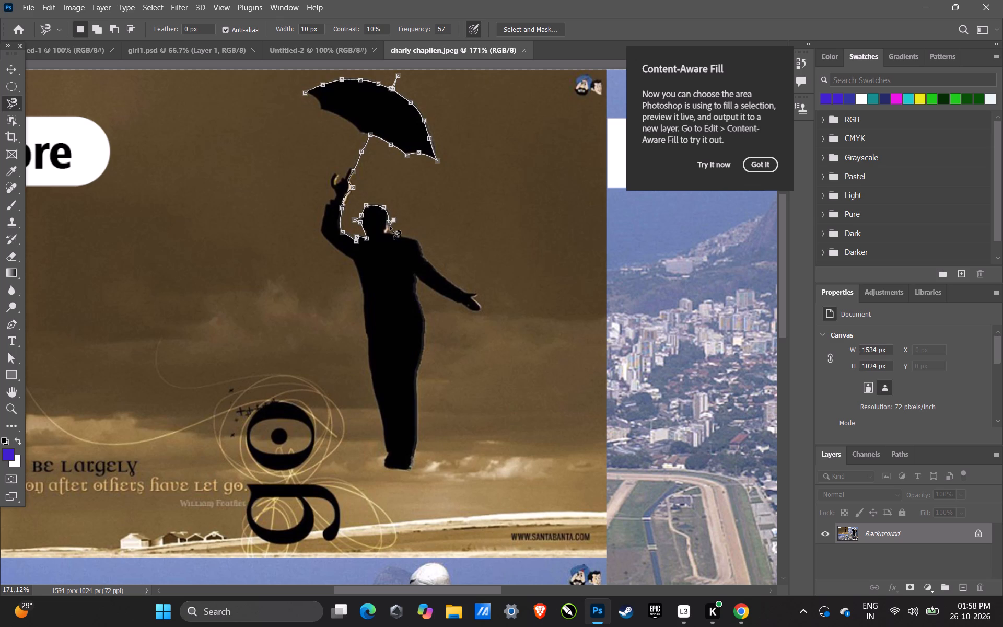
pyautogui.click(389, 226)
pyautogui.click(386, 233)
# Continue the outline around the shoulder, outstretched arm and hand, and around the body and legs up to the raised hand.
pyautogui.click(419, 242)
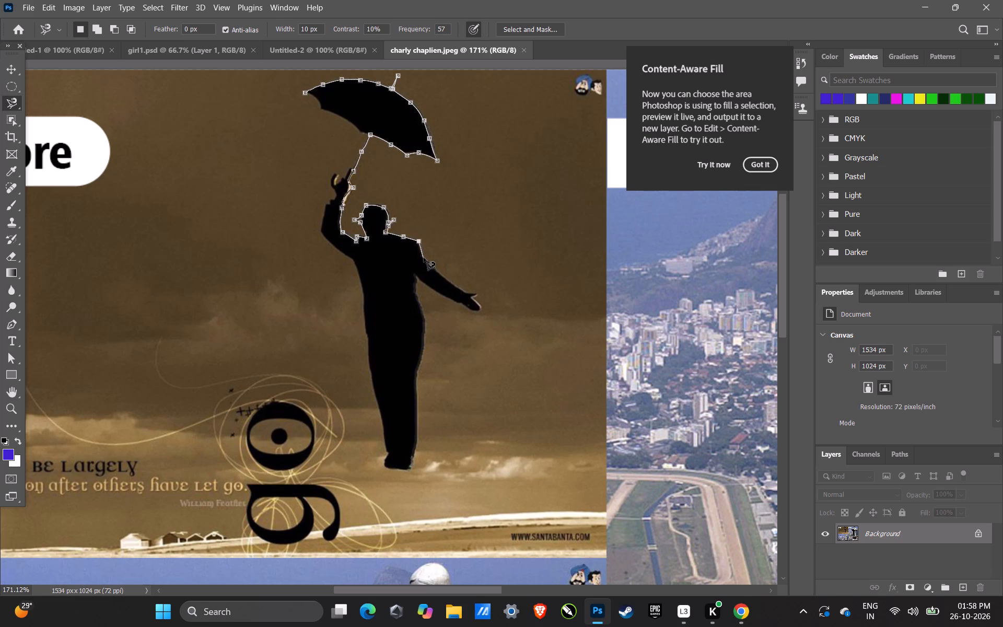
pyautogui.click(424, 258)
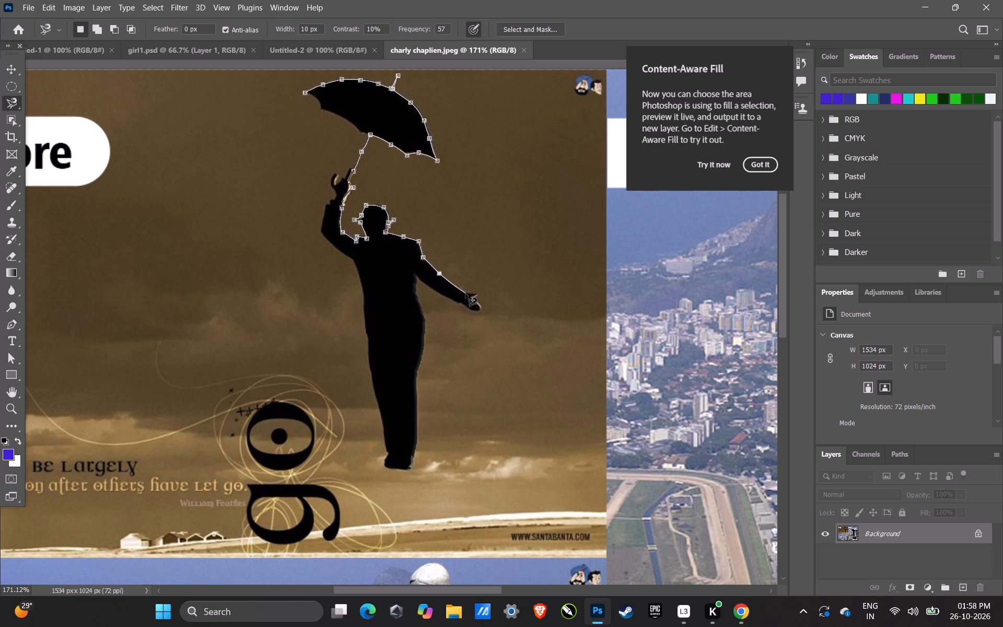
pyautogui.click(465, 294)
pyautogui.click(477, 292)
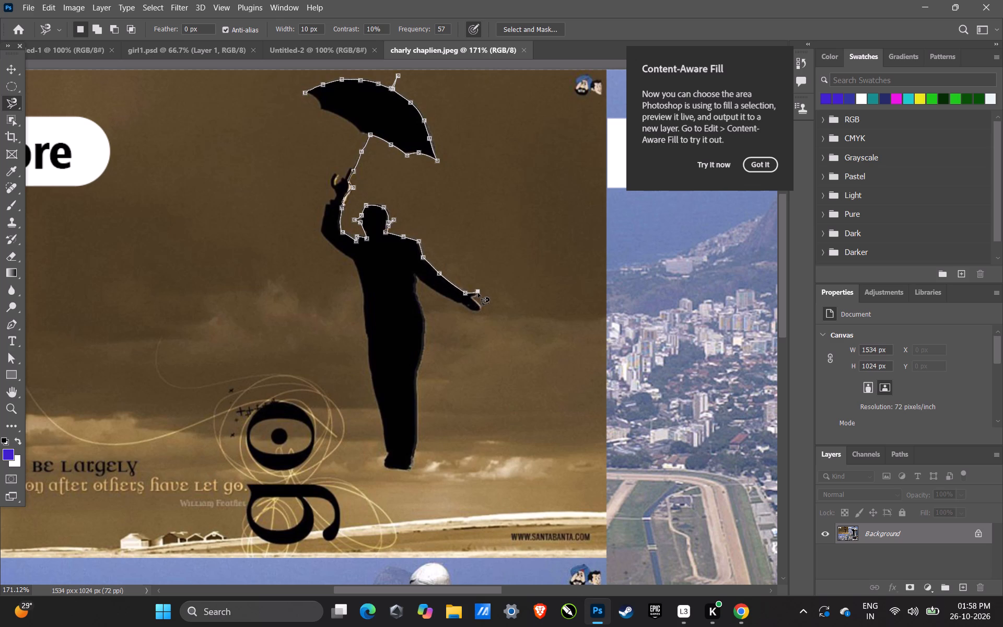
pyautogui.click(472, 299)
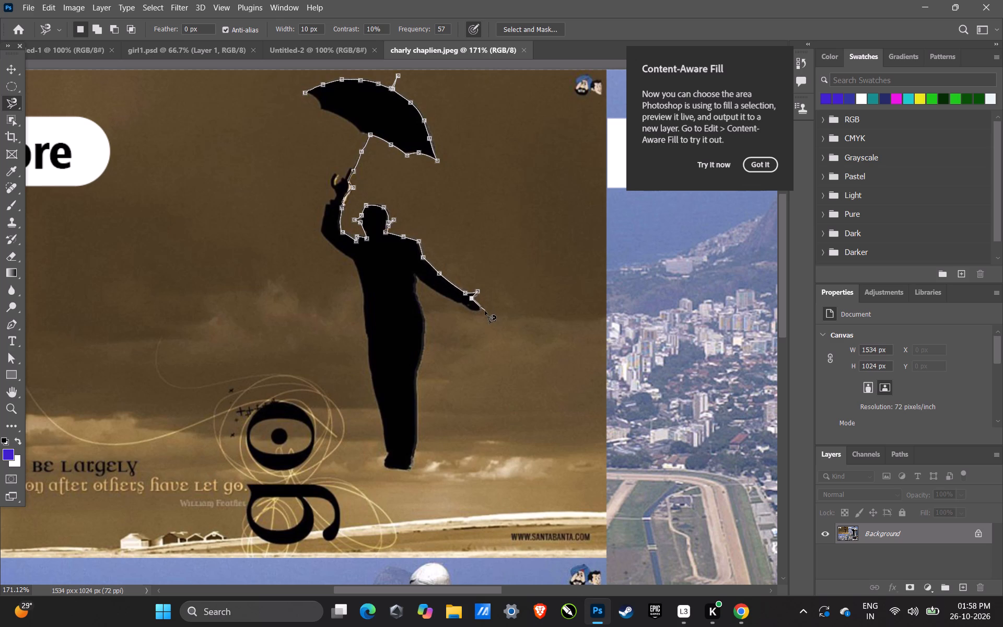
pyautogui.click(484, 313)
pyautogui.click(416, 278)
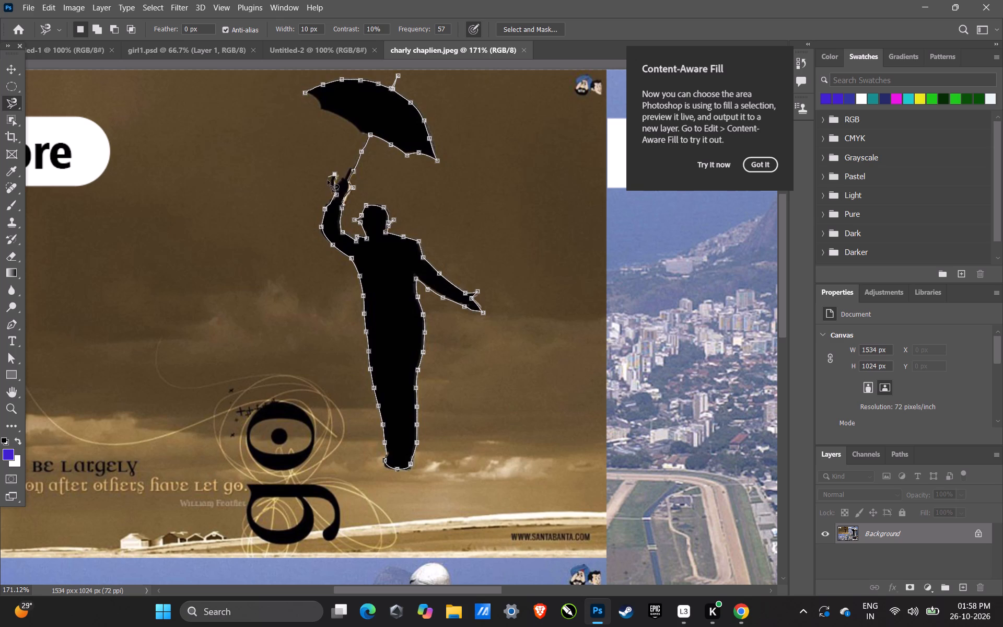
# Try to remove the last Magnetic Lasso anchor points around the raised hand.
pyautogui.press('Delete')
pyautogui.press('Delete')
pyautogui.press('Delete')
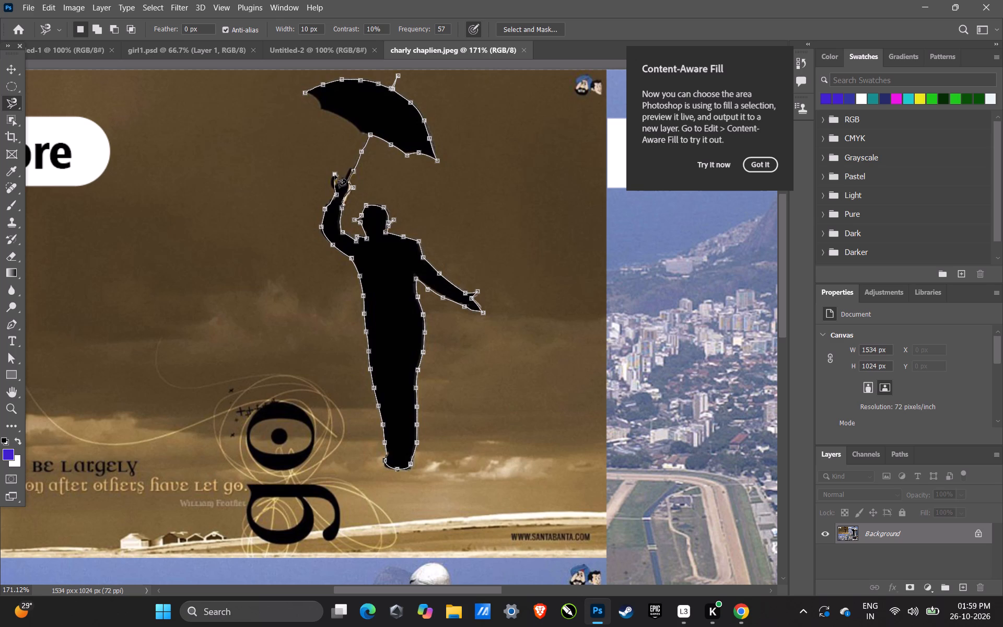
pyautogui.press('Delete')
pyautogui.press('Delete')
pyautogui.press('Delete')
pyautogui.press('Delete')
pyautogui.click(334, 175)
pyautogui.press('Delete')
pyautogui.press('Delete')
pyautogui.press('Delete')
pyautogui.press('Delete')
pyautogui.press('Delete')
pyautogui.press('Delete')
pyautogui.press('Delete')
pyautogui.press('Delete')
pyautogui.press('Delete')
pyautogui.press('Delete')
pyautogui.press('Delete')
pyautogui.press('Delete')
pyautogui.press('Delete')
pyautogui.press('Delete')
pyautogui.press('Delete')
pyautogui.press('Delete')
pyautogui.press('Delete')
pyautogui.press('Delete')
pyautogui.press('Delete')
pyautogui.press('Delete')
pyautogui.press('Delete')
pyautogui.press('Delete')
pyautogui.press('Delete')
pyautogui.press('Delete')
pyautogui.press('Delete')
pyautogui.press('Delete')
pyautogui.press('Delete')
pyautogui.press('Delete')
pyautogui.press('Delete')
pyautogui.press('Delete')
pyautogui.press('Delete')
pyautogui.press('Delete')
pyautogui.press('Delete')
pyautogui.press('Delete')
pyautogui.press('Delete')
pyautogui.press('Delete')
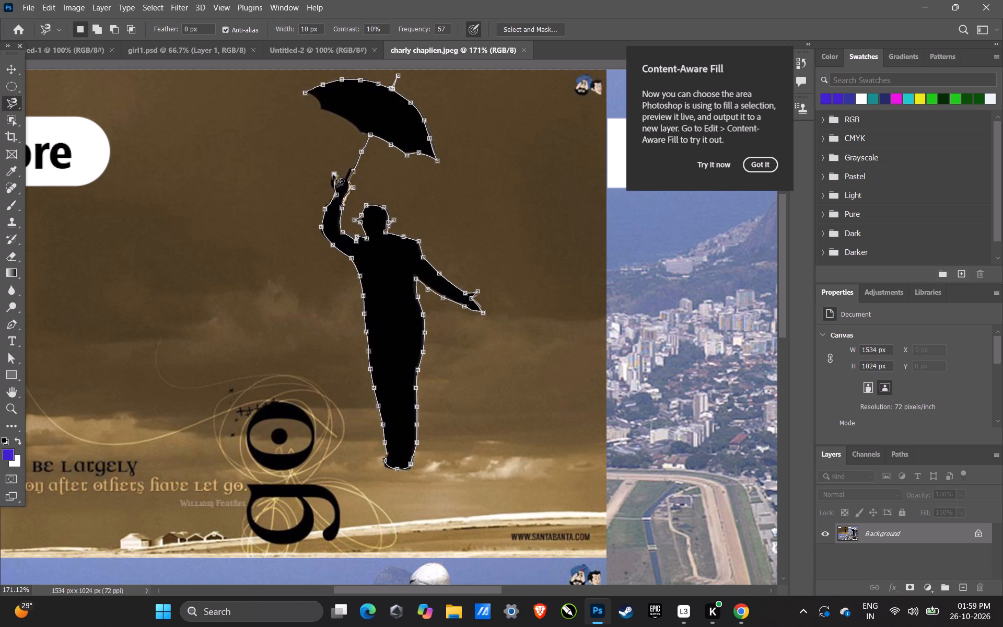
# Close the Magnetic Lasso outline from the raised hand to the umbrella tip, making a selection of the man and umbrella.
pyautogui.click(333, 175)
pyautogui.click(333, 175)
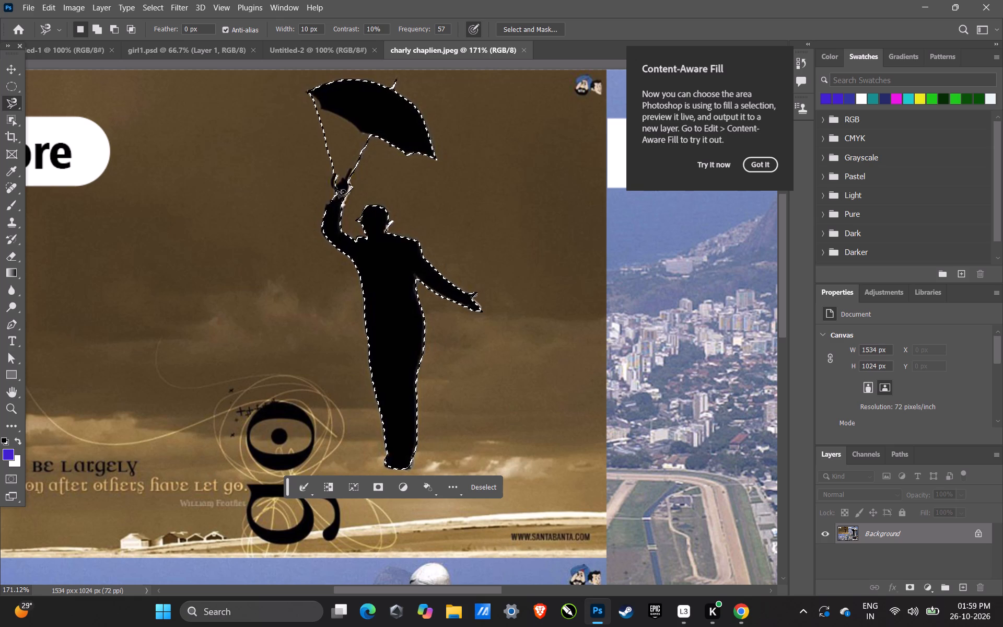
pyautogui.hotkey('ctrl', 'z')
pyautogui.hotkey('ctrl', 'shift', 'z')
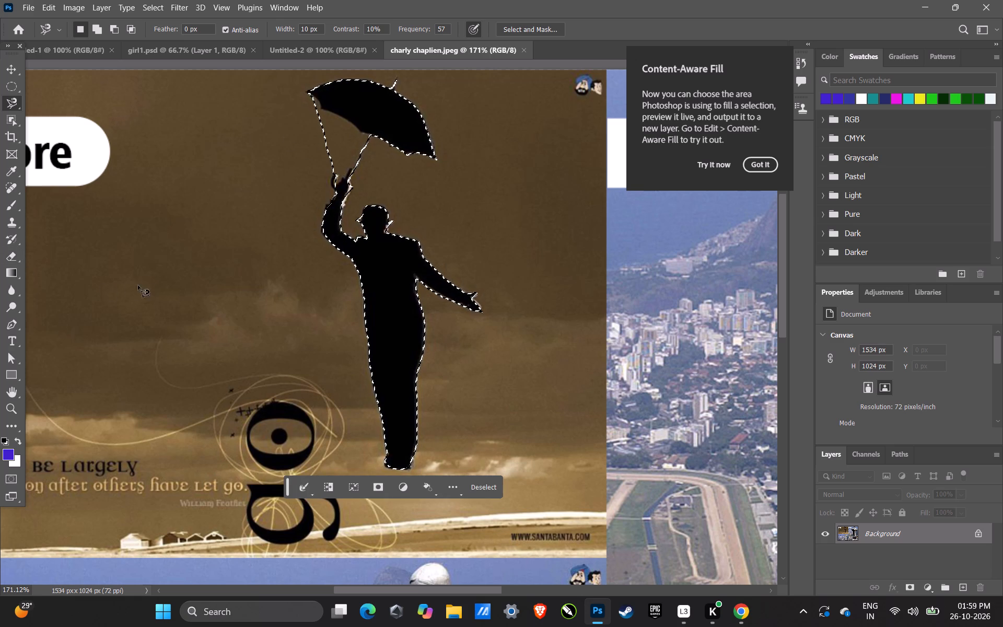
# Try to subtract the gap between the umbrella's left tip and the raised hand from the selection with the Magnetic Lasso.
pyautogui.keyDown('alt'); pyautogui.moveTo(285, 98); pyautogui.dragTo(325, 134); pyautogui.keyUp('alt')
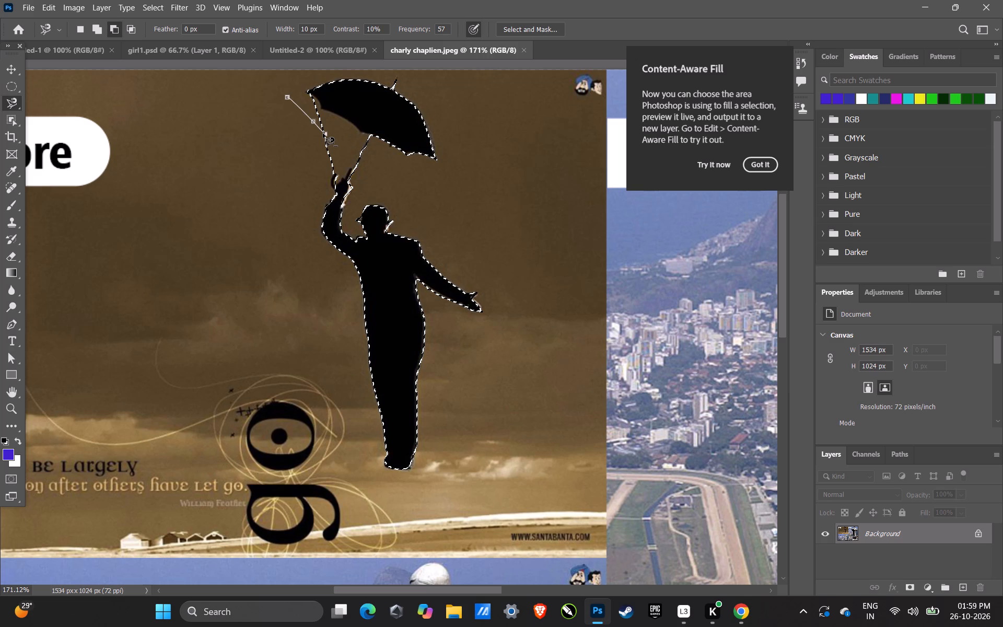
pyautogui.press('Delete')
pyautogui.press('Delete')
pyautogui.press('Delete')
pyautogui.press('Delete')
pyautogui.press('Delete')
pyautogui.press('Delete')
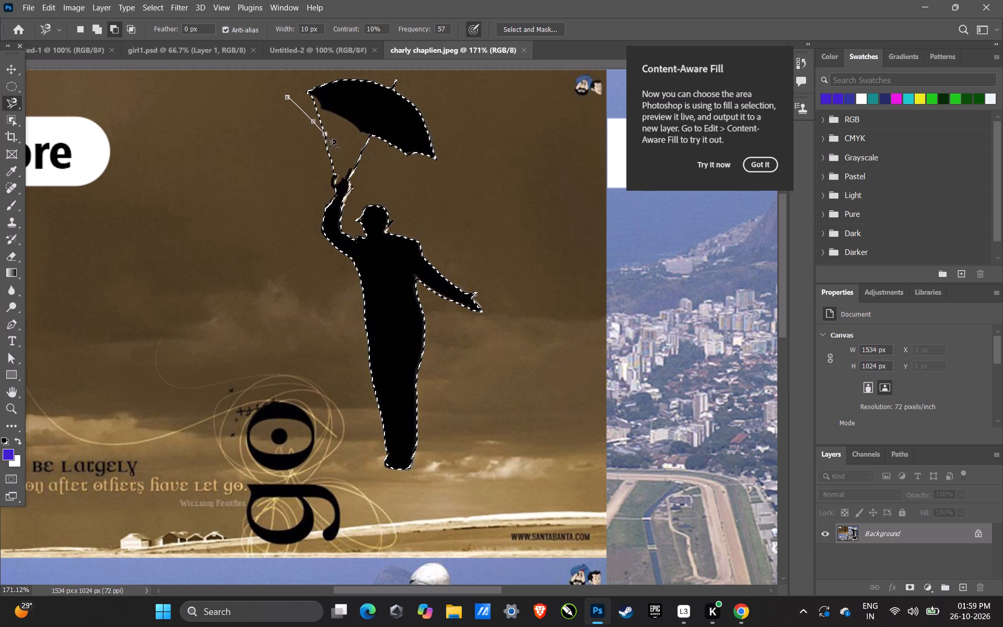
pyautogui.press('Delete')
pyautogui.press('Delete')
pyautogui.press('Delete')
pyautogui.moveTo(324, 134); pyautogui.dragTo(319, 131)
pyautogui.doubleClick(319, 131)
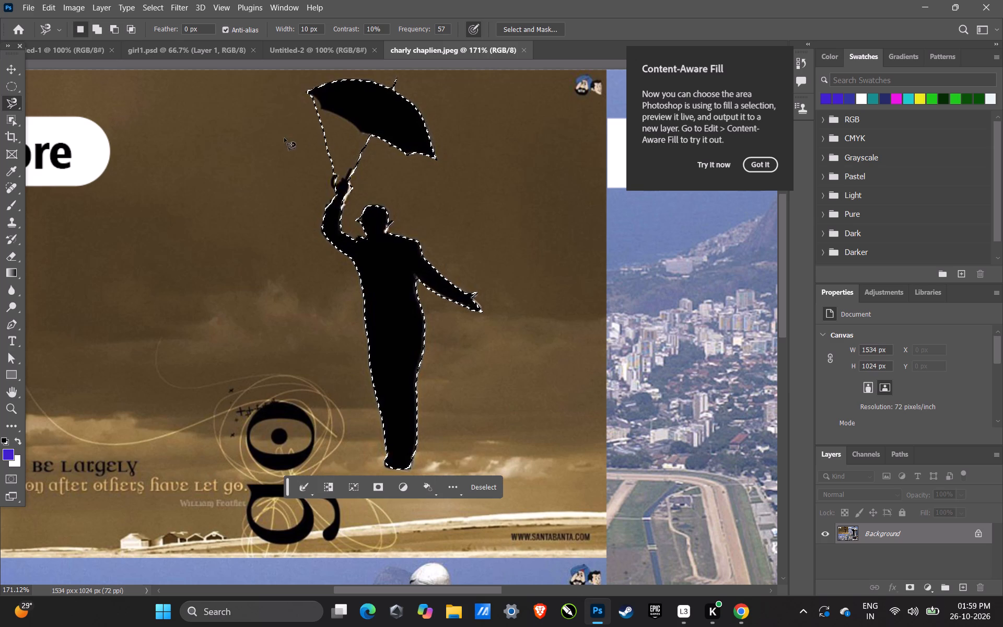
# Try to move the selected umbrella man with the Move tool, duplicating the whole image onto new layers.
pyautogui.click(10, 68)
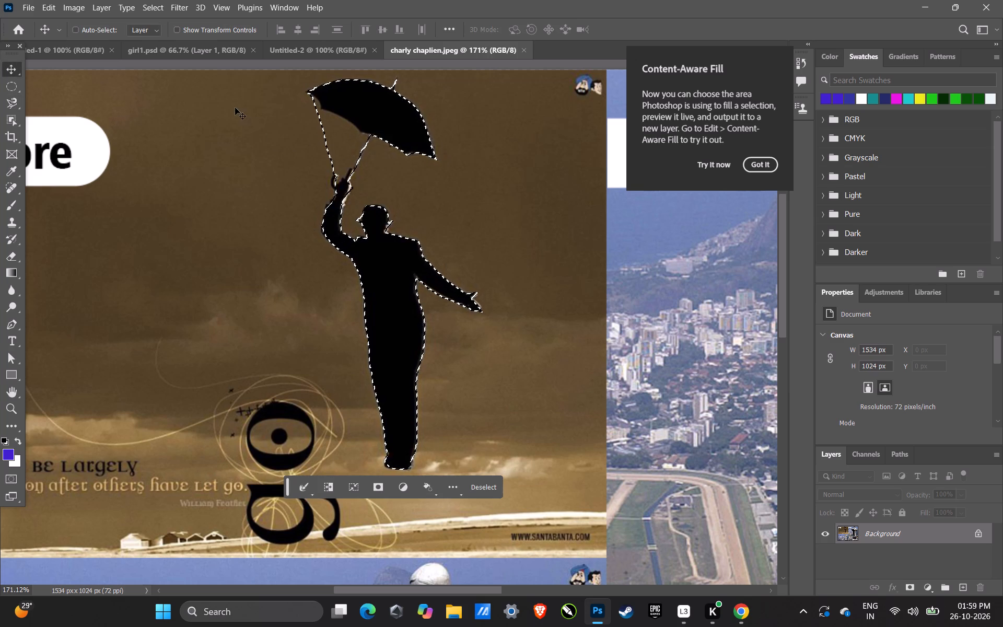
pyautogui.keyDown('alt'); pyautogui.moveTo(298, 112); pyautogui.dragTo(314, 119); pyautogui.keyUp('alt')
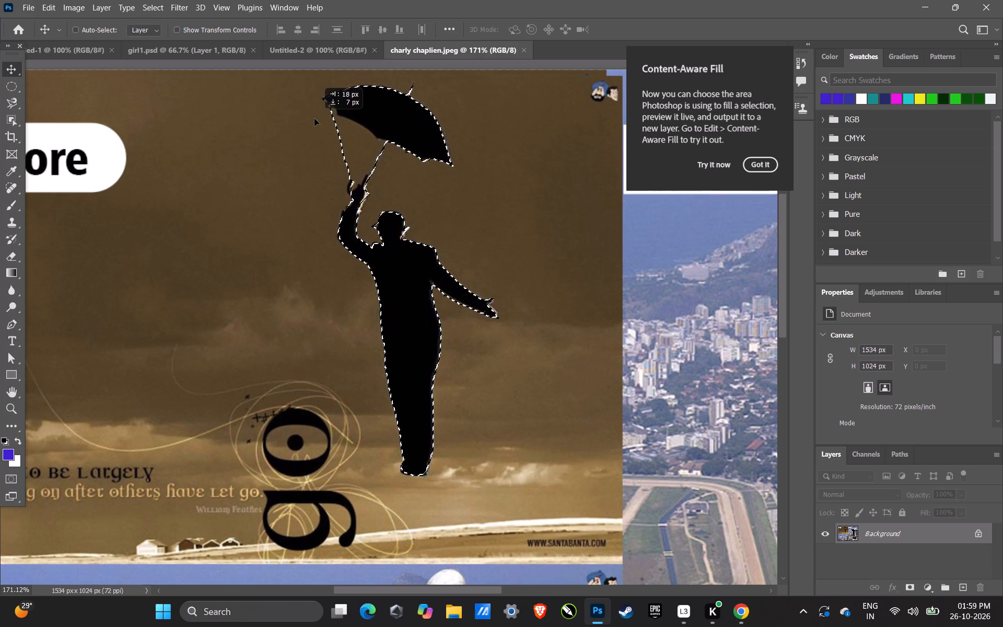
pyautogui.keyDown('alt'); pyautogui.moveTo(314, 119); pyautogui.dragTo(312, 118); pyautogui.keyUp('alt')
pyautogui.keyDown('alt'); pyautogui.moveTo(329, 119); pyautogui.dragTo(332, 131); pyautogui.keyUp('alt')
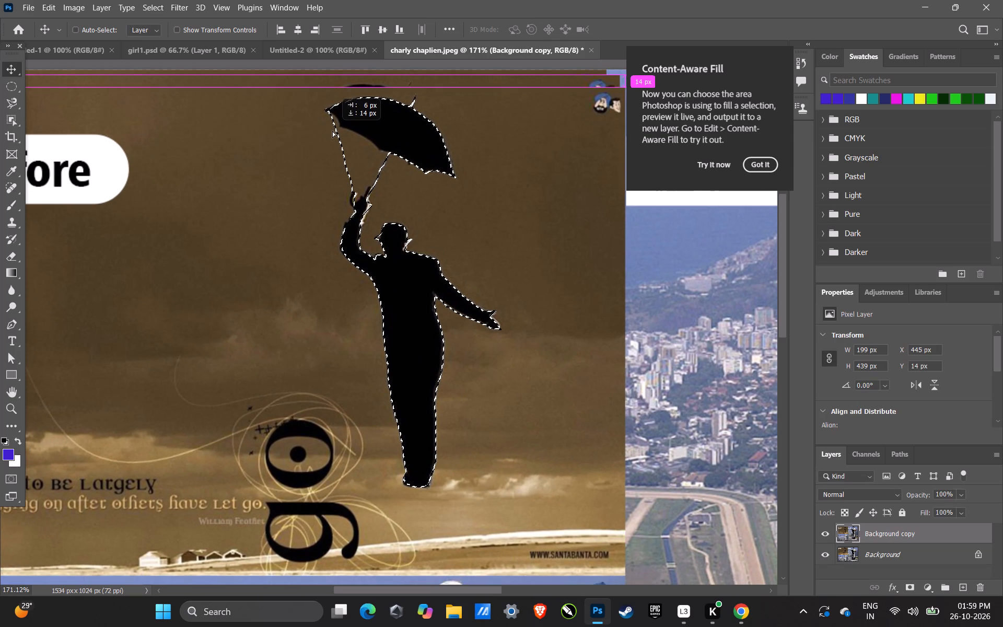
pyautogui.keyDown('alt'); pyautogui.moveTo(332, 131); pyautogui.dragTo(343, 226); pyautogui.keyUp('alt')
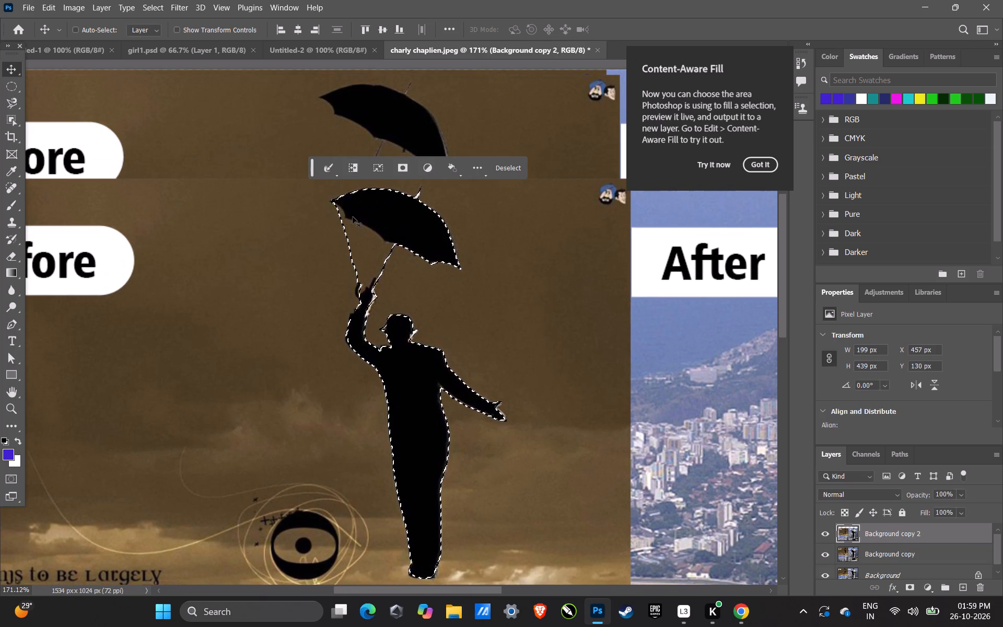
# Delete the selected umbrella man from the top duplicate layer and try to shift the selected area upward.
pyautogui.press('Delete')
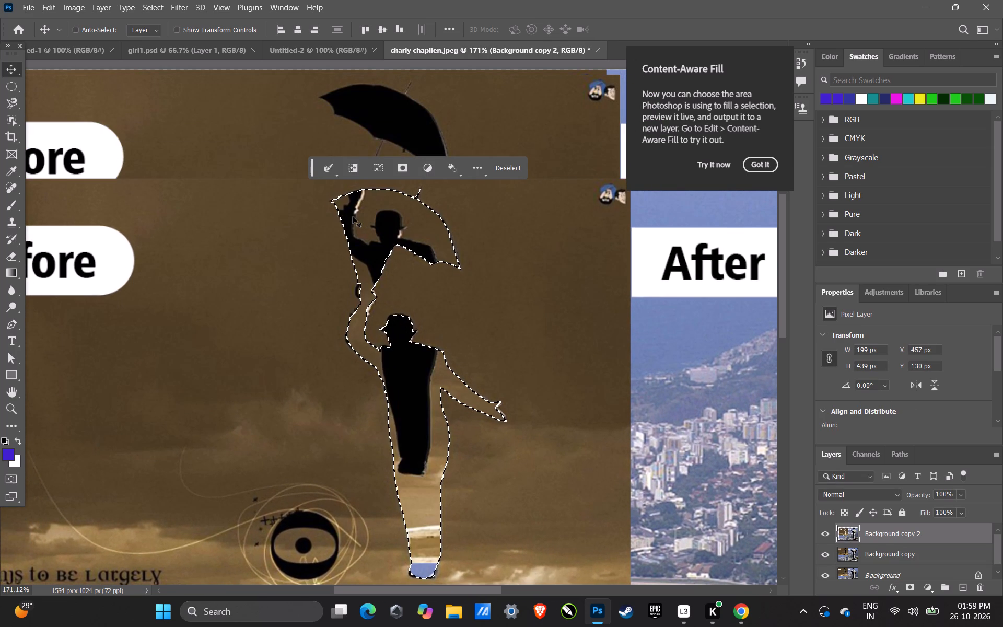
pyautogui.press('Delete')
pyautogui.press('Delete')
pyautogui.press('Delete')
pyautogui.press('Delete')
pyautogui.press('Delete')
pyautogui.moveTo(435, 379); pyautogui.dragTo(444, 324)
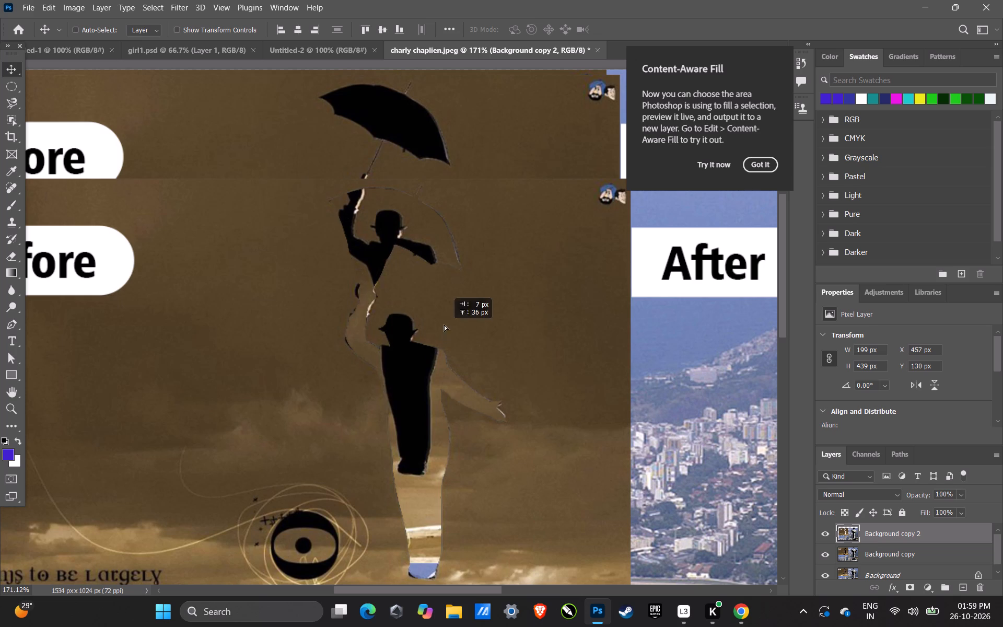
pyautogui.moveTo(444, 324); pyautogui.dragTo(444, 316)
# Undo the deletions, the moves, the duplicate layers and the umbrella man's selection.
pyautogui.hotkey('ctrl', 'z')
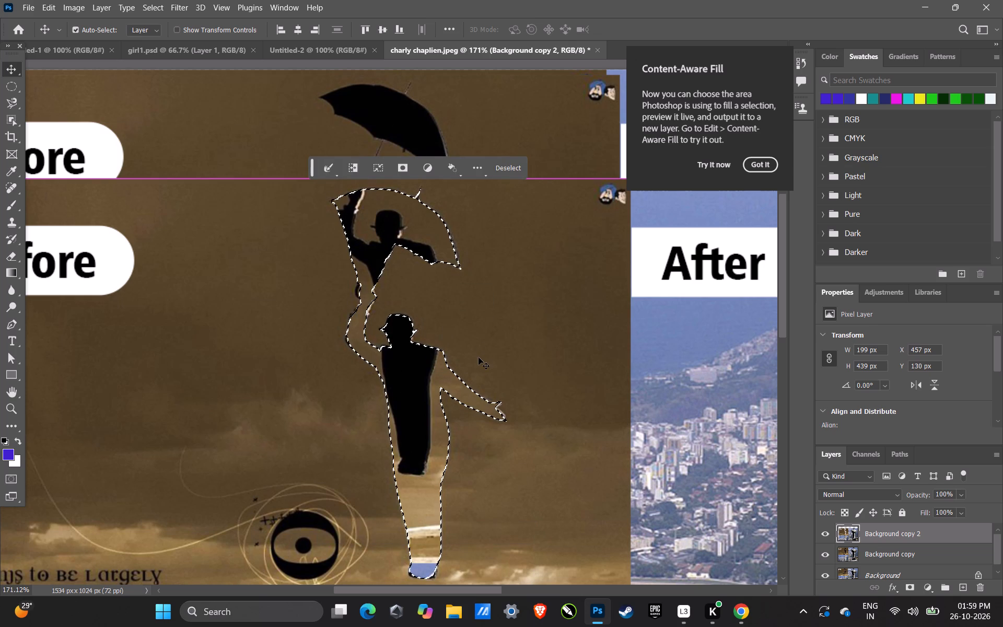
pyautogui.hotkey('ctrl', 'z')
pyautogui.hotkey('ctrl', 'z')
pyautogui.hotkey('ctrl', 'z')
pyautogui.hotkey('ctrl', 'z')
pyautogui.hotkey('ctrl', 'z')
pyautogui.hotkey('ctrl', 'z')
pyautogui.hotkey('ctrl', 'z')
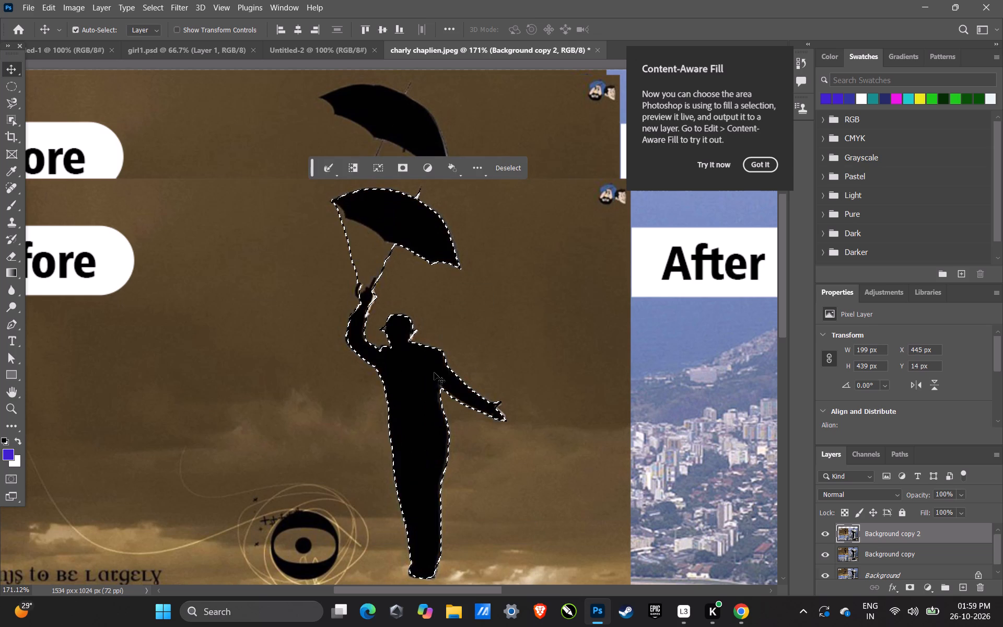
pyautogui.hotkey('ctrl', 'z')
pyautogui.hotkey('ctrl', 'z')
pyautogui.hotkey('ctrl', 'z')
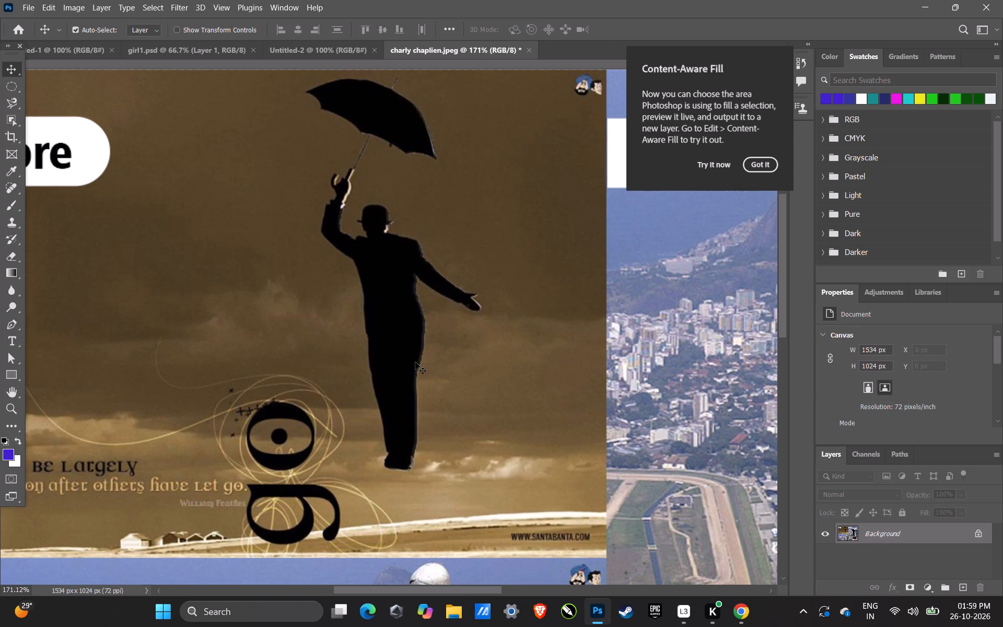
# Restart the Magnetic Lasso at the umbrella's left tip and trace its top, spike, right tip and underside to the shaft.
pyautogui.click(15, 106)
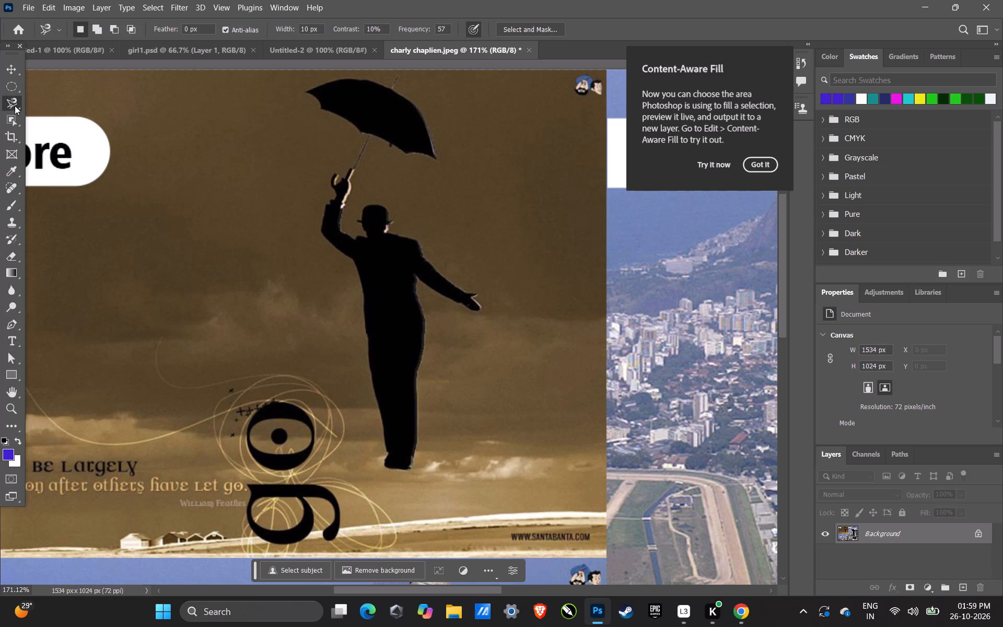
pyautogui.click(306, 91)
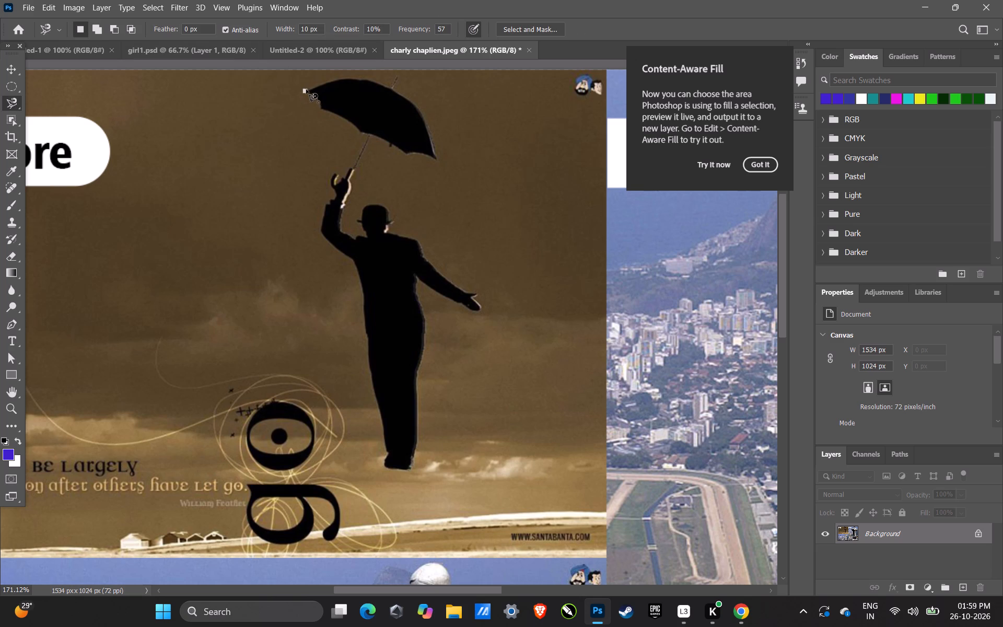
pyautogui.click(392, 93)
pyautogui.click(398, 77)
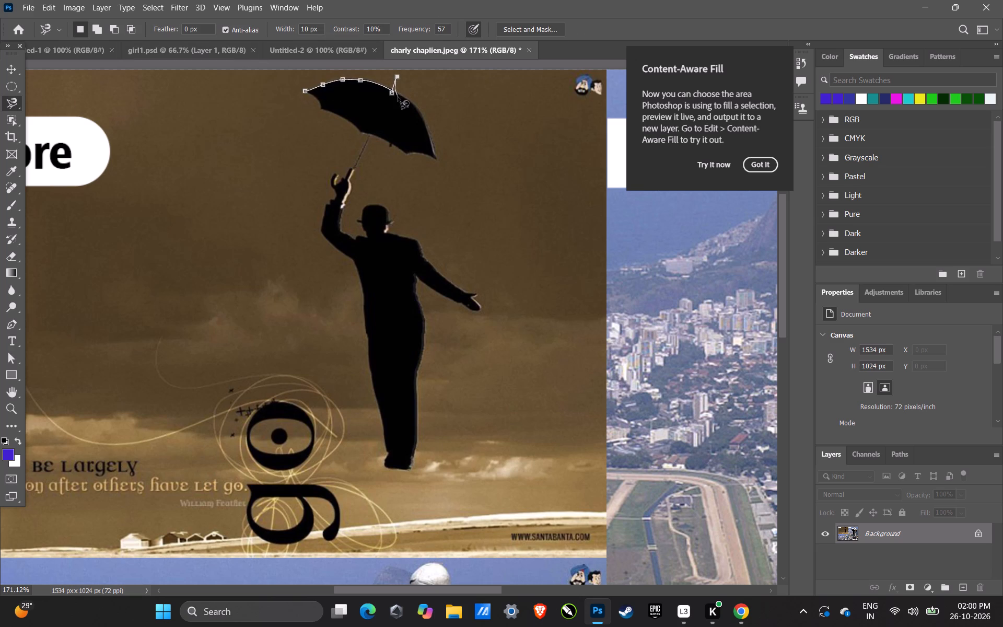
pyautogui.click(398, 94)
pyautogui.click(437, 158)
pyautogui.click(405, 156)
pyautogui.click(369, 136)
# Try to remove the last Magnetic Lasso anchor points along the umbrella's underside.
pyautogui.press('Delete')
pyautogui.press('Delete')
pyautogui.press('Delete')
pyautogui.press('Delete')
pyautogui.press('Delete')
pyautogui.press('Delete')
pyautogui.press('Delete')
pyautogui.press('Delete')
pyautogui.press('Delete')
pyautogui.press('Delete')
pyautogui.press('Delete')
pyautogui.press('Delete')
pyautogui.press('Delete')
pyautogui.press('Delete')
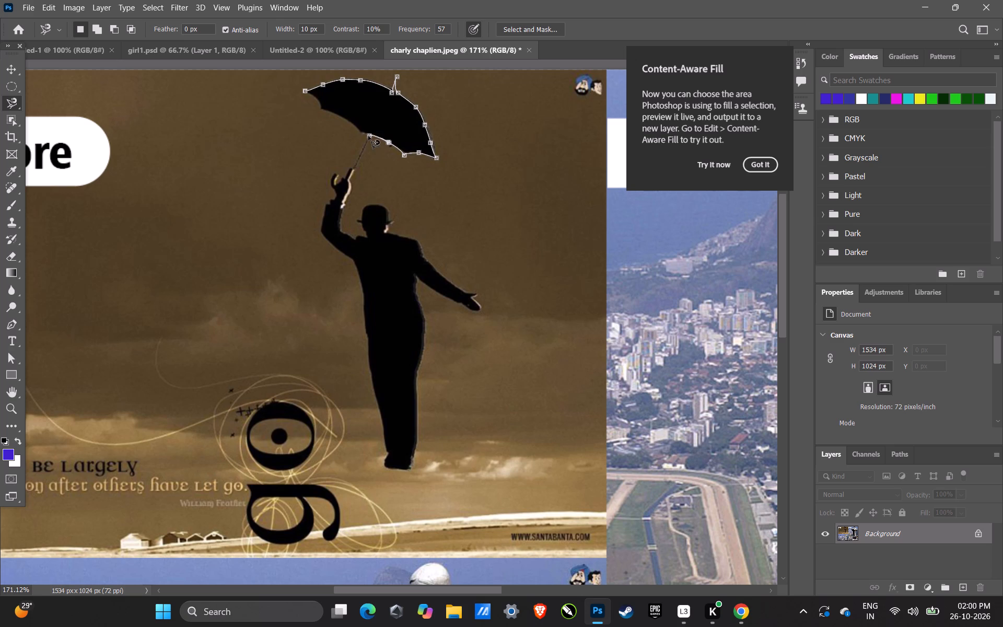
# Continue the outline down the umbrella shaft and raised arm, and around the bowler hat to the far side of the neck.
pyautogui.click(368, 135)
pyautogui.click(362, 234)
pyautogui.click(357, 221)
pyautogui.click(394, 222)
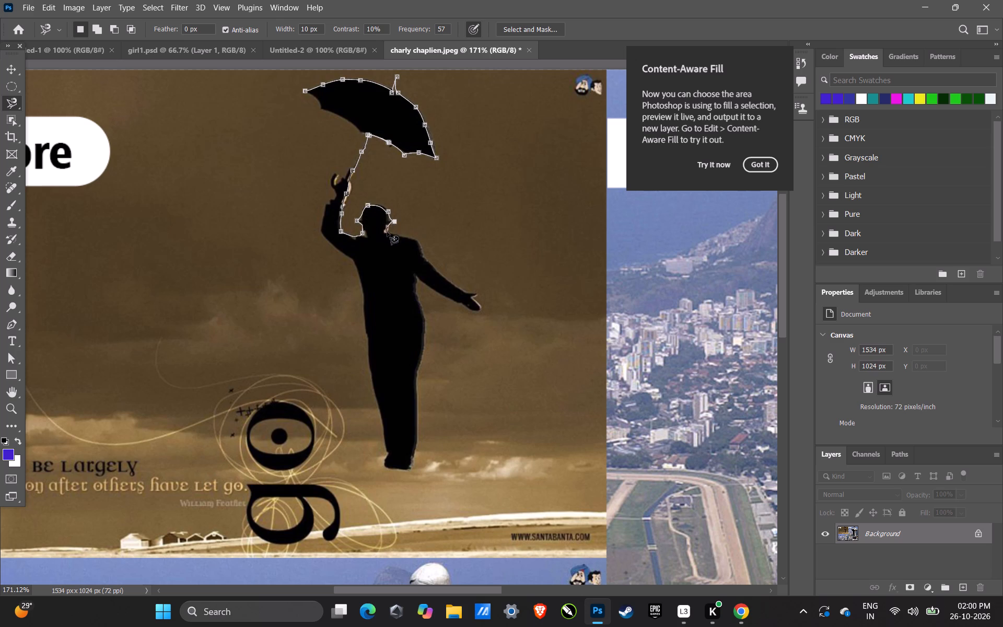
pyautogui.click(396, 235)
# Continue the outline around the fingertips of the outstretched hand, and around the body and legs up to the raised arm.
pyautogui.click(477, 297)
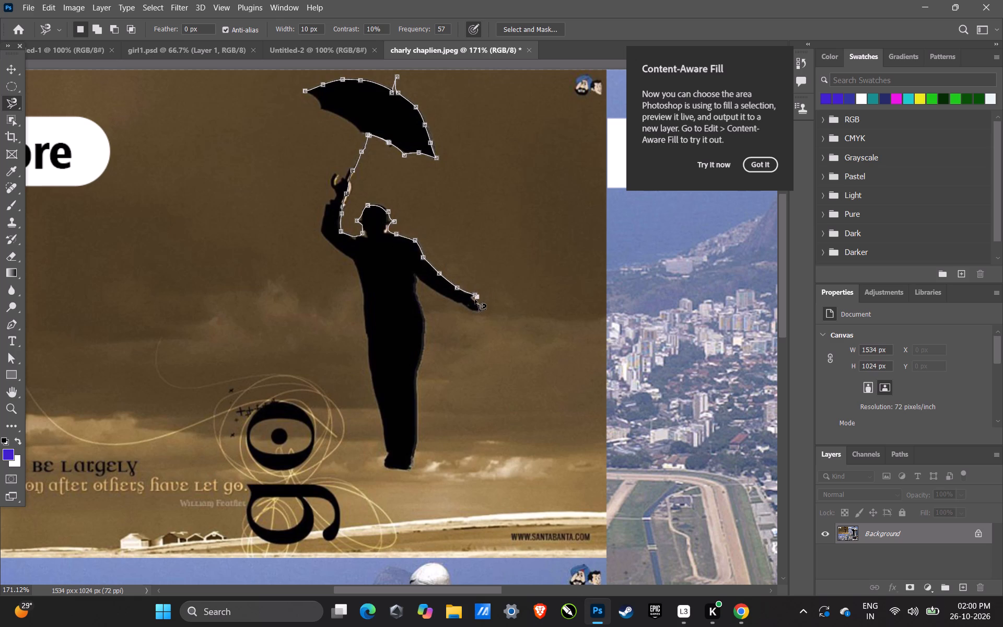
pyautogui.click(472, 300)
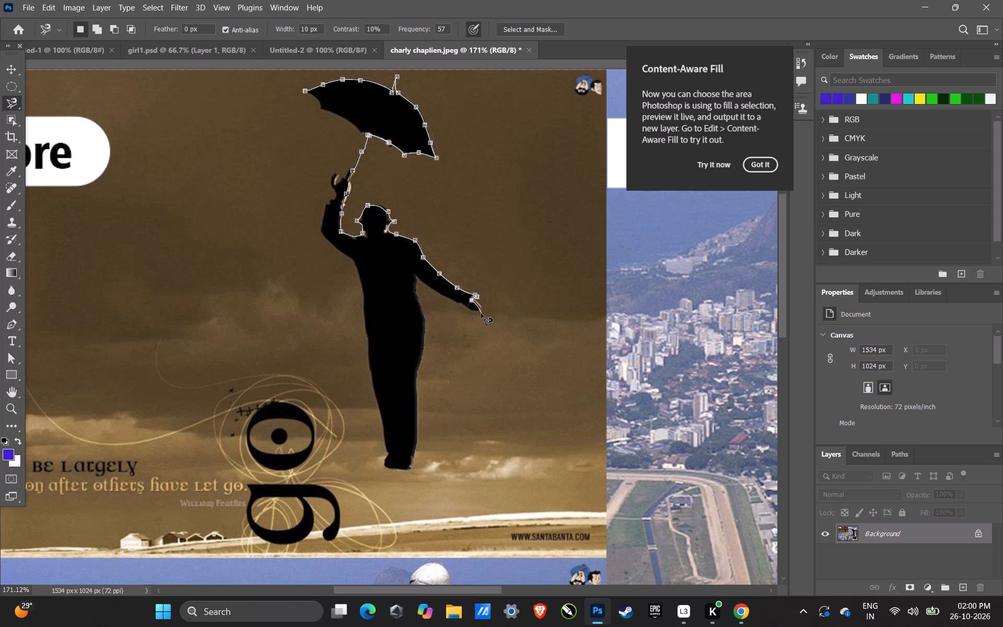
pyautogui.click(481, 313)
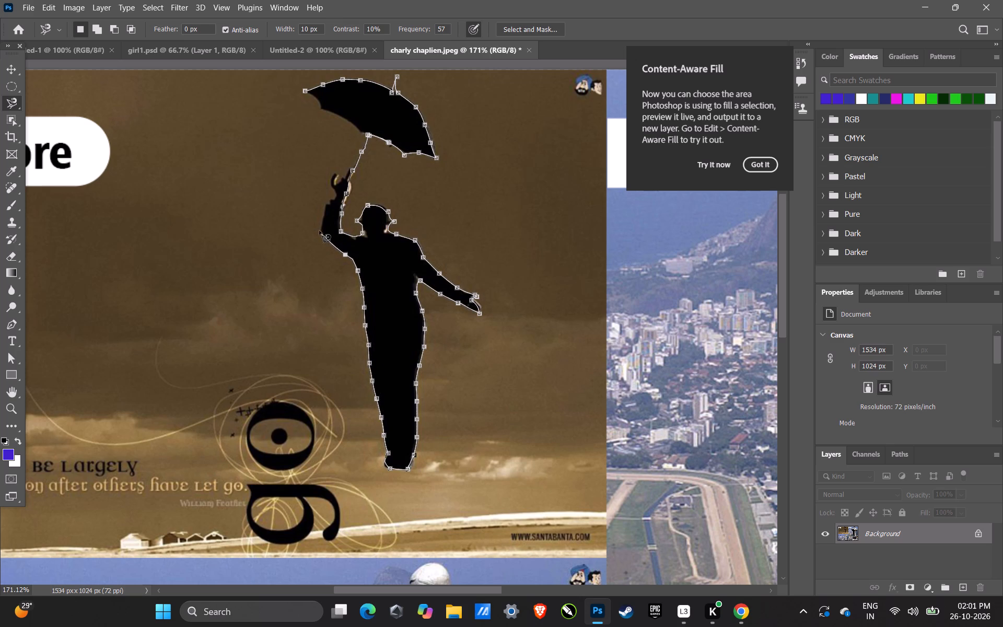
# Continue the outline around the raised hand and the curved umbrella handle, including the notch between handle and shaft.
pyautogui.click(336, 195)
pyautogui.click(330, 187)
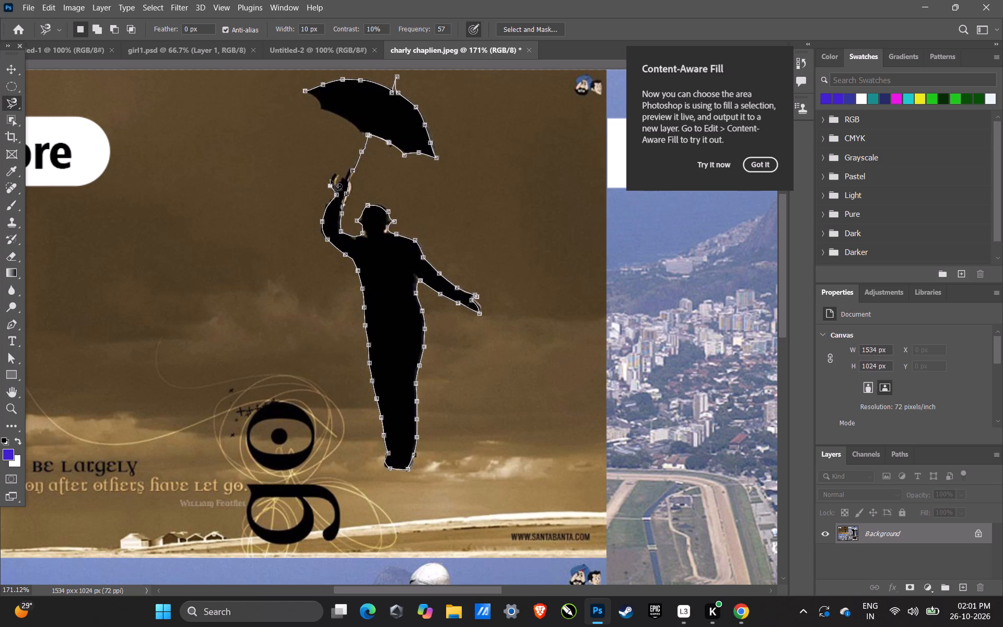
pyautogui.click(333, 173)
pyautogui.click(339, 173)
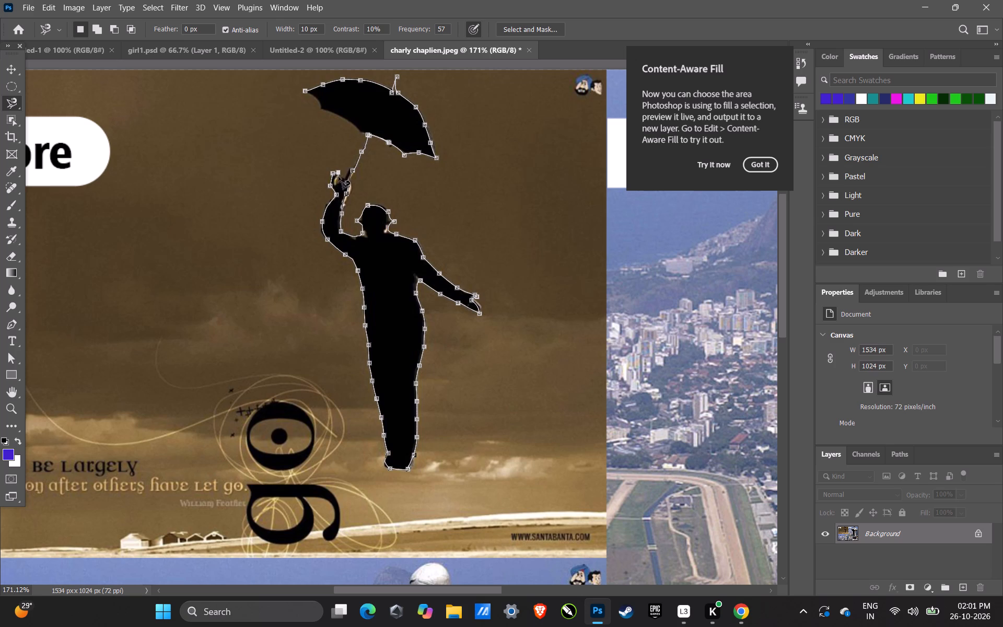
pyautogui.click(336, 182)
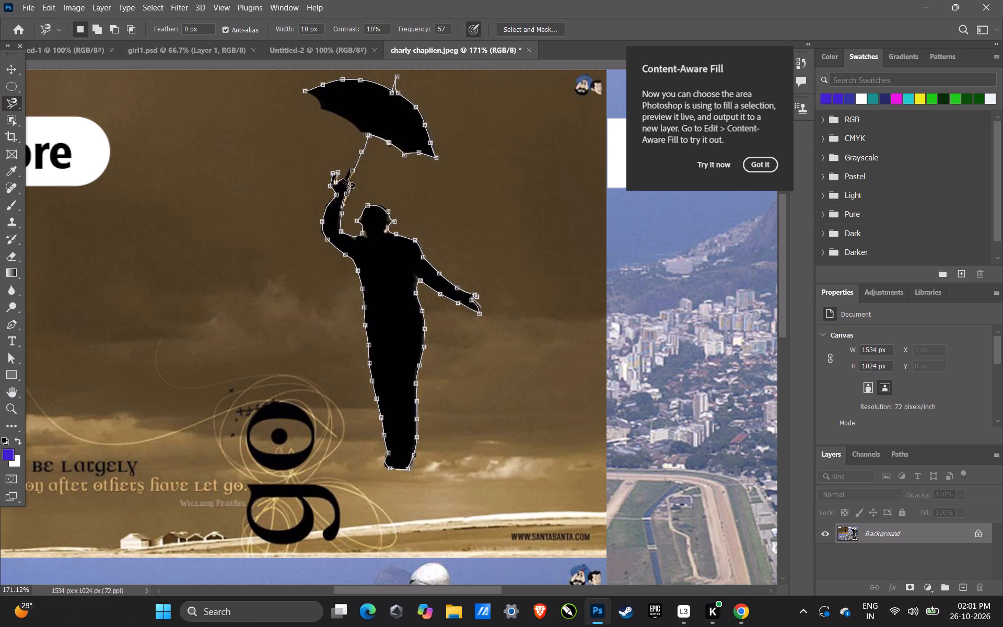
pyautogui.click(343, 179)
# Close the outline up the umbrella shaft and along its remaining underside to the left tip, selecting the man and umbrella.
pyautogui.click(348, 170)
pyautogui.click(318, 110)
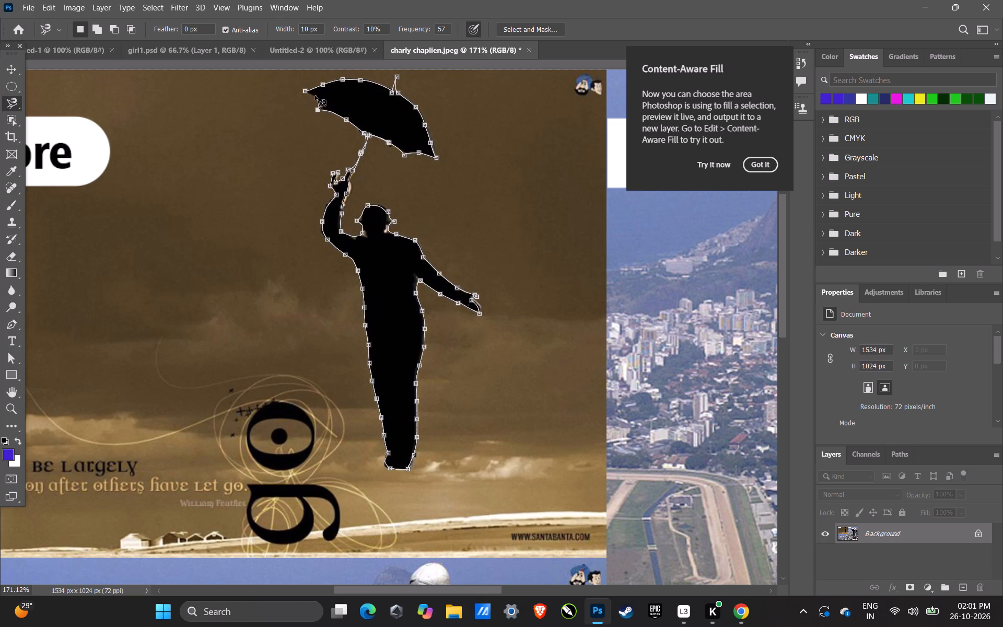
pyautogui.click(304, 92)
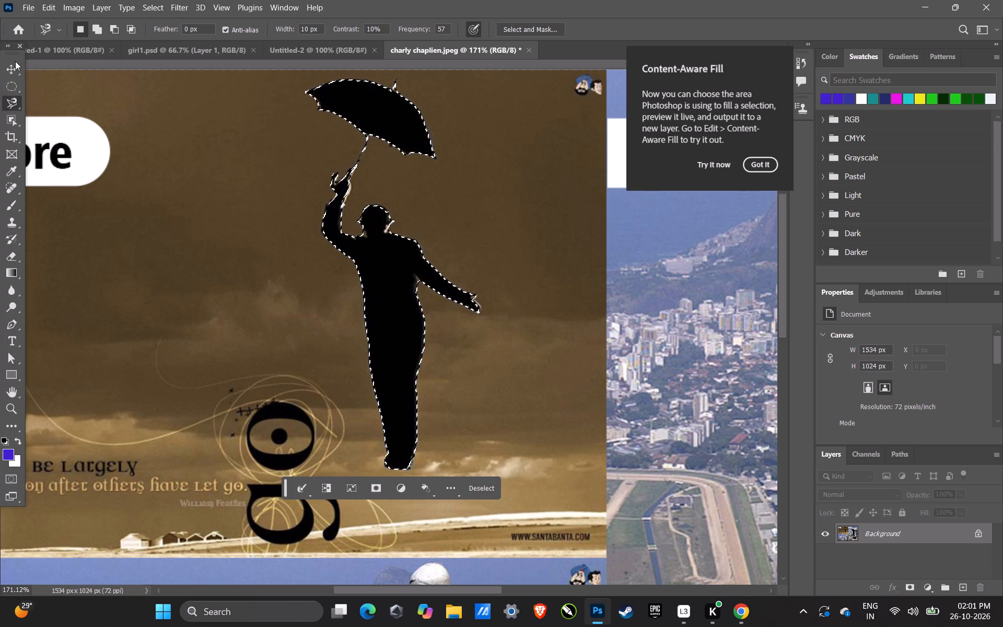
# Copy the selected umbrella man from the Background onto a new layer.
pyautogui.click(6, 72)
pyautogui.press('Return')
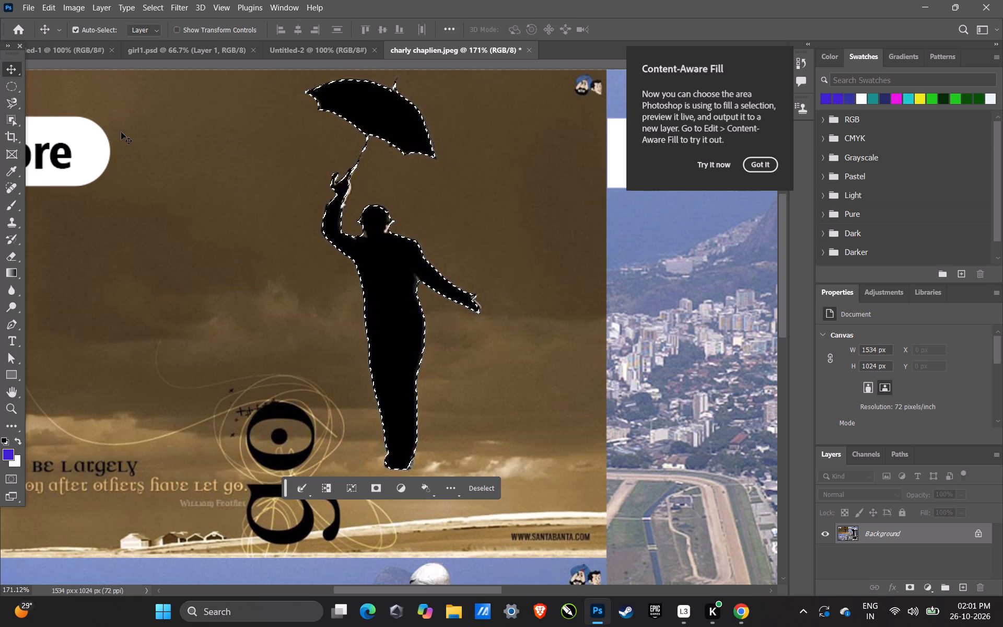
pyautogui.hotkey('ctrl', 'j')
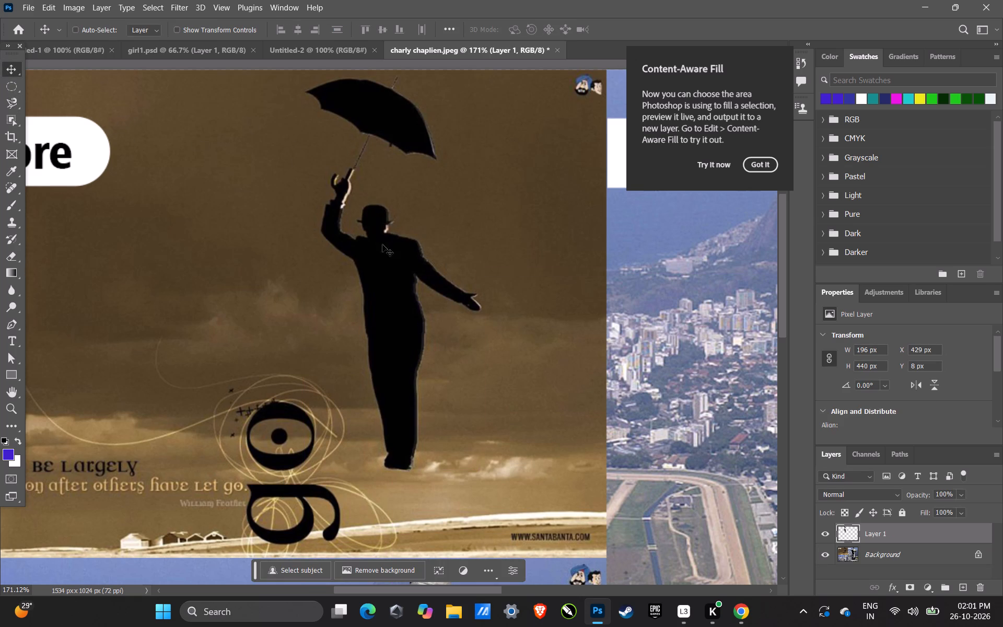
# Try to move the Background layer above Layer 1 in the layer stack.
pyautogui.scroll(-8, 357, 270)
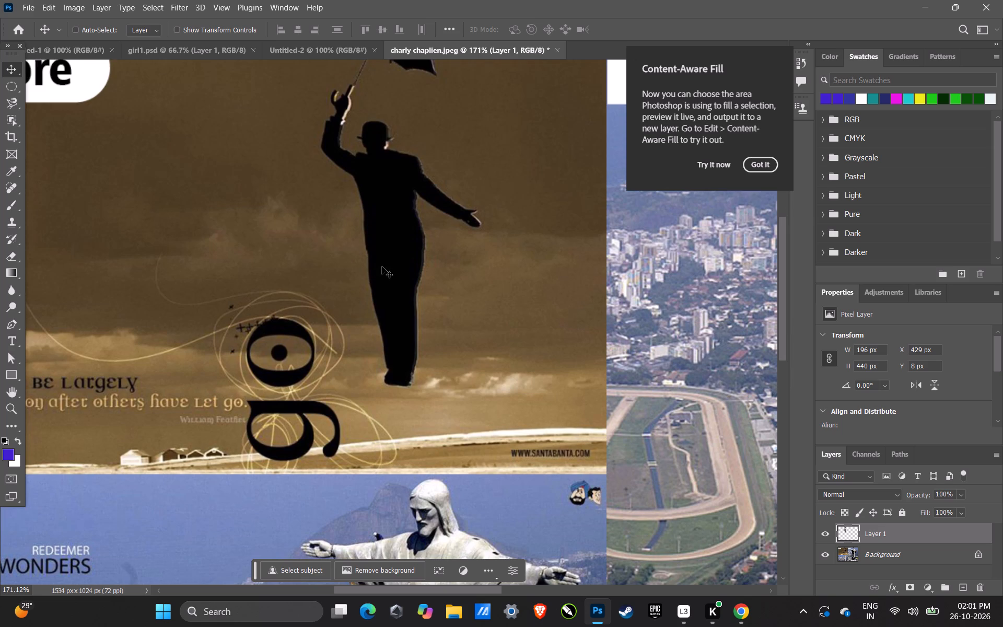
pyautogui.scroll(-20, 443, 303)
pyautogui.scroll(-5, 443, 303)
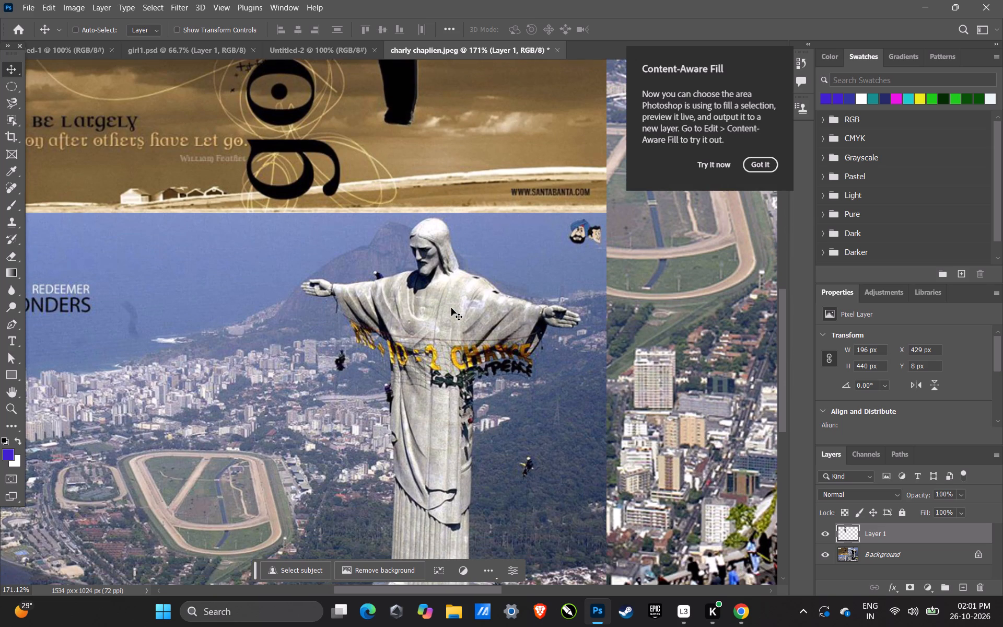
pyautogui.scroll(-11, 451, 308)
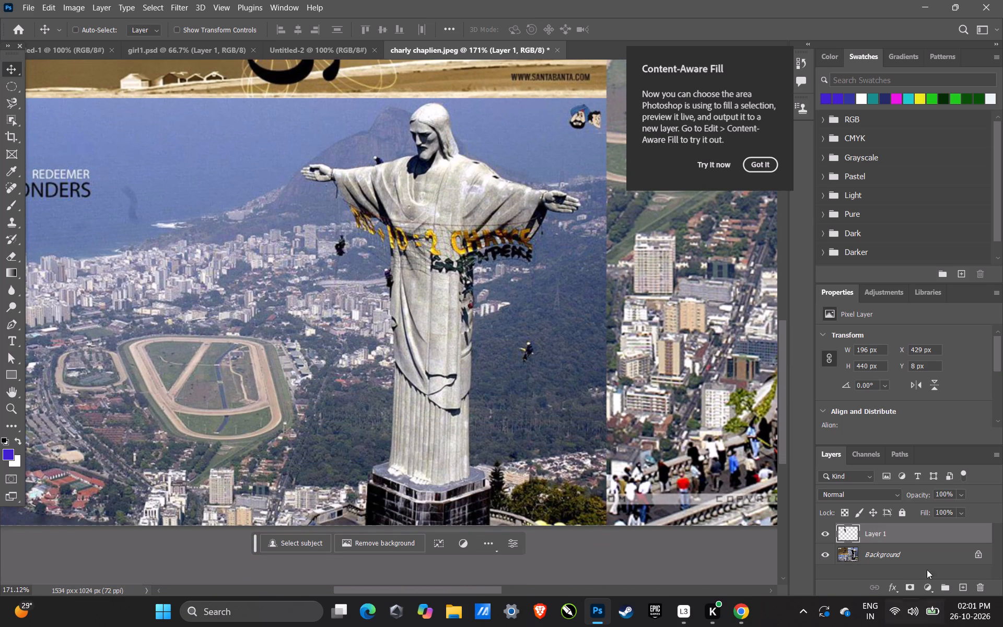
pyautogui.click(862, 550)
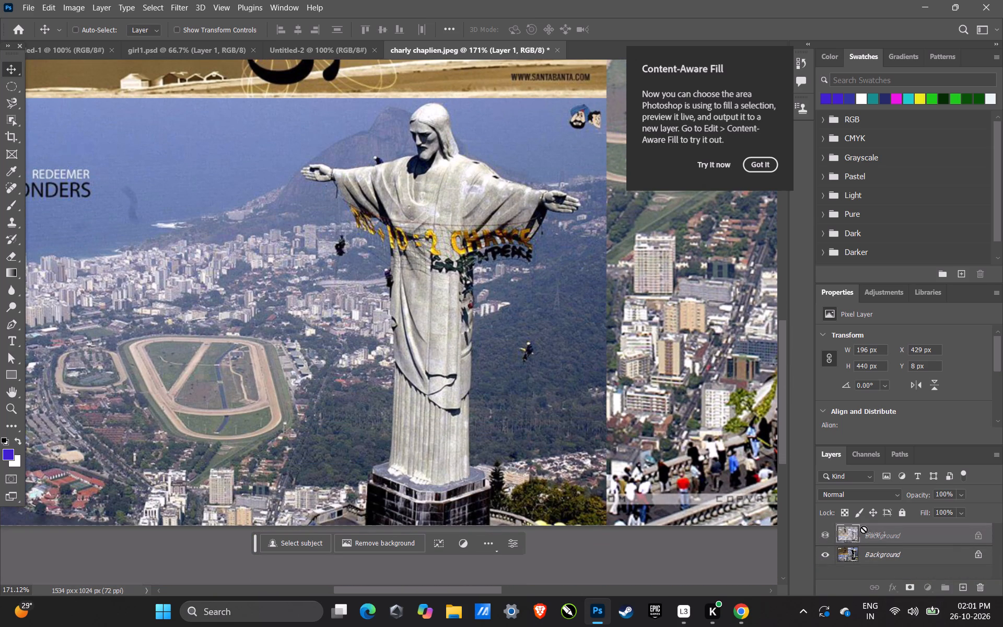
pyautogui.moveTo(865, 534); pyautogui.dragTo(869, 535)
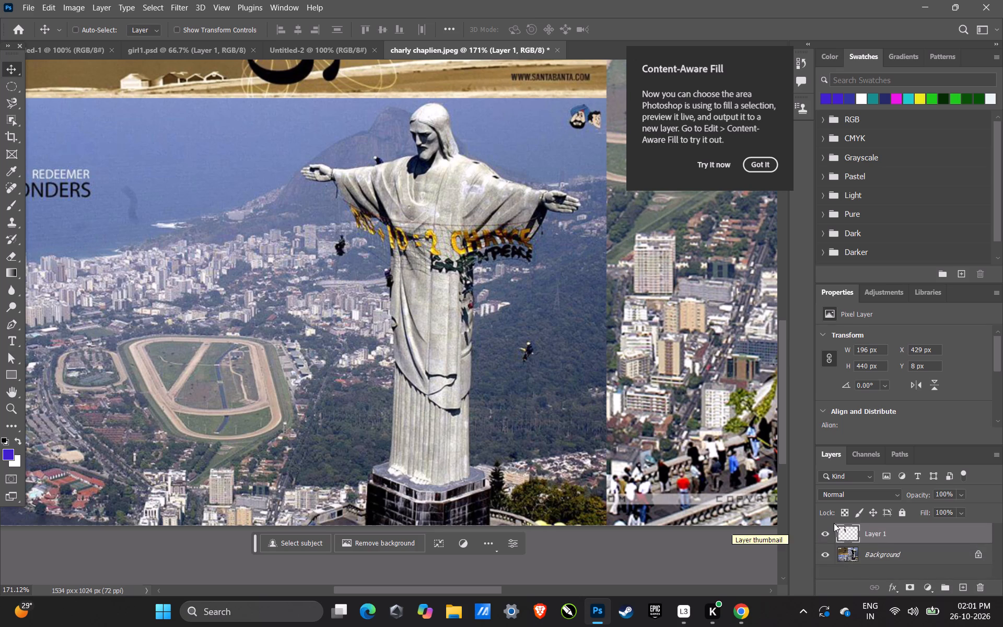
# Move the copied umbrella man down over the statue photo, with his feet at the top of the statue's pedestal.
pyautogui.scroll(-1, 353, 324)
pyautogui.scroll(9, 354, 322)
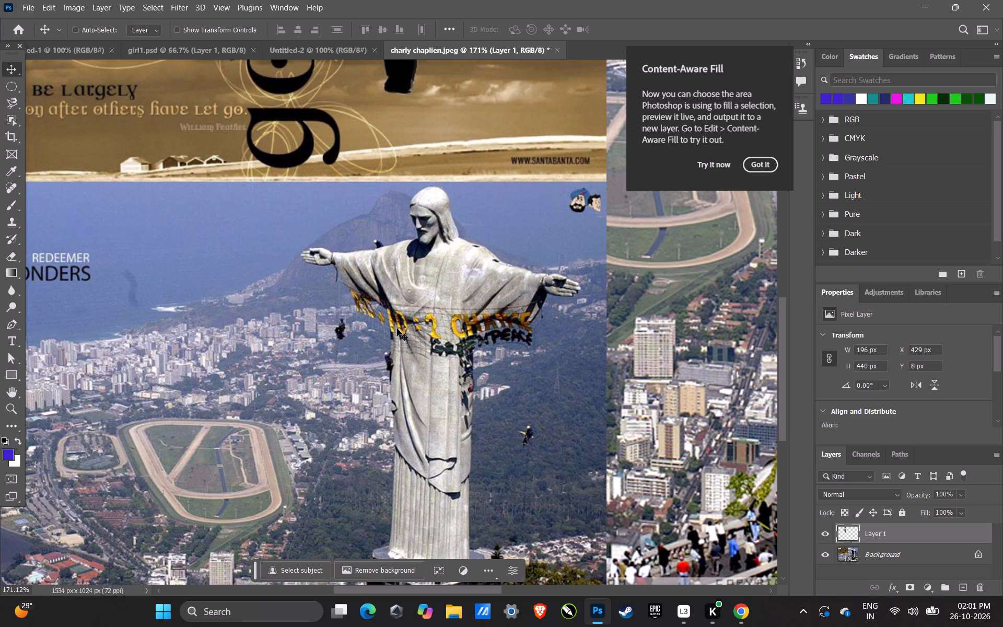
pyautogui.scroll(5, 397, 329)
pyautogui.scroll(17, 397, 327)
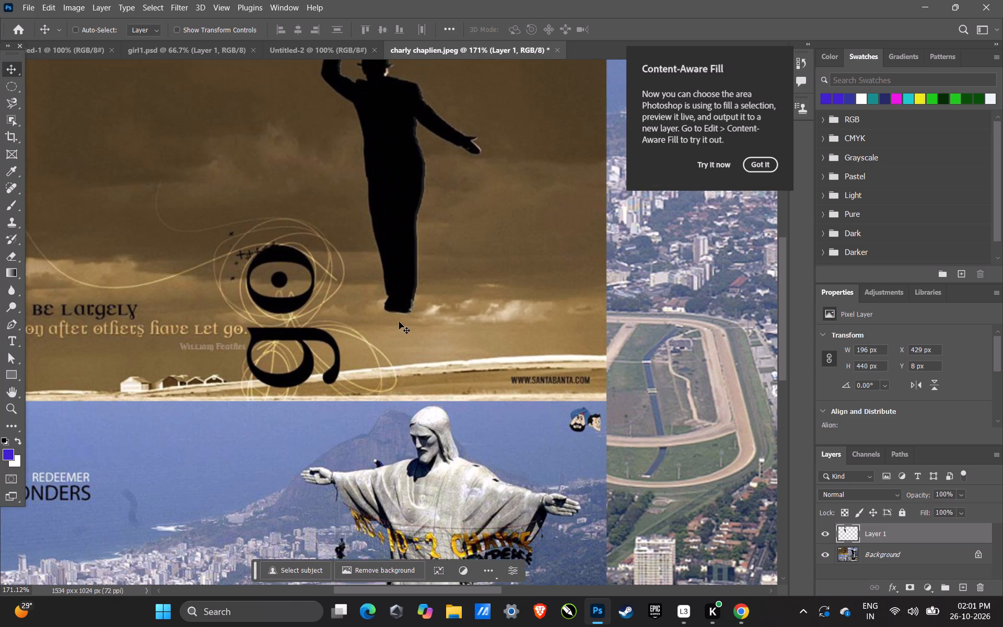
pyautogui.scroll(1, 399, 322)
pyautogui.moveTo(404, 228); pyautogui.dragTo(410, 440)
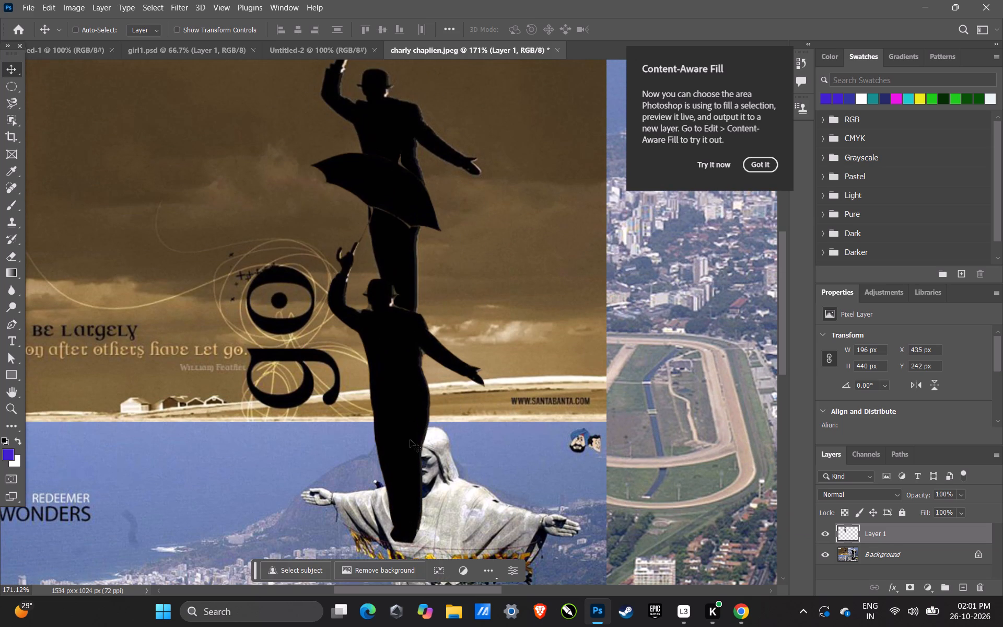
pyautogui.scroll(-5, 410, 438)
pyautogui.scroll(-20, 410, 432)
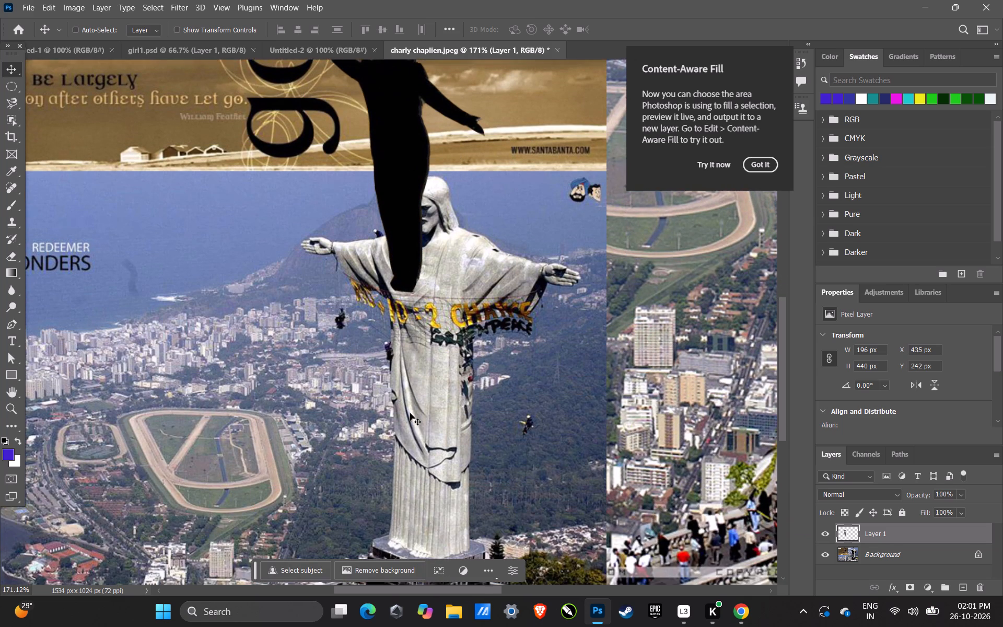
pyautogui.scroll(-3, 410, 413)
pyautogui.moveTo(406, 141); pyautogui.dragTo(419, 397)
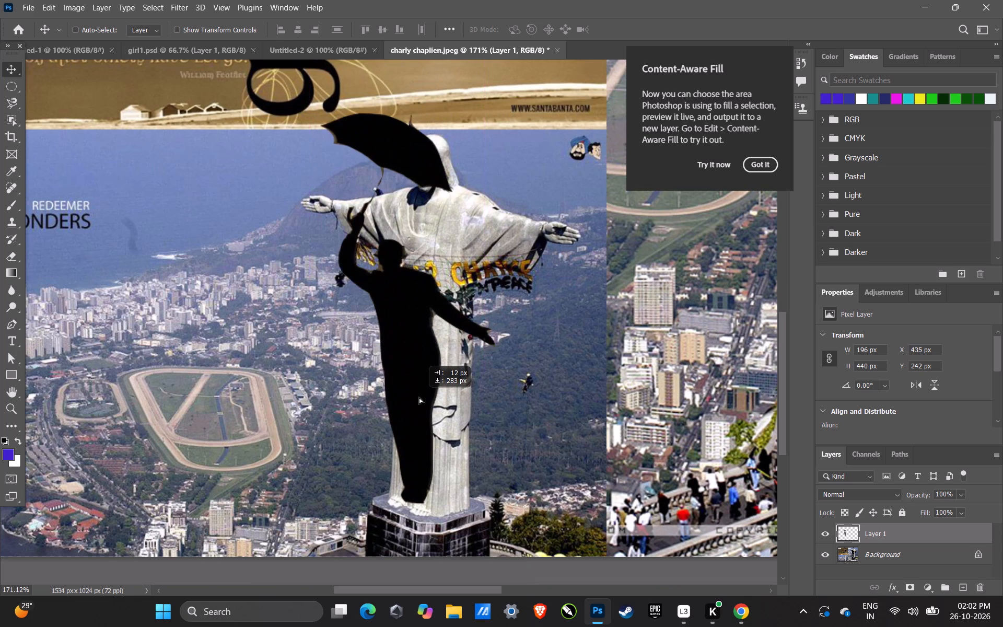
pyautogui.moveTo(419, 397); pyautogui.dragTo(392, 391)
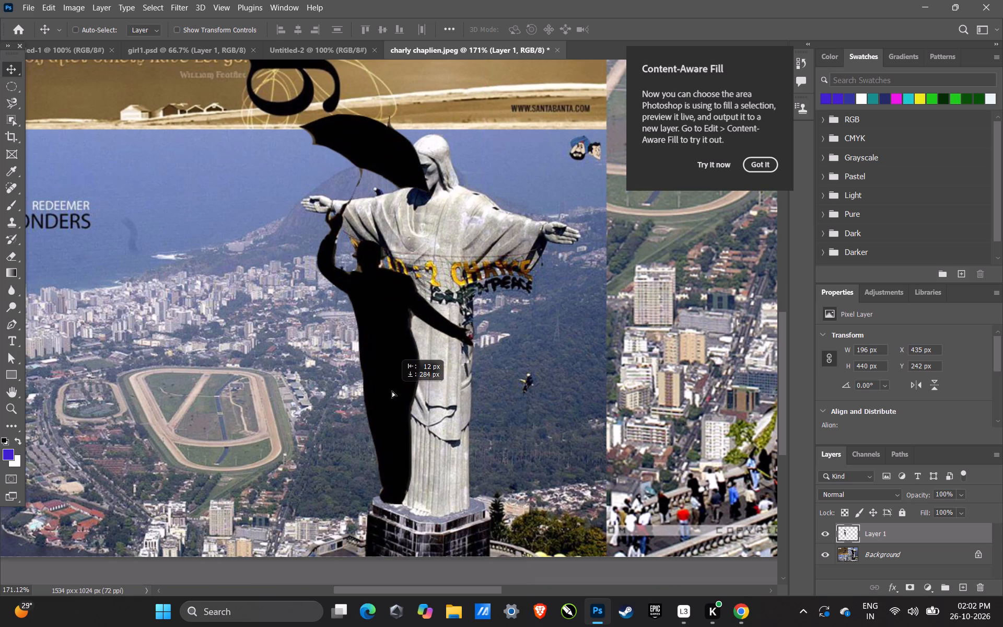
pyautogui.moveTo(392, 391); pyautogui.dragTo(388, 386)
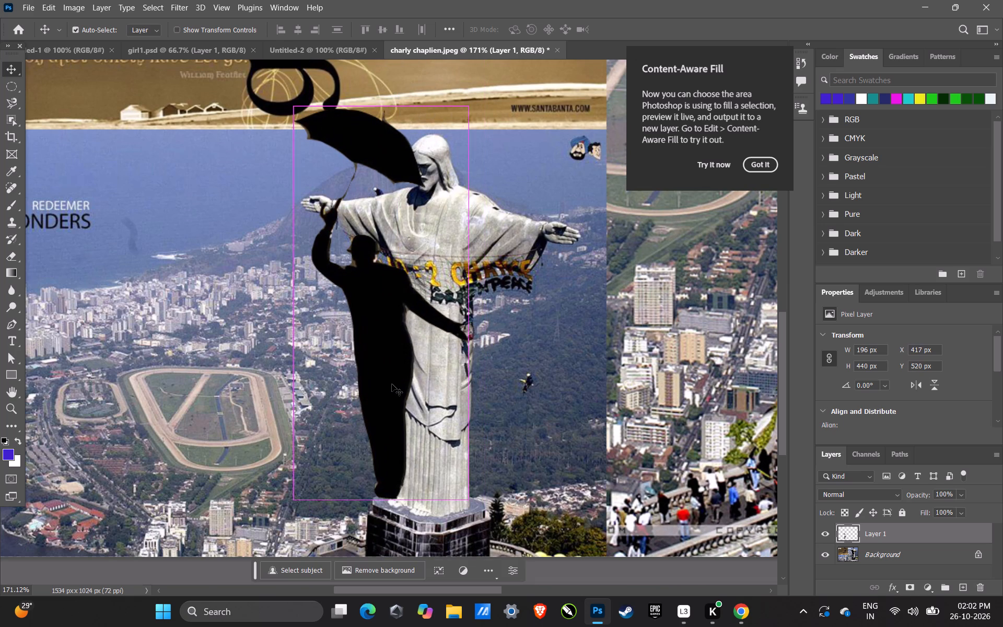
# Scale the umbrella man up proportionally to about 113% with Free Transform, repositioning him in front of the statue.
pyautogui.hotkey('ctrl', 't')
pyautogui.moveTo(469, 503); pyautogui.dragTo(473, 509)
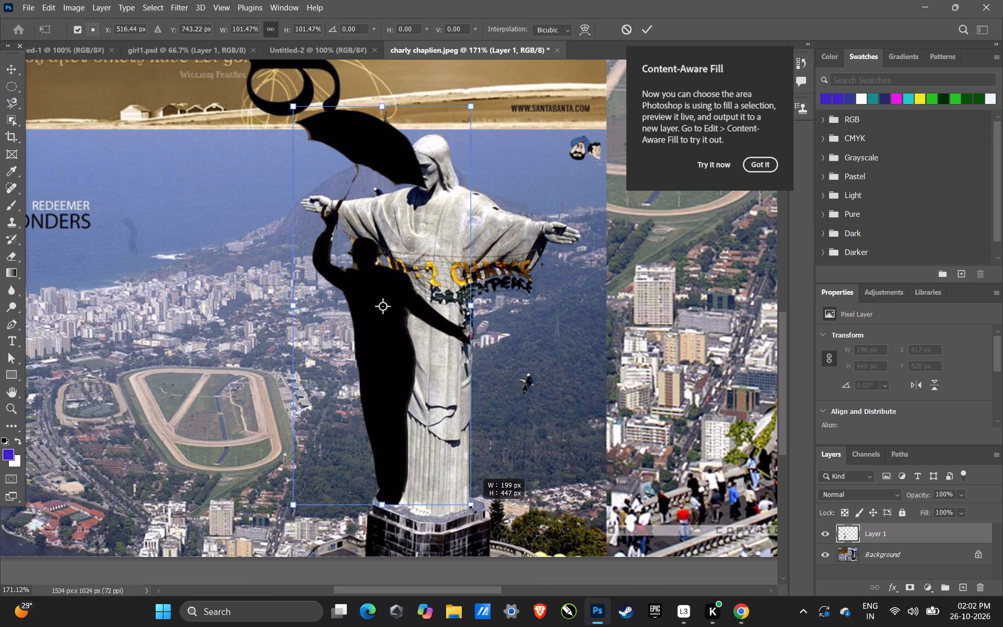
pyautogui.moveTo(473, 509); pyautogui.dragTo(489, 522)
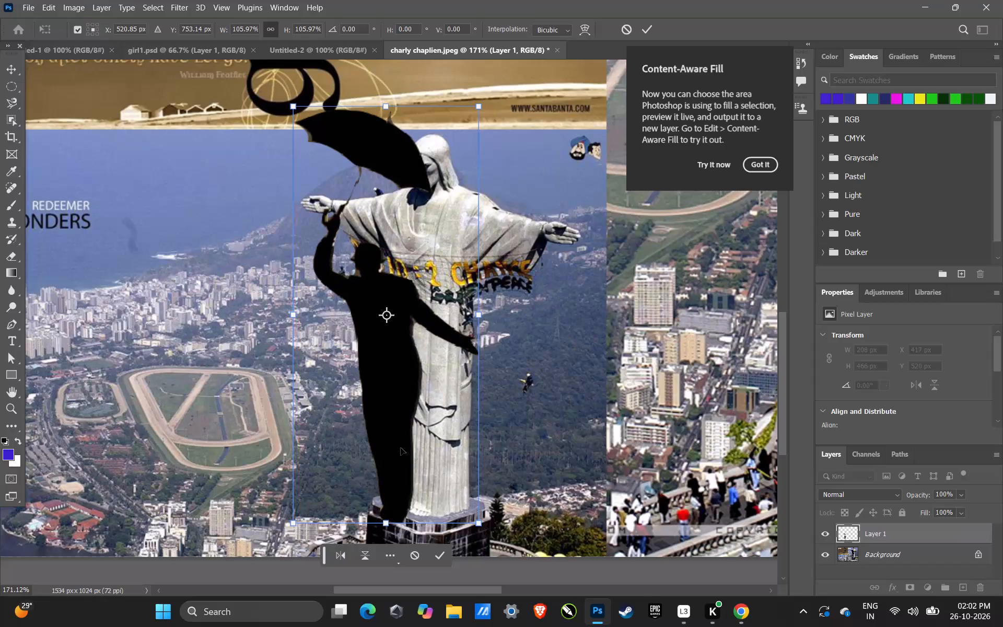
pyautogui.moveTo(401, 448); pyautogui.dragTo(382, 428)
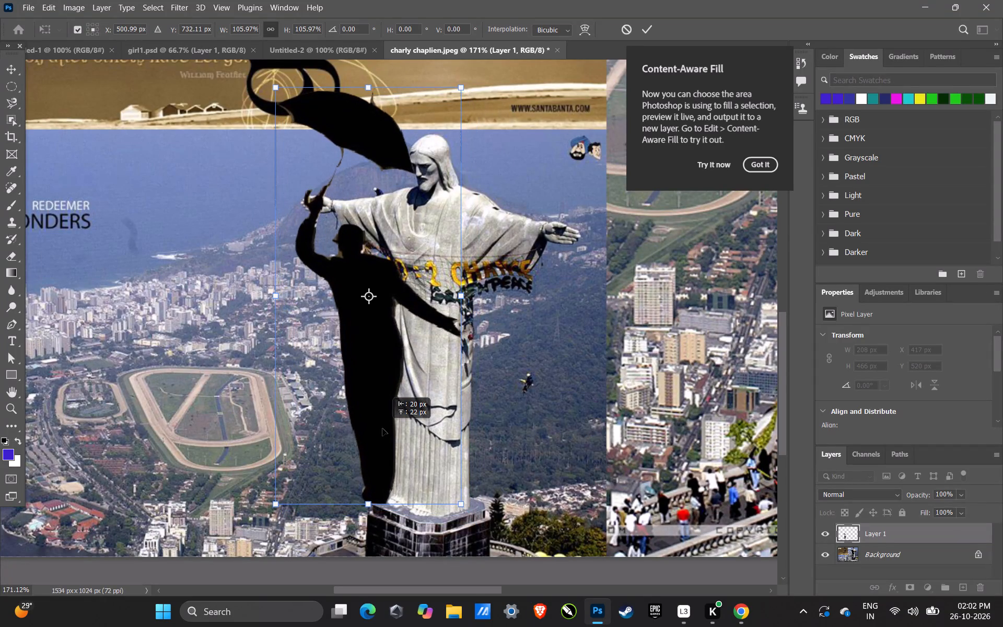
pyautogui.moveTo(382, 428); pyautogui.dragTo(382, 424)
pyautogui.moveTo(461, 503); pyautogui.dragTo(469, 507)
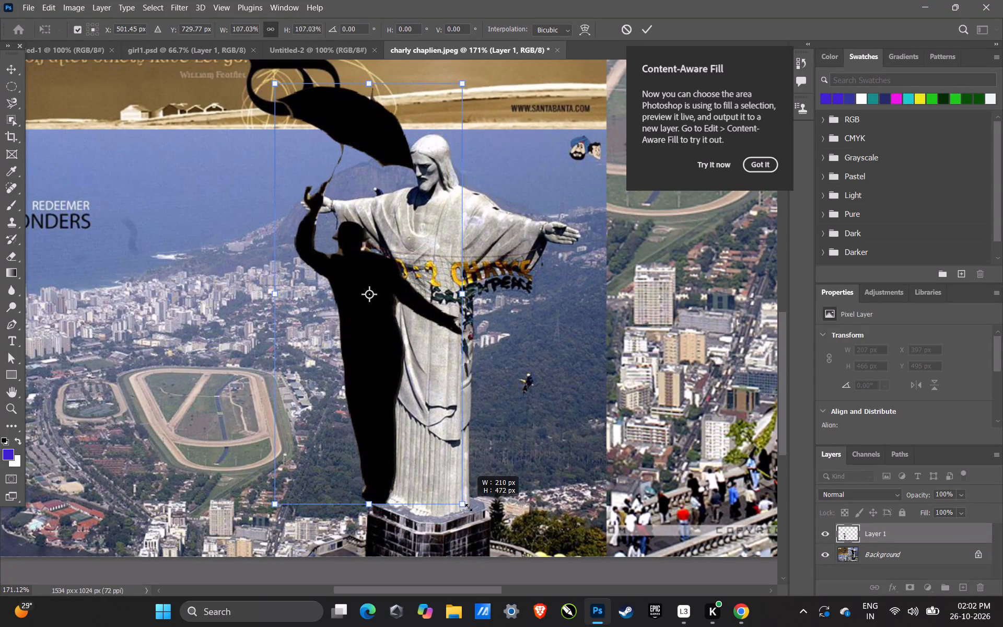
pyautogui.moveTo(469, 507); pyautogui.dragTo(476, 512)
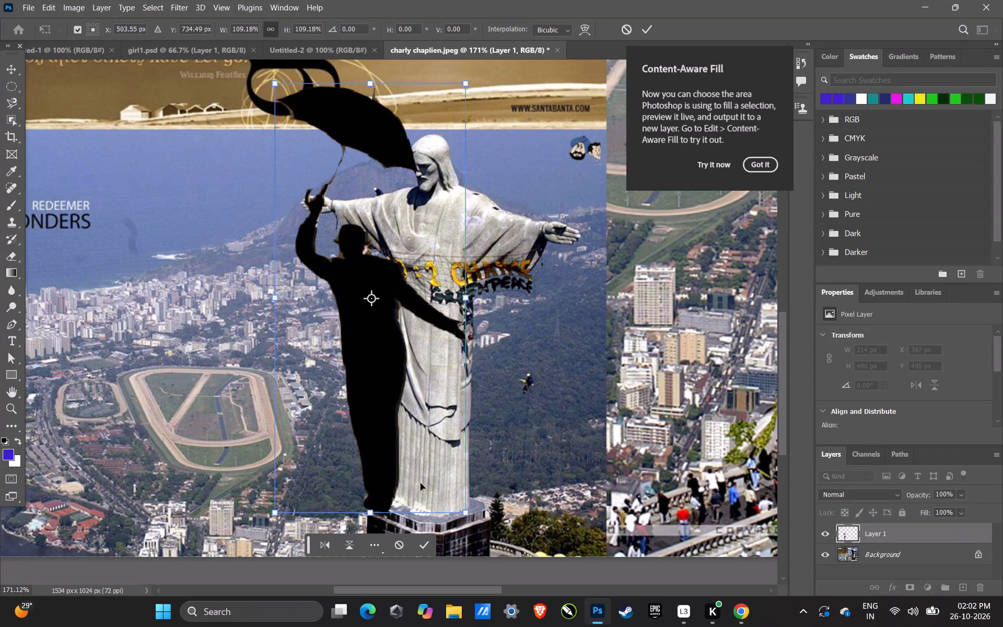
pyautogui.moveTo(385, 468); pyautogui.dragTo(400, 455)
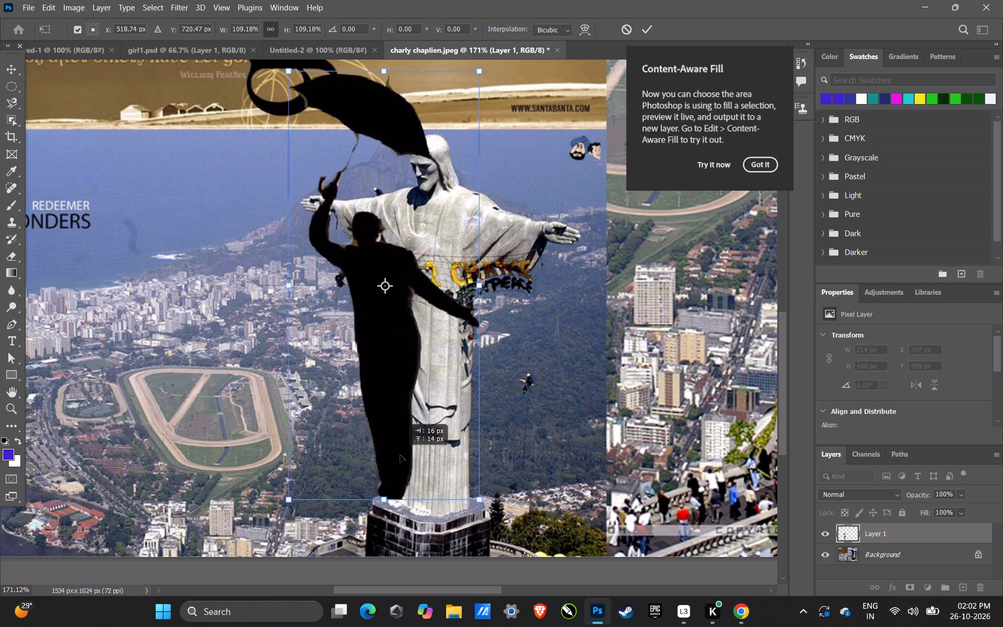
pyautogui.moveTo(400, 455); pyautogui.dragTo(403, 456)
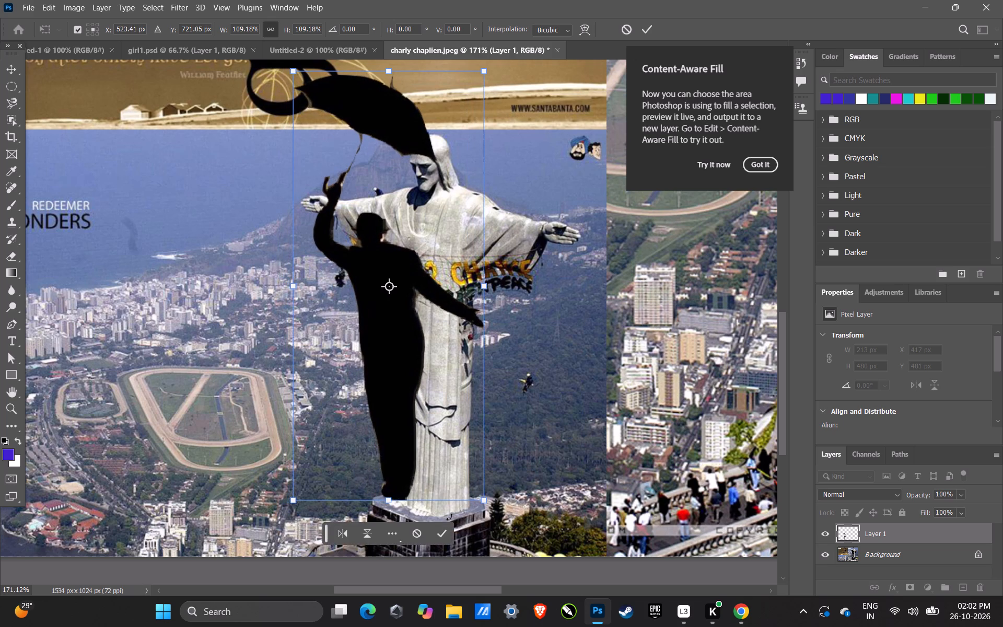
pyautogui.moveTo(485, 503); pyautogui.dragTo(490, 512)
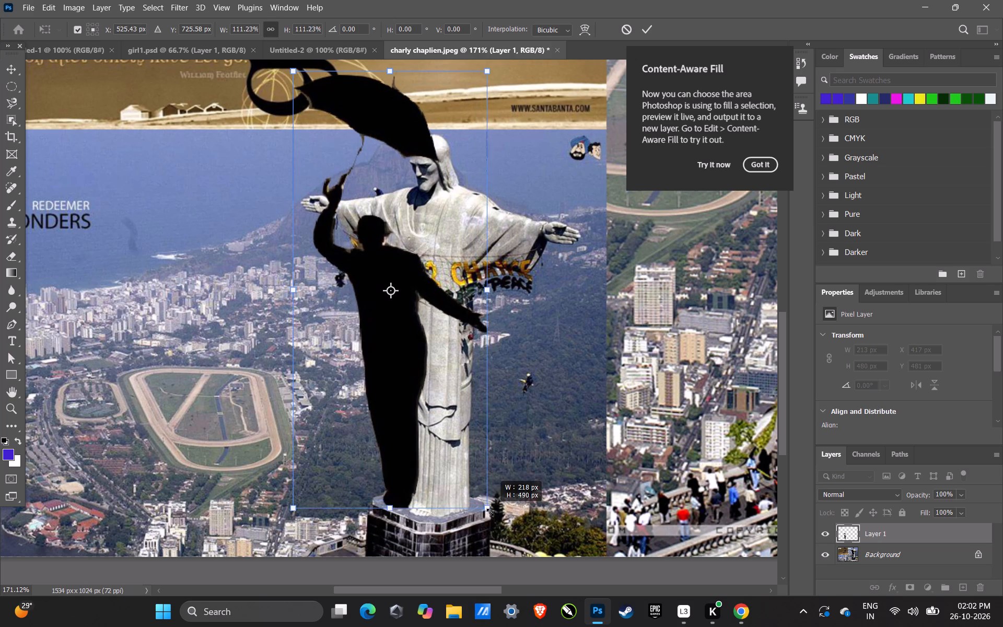
pyautogui.moveTo(490, 512); pyautogui.dragTo(495, 518)
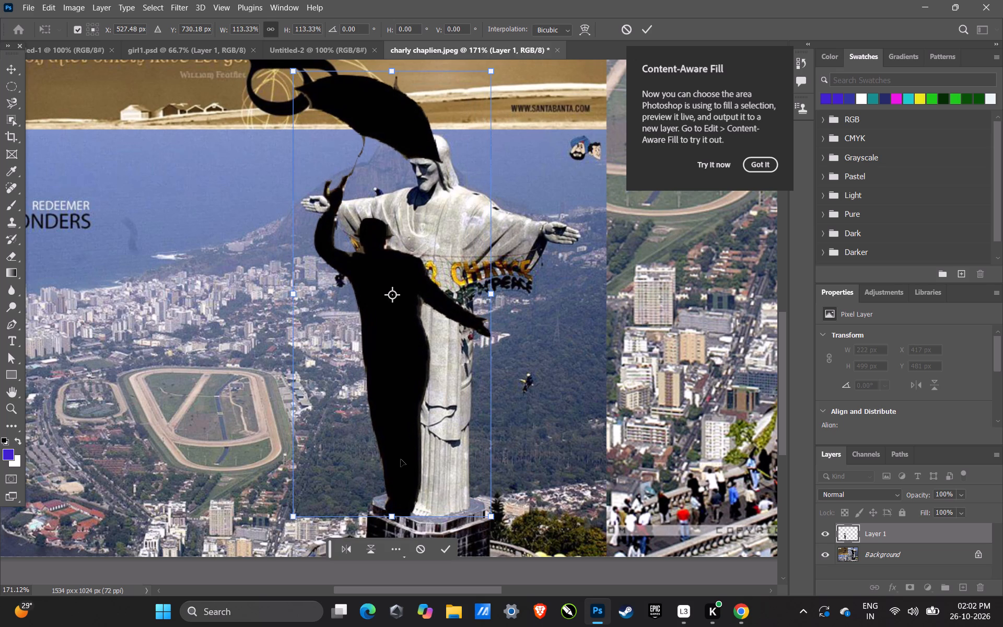
# Move the enlarged umbrella man off the statue to the open cityscape beside its outstretched hand.
pyautogui.moveTo(401, 459); pyautogui.dragTo(394, 457)
pyautogui.moveTo(394, 457); pyautogui.dragTo(259, 452)
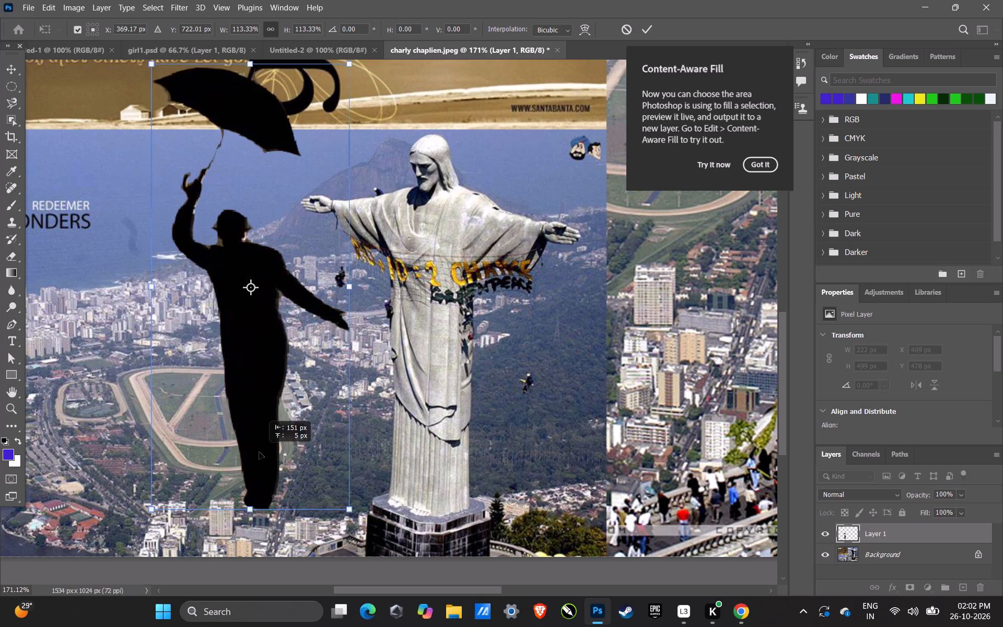
pyautogui.moveTo(259, 452); pyautogui.dragTo(202, 454)
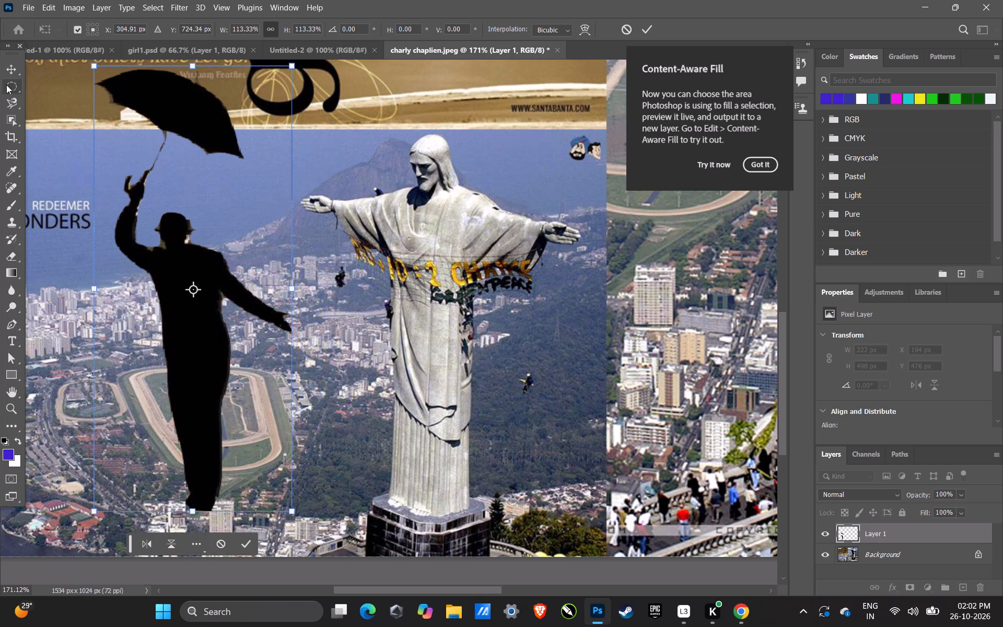
# Select the statue's hand and sleeve cuff nearest the umbrella man with the Magnetic Lasso.
pyautogui.click(9, 98)
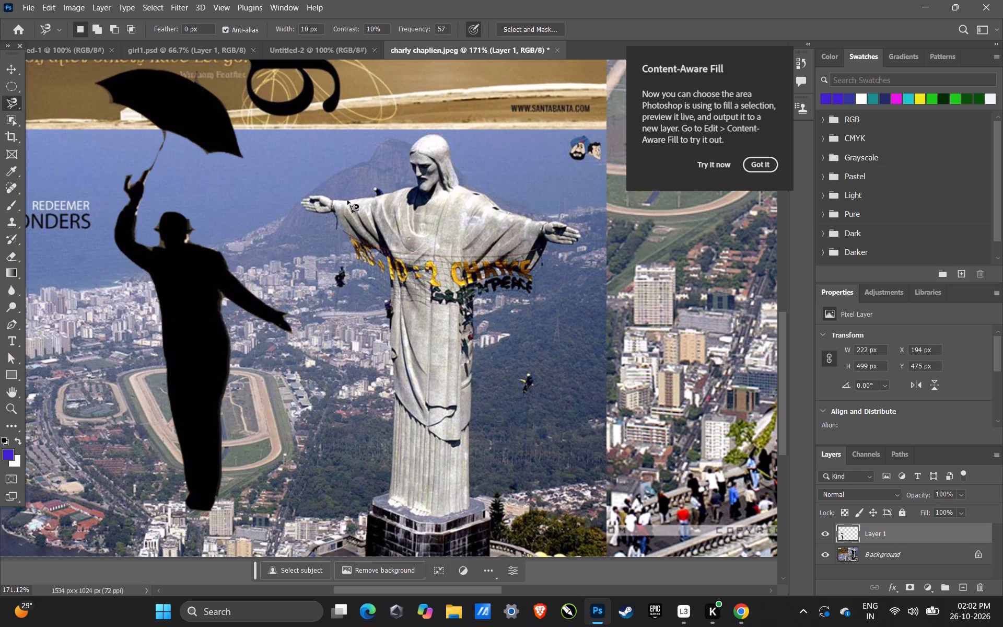
pyautogui.click(352, 201)
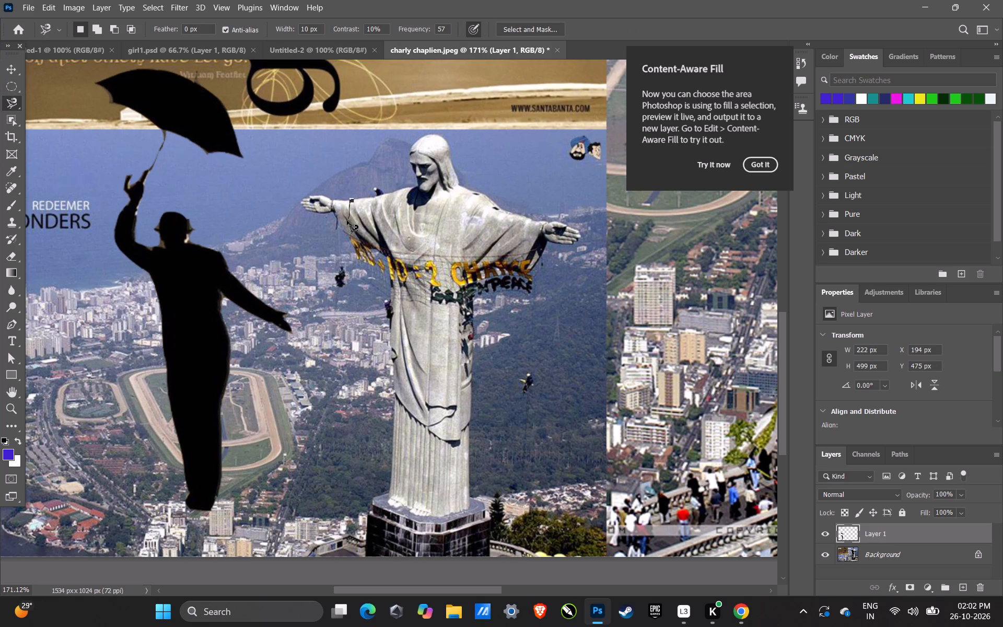
pyautogui.click(344, 230)
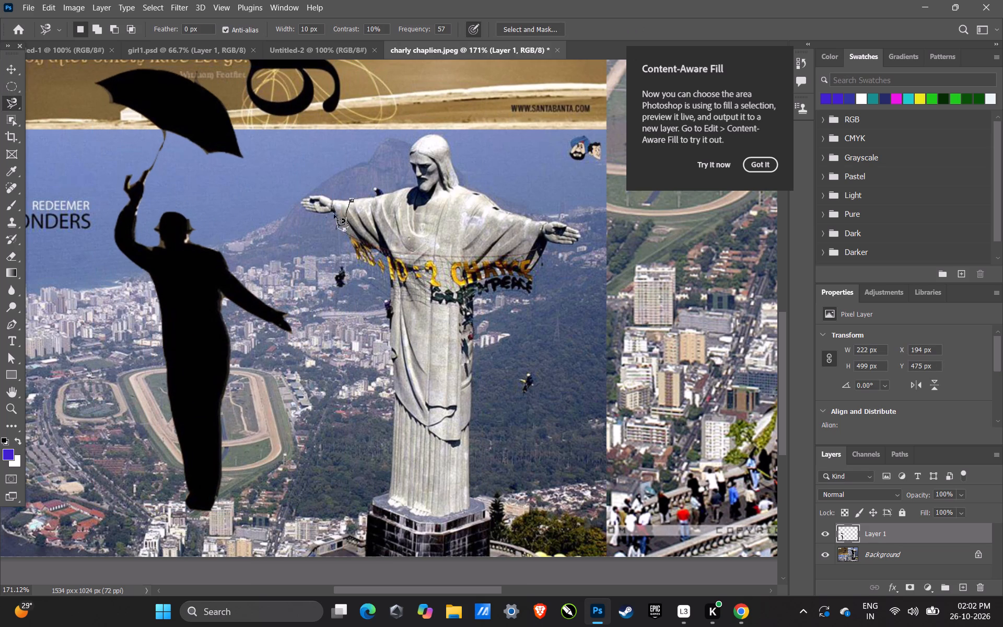
pyautogui.click(334, 214)
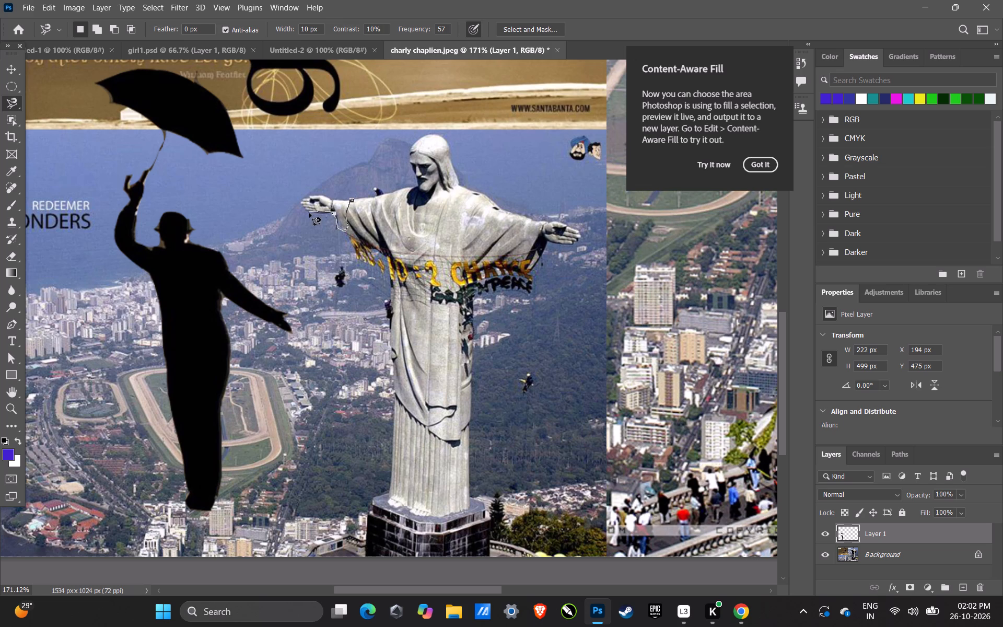
pyautogui.click(308, 213)
pyautogui.click(297, 202)
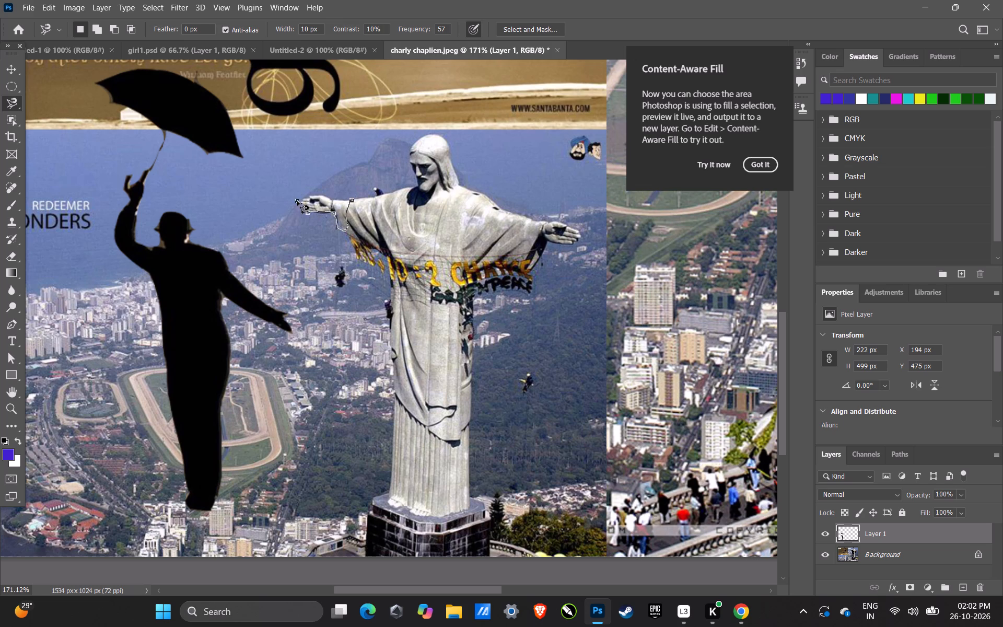
pyautogui.click(308, 197)
pyautogui.click(333, 200)
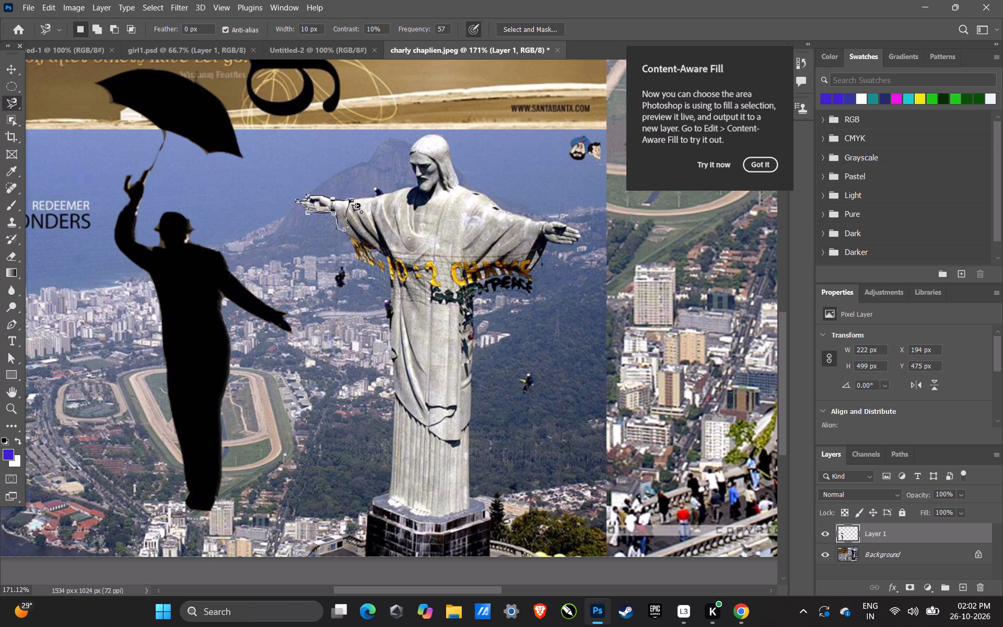
pyautogui.click(351, 200)
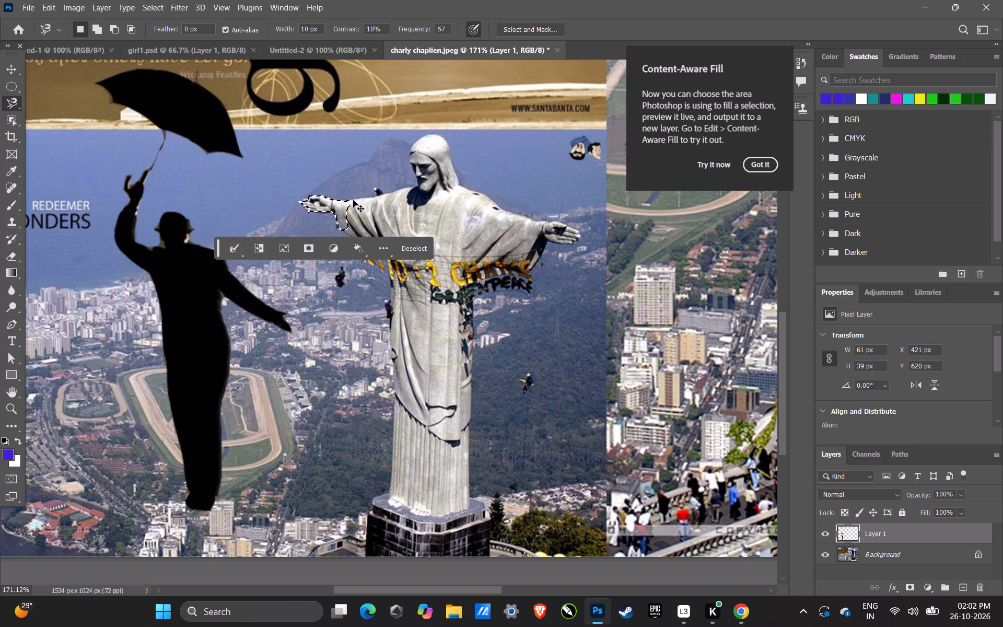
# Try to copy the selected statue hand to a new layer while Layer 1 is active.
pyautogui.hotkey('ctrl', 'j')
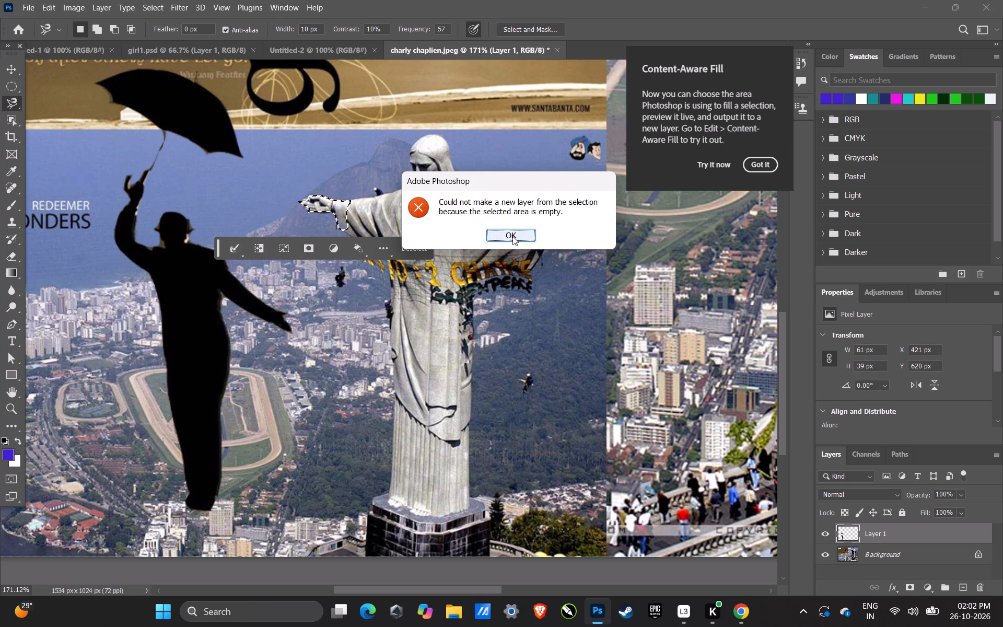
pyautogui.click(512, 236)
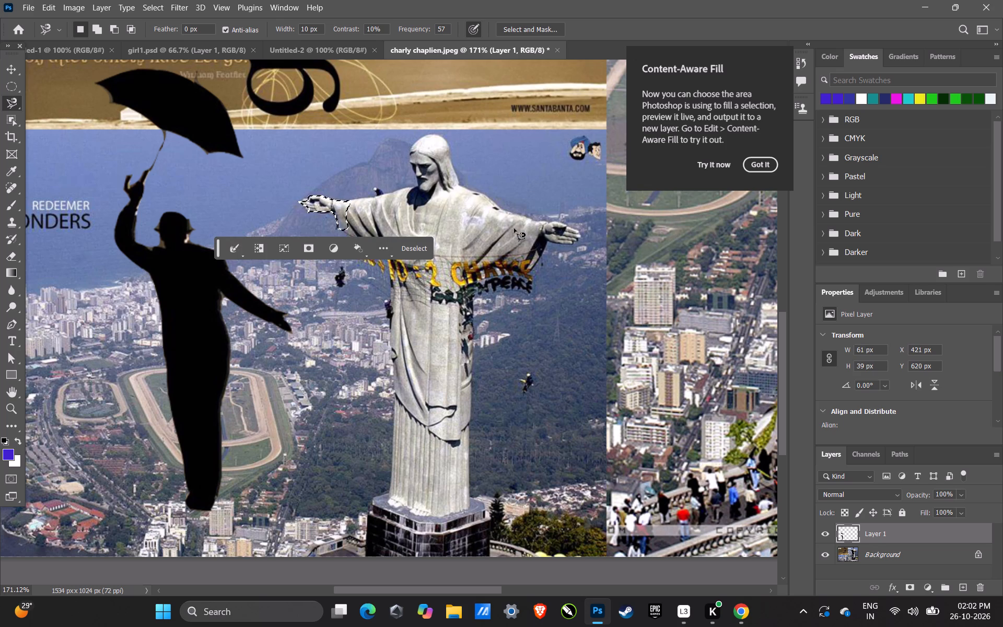
# Copy the selected statue hand from the Background layer to a new layer.
pyautogui.click(901, 553)
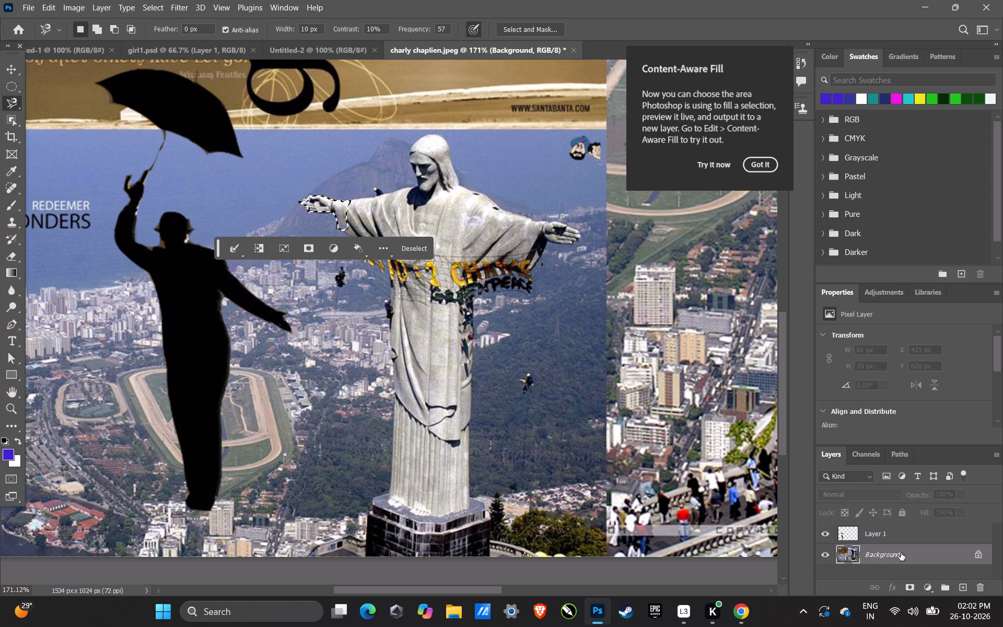
pyautogui.hotkey('ctrl', 'j')
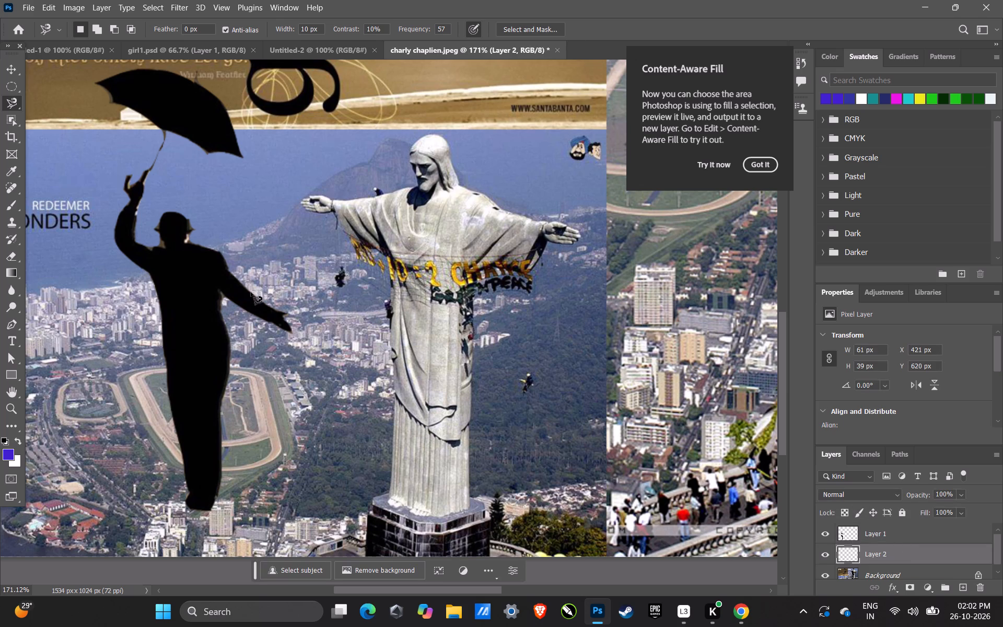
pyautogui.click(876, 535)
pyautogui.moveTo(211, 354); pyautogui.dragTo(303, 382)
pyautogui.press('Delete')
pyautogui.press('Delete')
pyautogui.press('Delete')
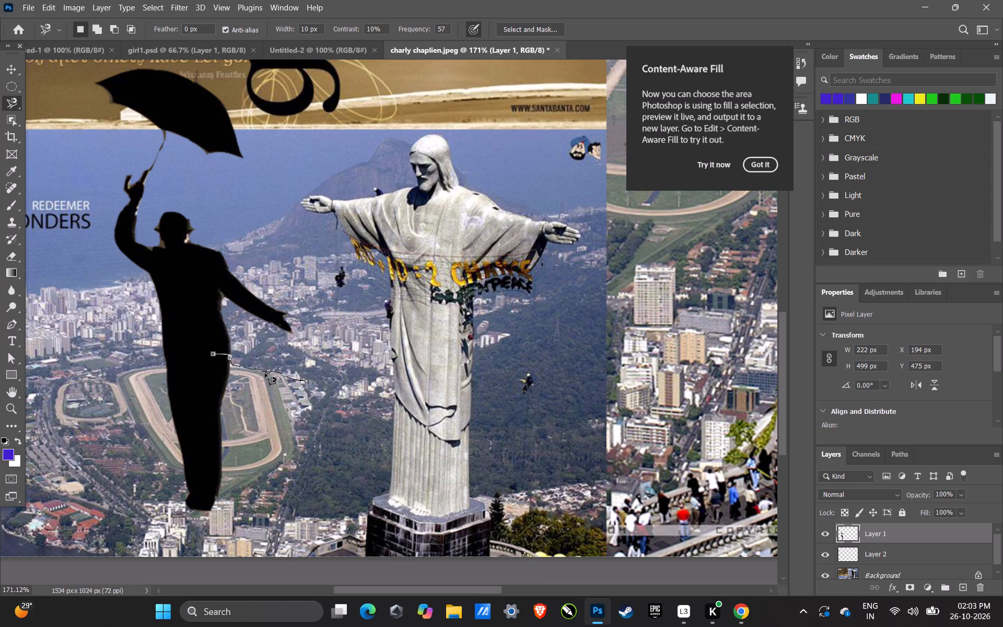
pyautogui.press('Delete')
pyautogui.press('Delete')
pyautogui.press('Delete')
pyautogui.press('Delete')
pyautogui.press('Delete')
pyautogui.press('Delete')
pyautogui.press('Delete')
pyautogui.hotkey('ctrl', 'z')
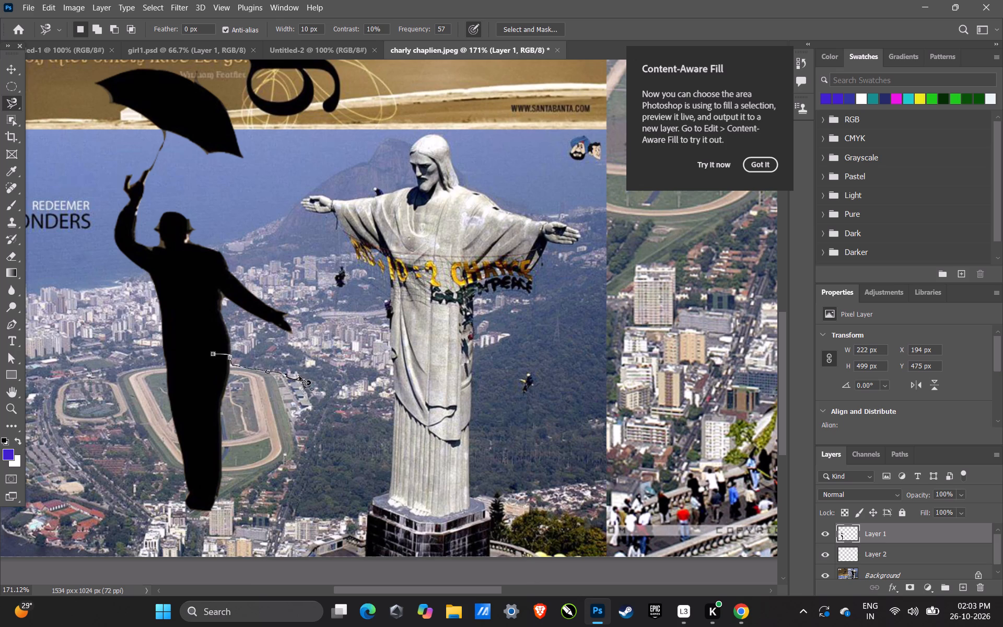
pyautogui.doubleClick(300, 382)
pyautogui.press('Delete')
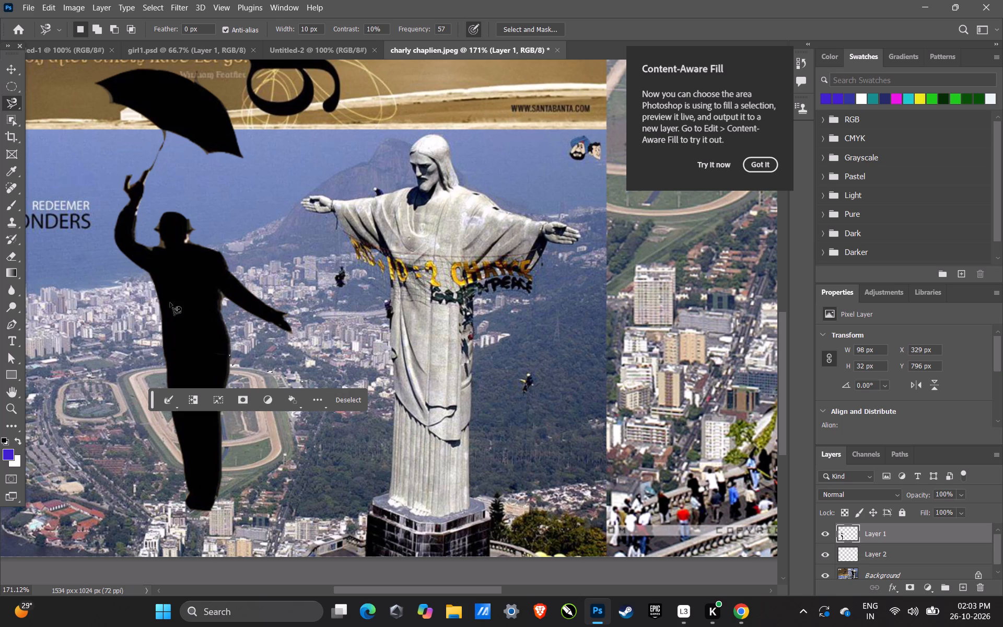
# Move the umbrella man on Layer 1 in front of the statue, with his raised arm at its outstretched hand.
pyautogui.click(16, 65)
pyautogui.press('Delete')
pyautogui.press('Delete')
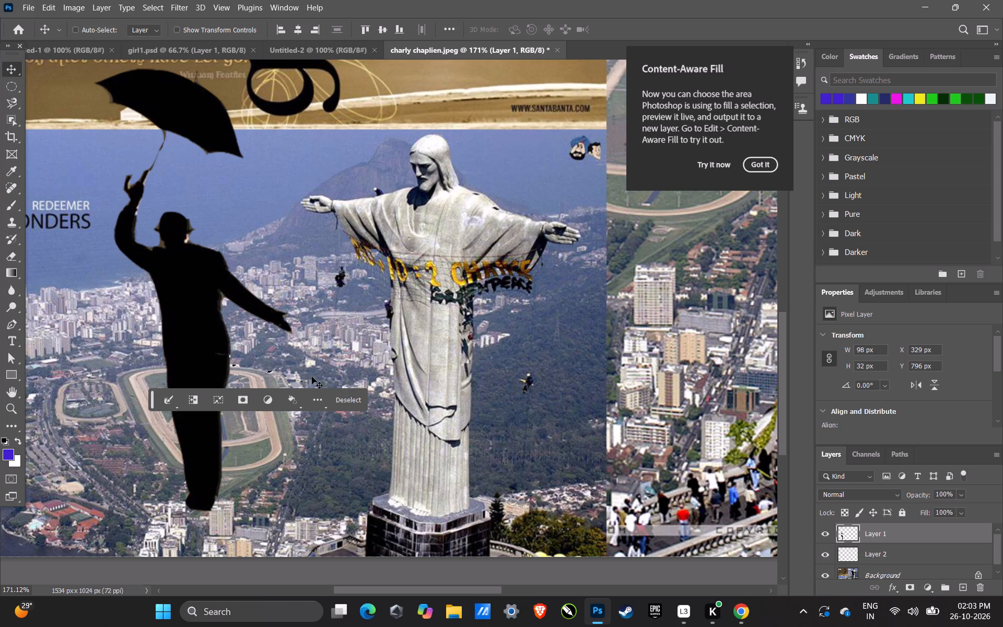
pyautogui.press('Delete')
pyautogui.press('Delete')
pyautogui.press('Delete')
pyautogui.moveTo(204, 326); pyautogui.dragTo(310, 351)
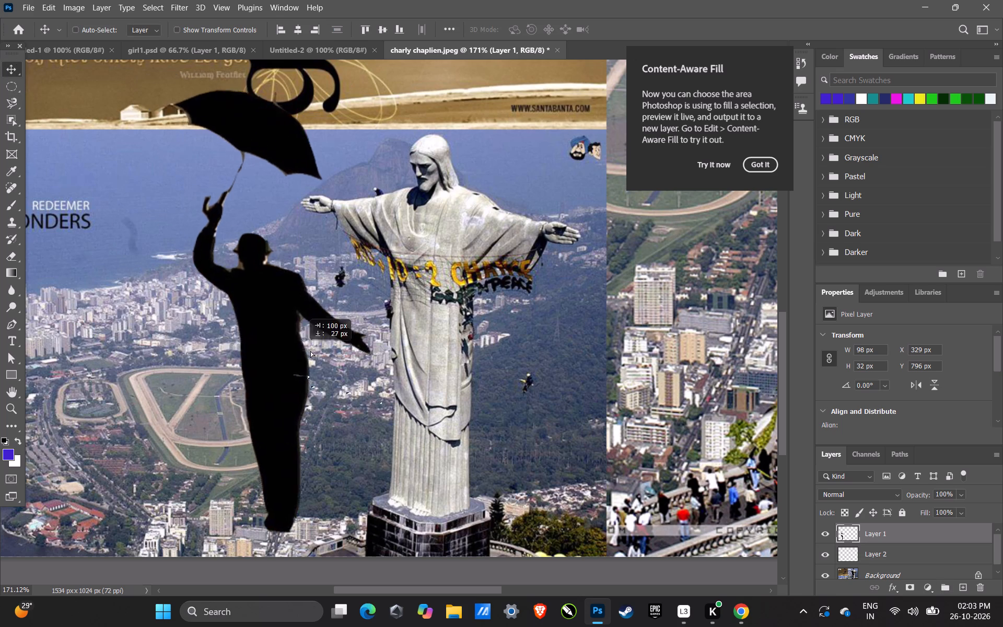
pyautogui.moveTo(310, 351); pyautogui.dragTo(402, 334)
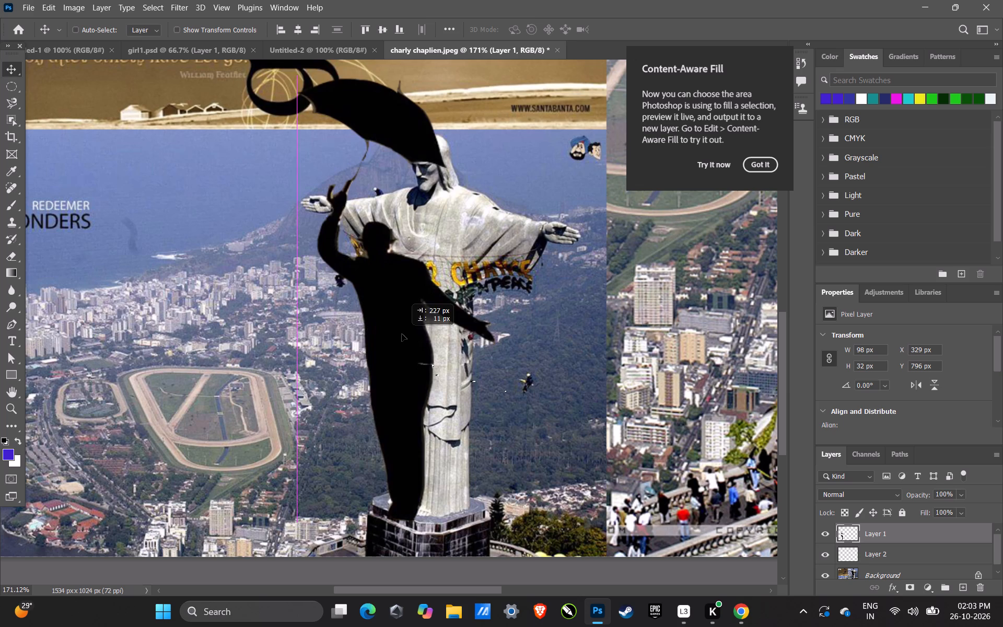
pyautogui.moveTo(402, 334); pyautogui.dragTo(400, 325)
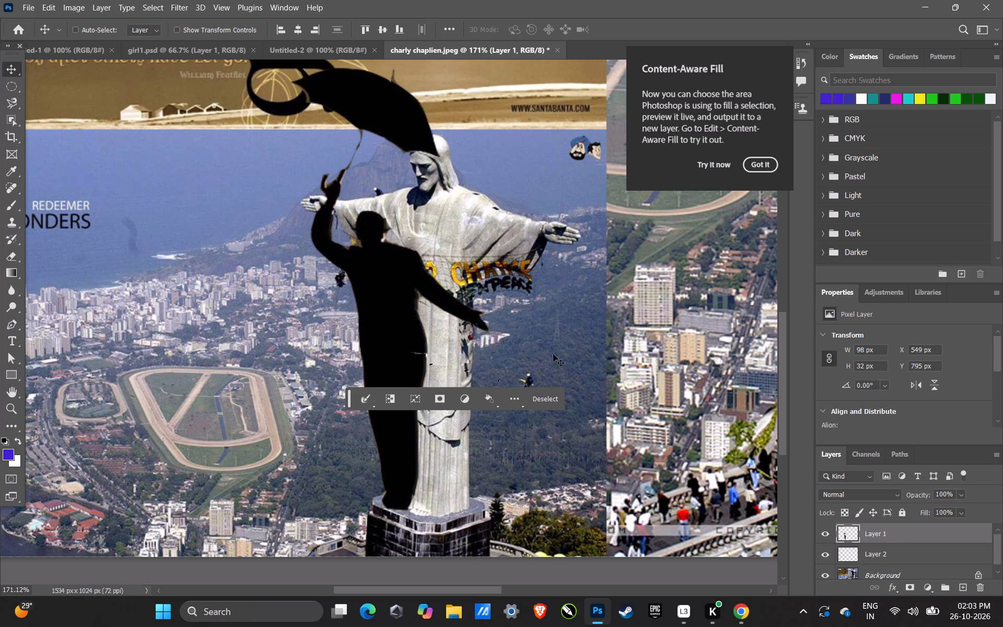
# Move Layer 2 with the statue's hand above Layer 1 so the hand overlaps the man's arm.
pyautogui.moveTo(862, 555); pyautogui.dragTo(866, 533)
# Shift the umbrella man on Layer 1 about 5 px down and 2 px left beneath the statue's hand.
pyautogui.click(858, 555)
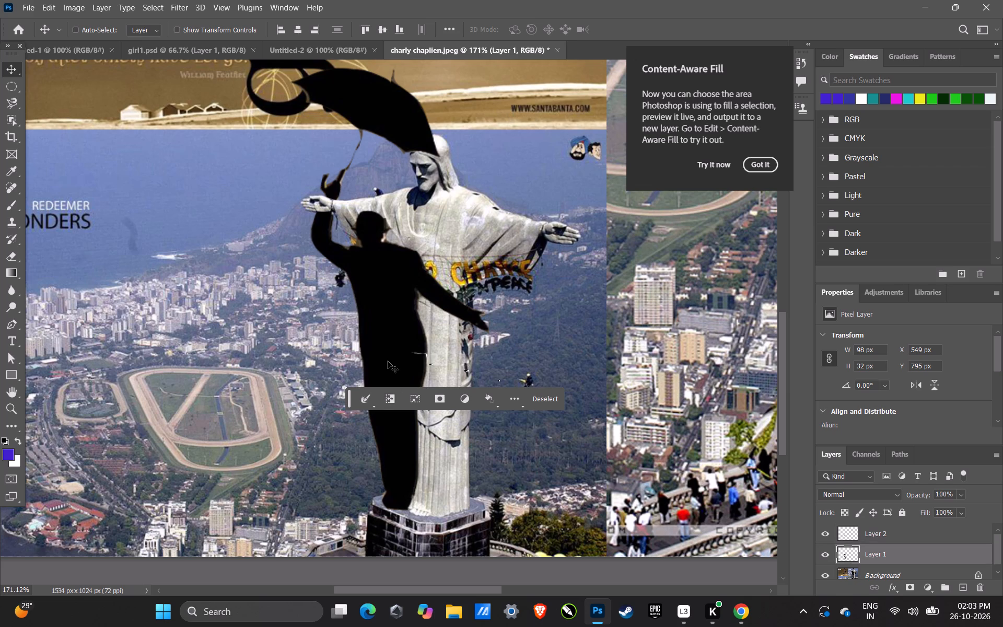
pyautogui.click(388, 355)
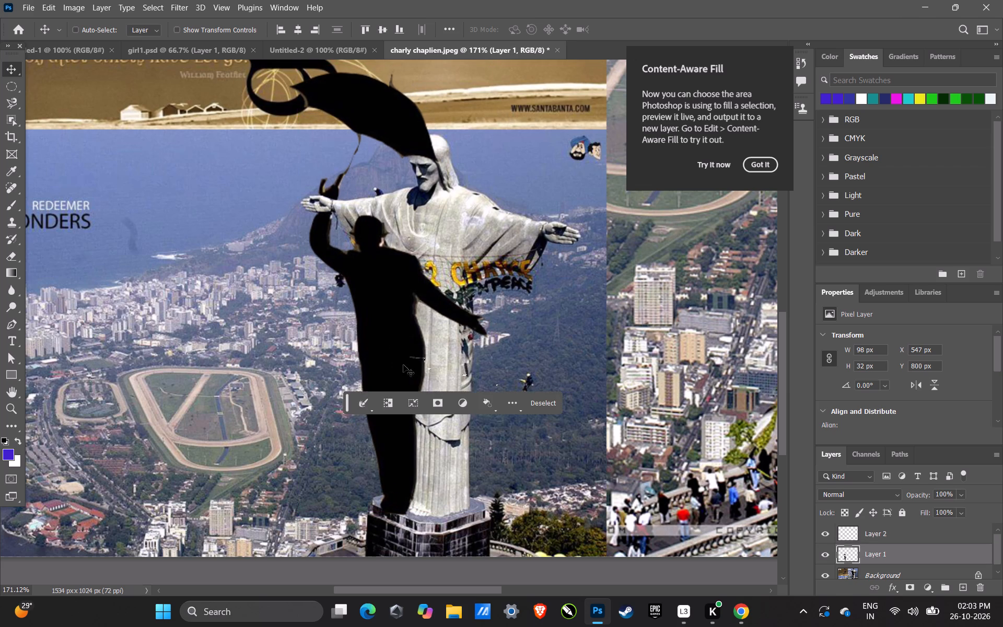
pyautogui.scroll(-3, 850, 511)
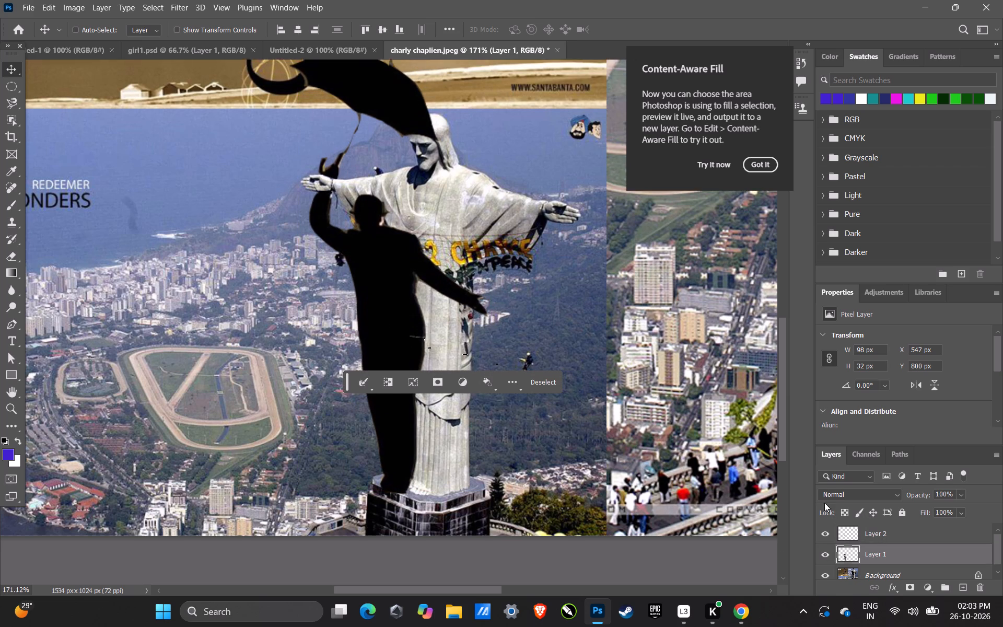
pyautogui.scroll(-2, 698, 439)
pyautogui.scroll(5, 697, 438)
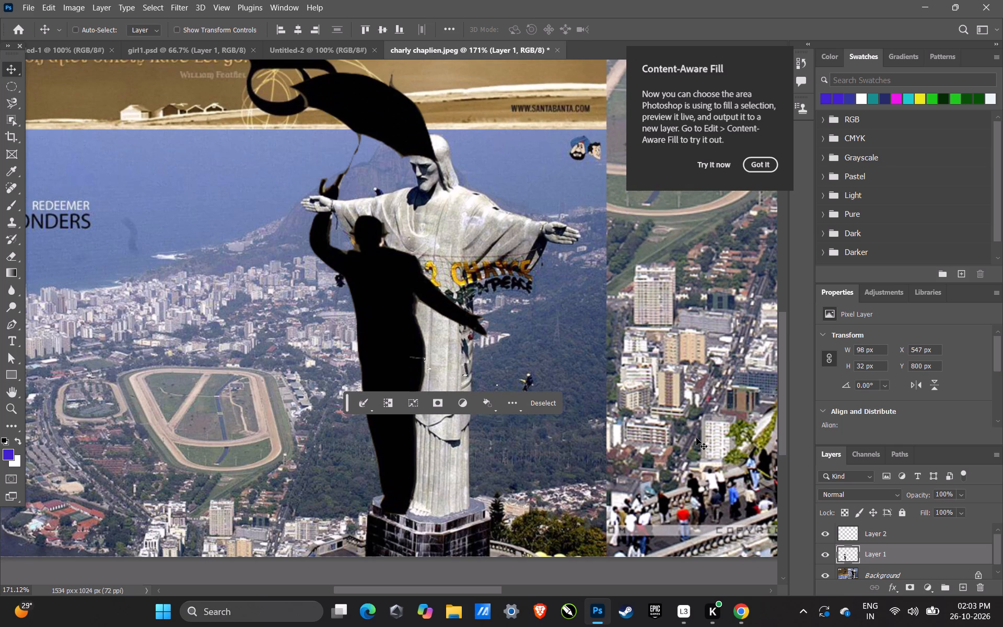
# Save the composite in Downloads as a Photoshop file named charly chaplien 1, with Maximize Compatibility on.
pyautogui.keyDown('ctrl'); pyautogui.click(696, 438); pyautogui.keyUp('ctrl')
pyautogui.hotkey('ctrl', 's')
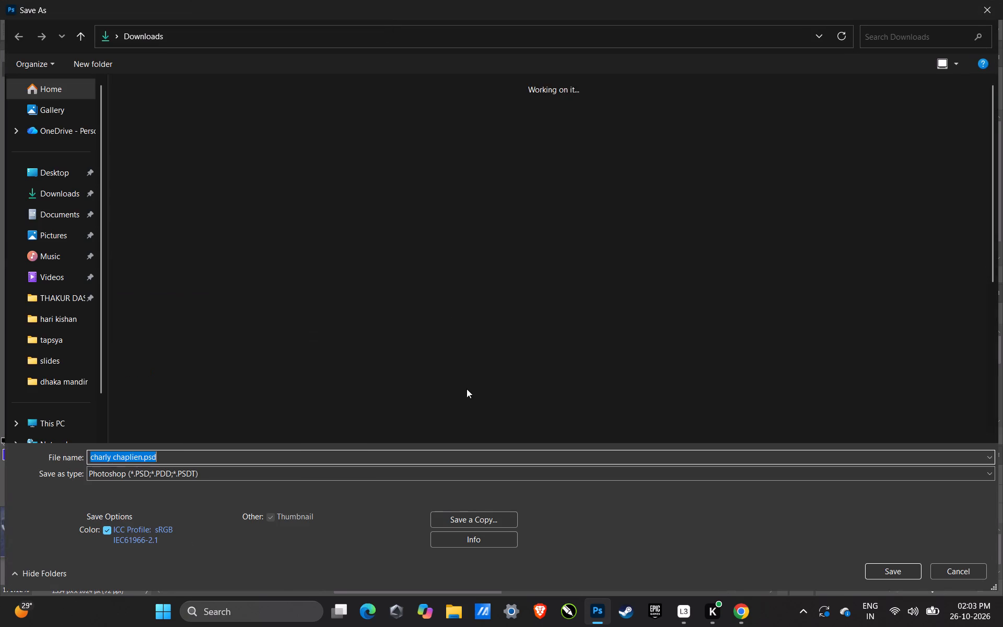
pyautogui.write('charly chaplien 2')
pyautogui.press('BackSpace')
pyautogui.press('1')
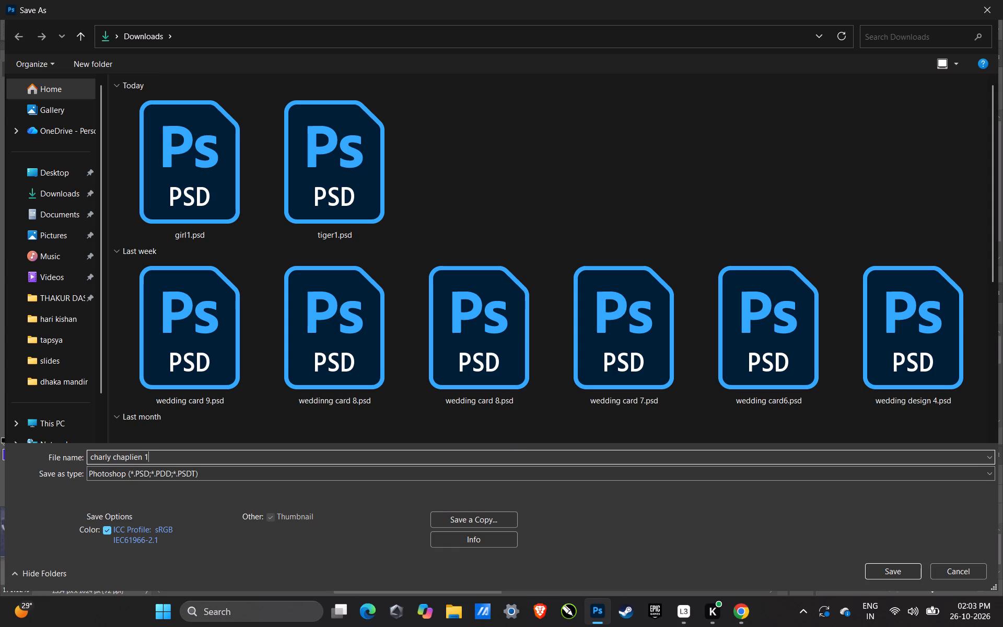
pyautogui.press('Return')
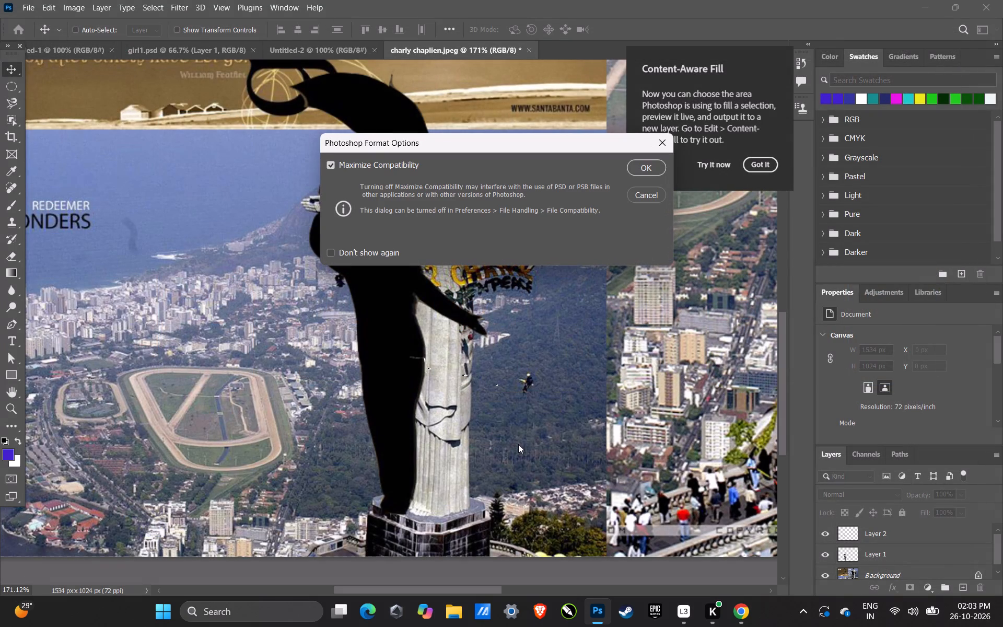
pyautogui.click(656, 167)
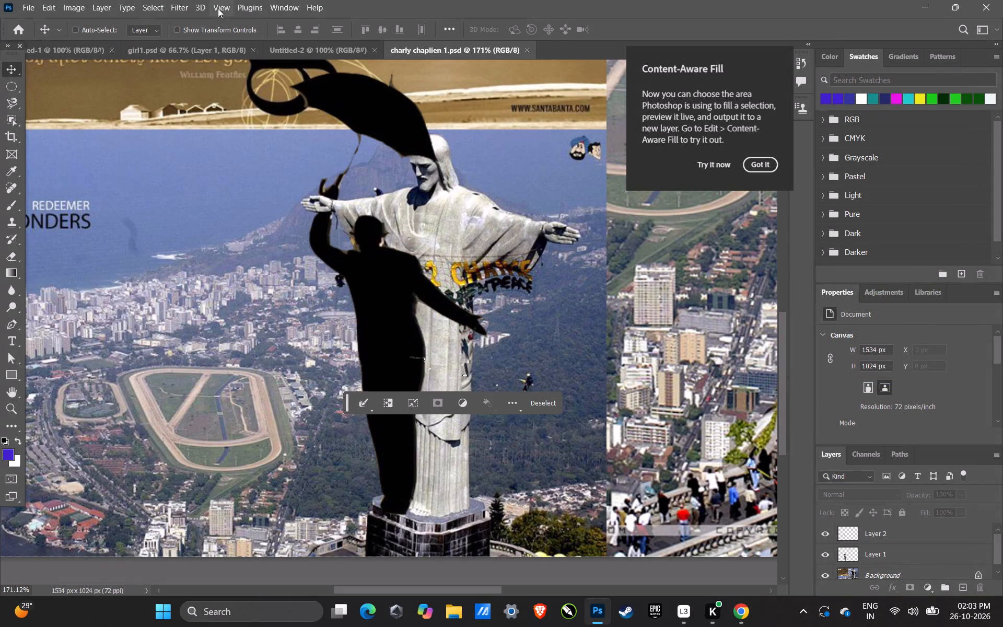
# Create a new 1366 x 700 px document at 72 ppi with a white background.
pyautogui.click(22, 34)
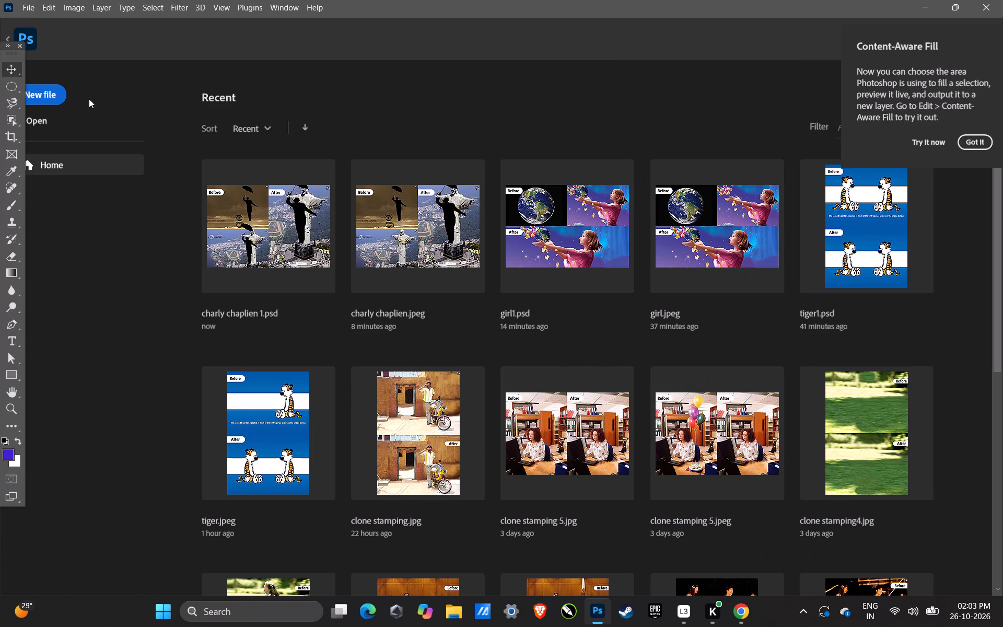
pyautogui.click(37, 90)
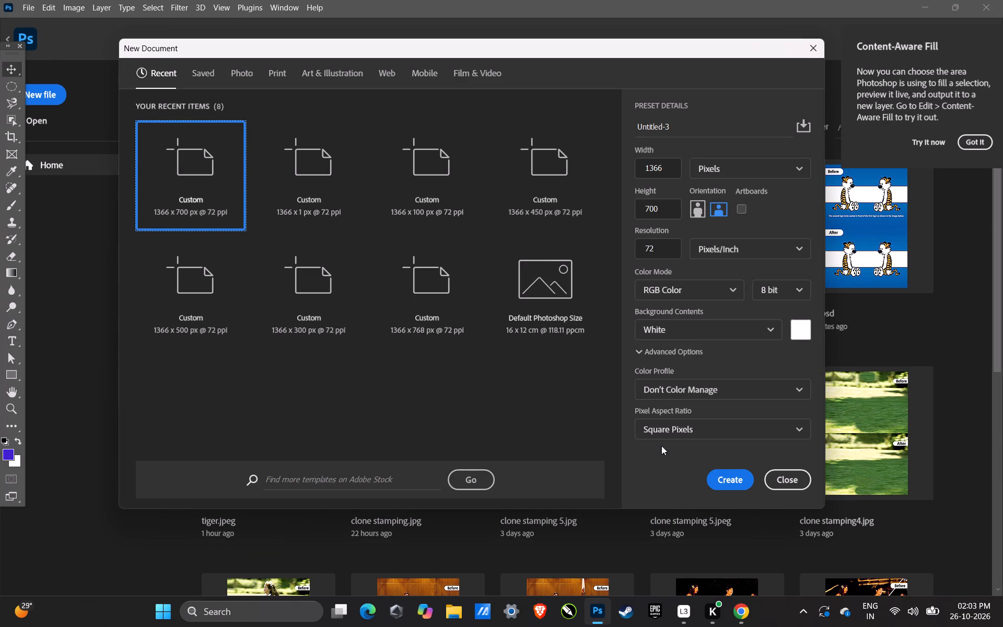
pyautogui.click(731, 483)
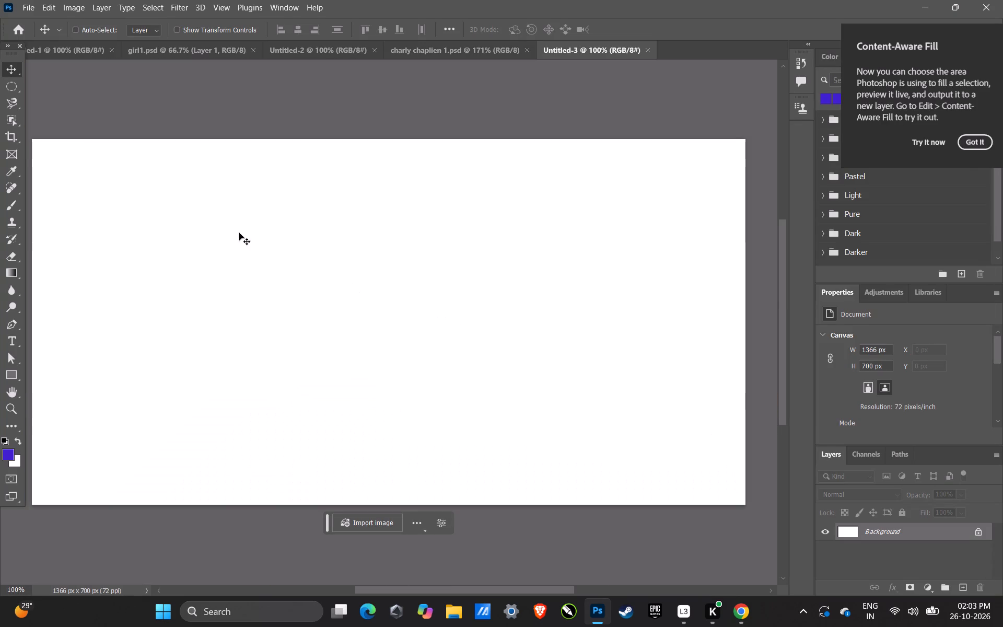
# Open landscape.jpeg from the Downloads folder.
pyautogui.click(26, 6)
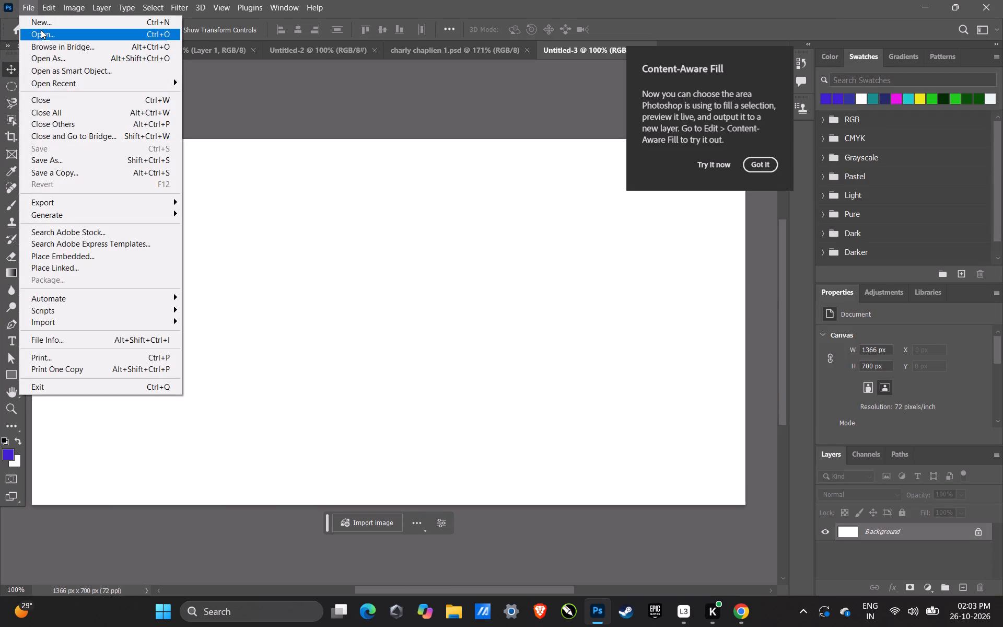
pyautogui.click(41, 30)
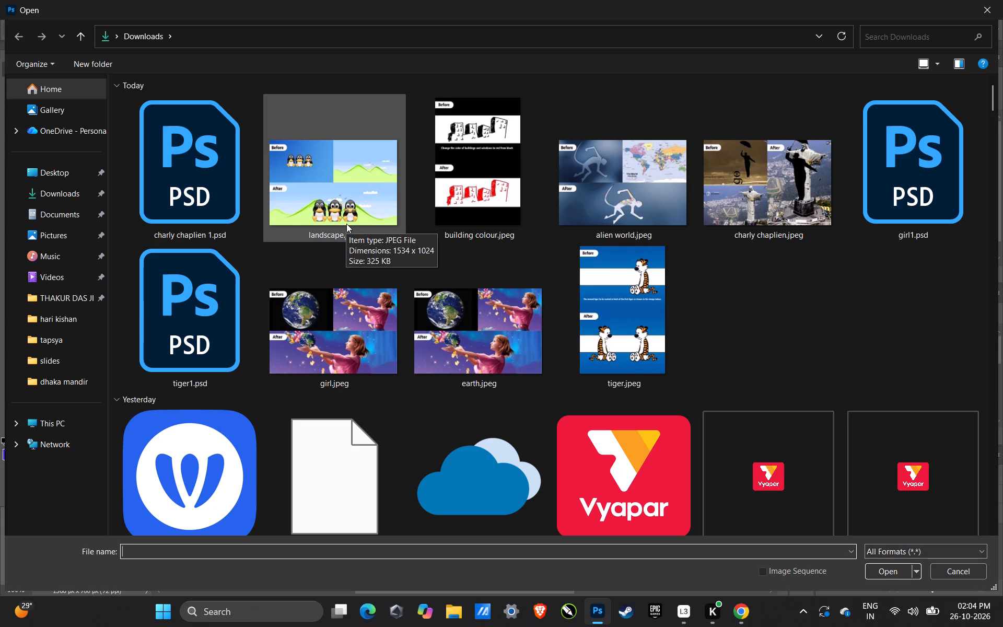
pyautogui.click(346, 224)
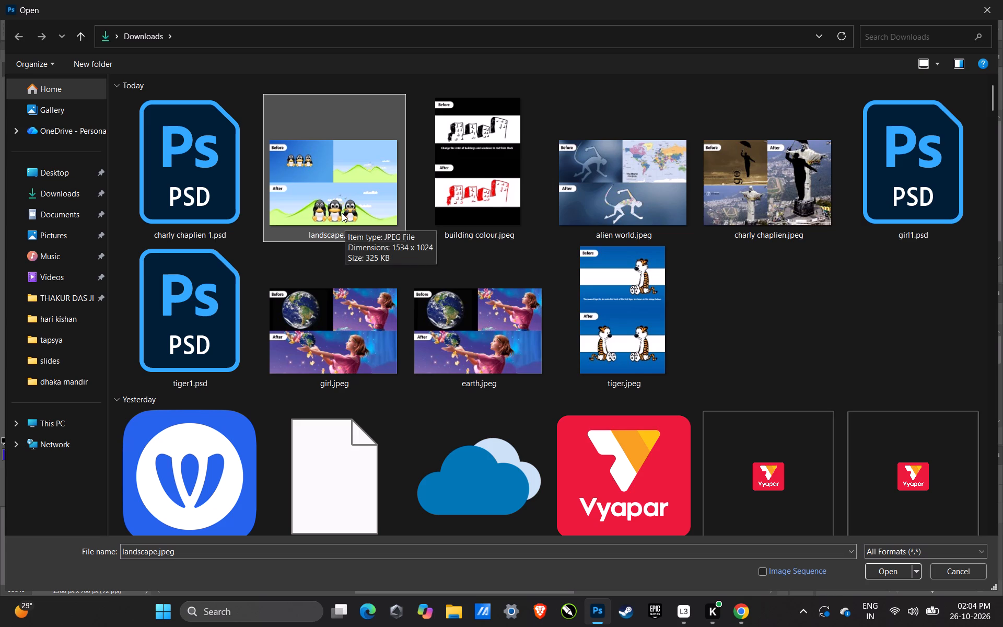
pyautogui.click(341, 212)
pyautogui.click(880, 576)
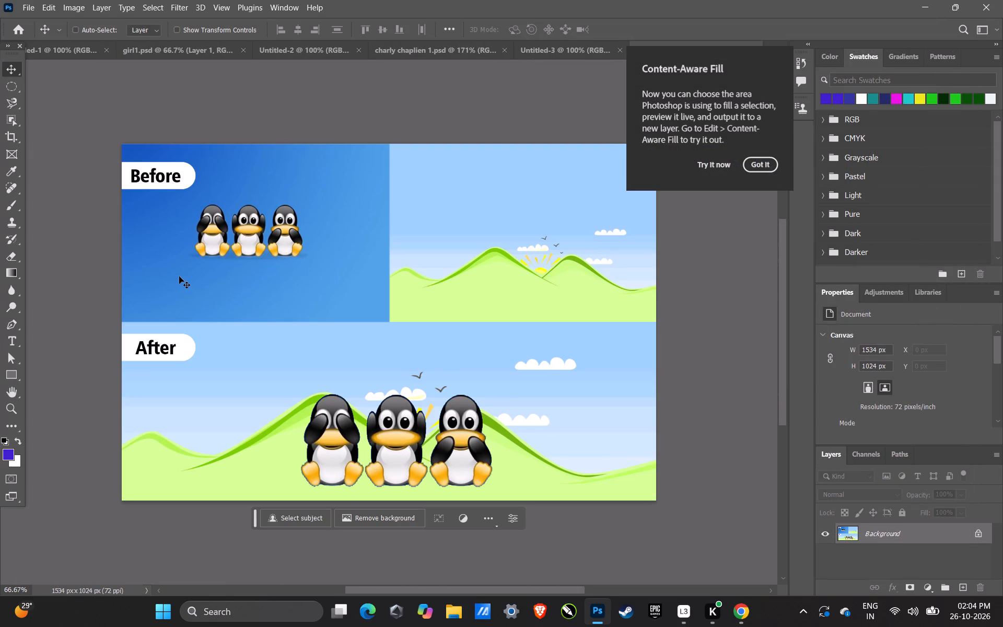
# Trace the penguin covering its beak in the Before picture with the Magnetic Lasso and copy the selection onto a new layer.
pyautogui.click(10, 106)
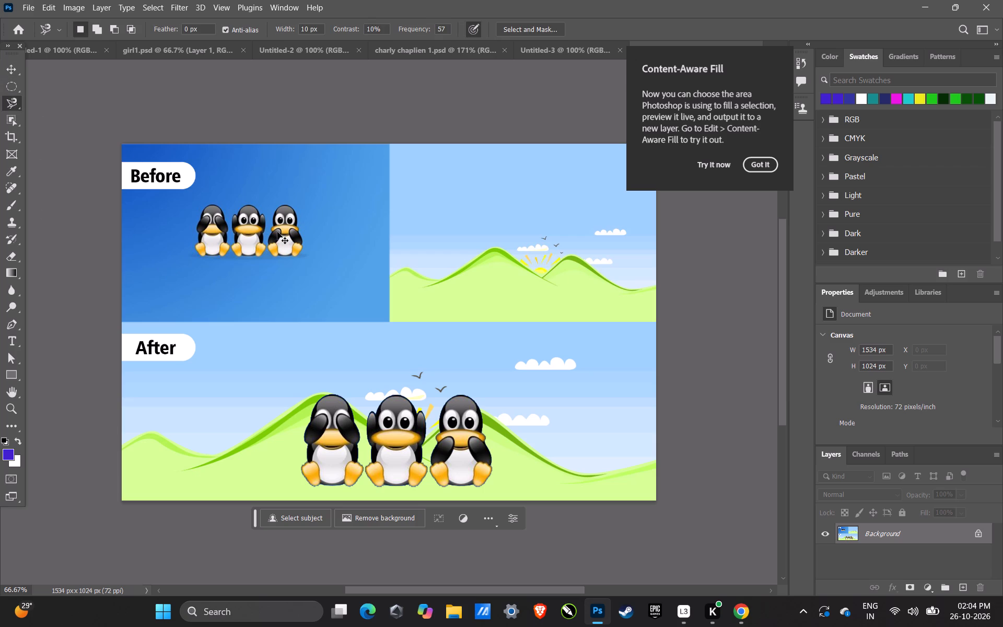
pyautogui.hotkey('ctrl', 'space')
pyautogui.hotkey('ctrl', 'space')
pyautogui.hotkey('ctrl', 'space')
pyautogui.hotkey('ctrl', 'space')
pyautogui.hotkey('ctrl', 'space')
pyautogui.hotkey('ctrl', 'space')
pyautogui.hotkey('ctrl', 'space')
pyautogui.hotkey('ctrl', 'space')
pyautogui.hotkey('ctrl', 'space')
pyautogui.hotkey('ctrl', 'space')
pyautogui.hotkey('ctrl', 'space')
pyautogui.hotkey('ctrl', 'space')
pyautogui.hotkey('ctrl', 'space')
pyautogui.hotkey('ctrl', 'space')
pyautogui.hotkey('ctrl', 'space')
pyautogui.hotkey('ctrl', 'space')
pyautogui.hotkey('ctrl', 'space')
pyautogui.hotkey('ctrl', 'space')
pyautogui.hotkey('ctrl', 'space')
pyautogui.hotkey('ctrl', 'space')
pyautogui.keyDown('ctrl'); pyautogui.moveTo(279, 216); pyautogui.dragTo(319, 225); pyautogui.keyUp('ctrl')
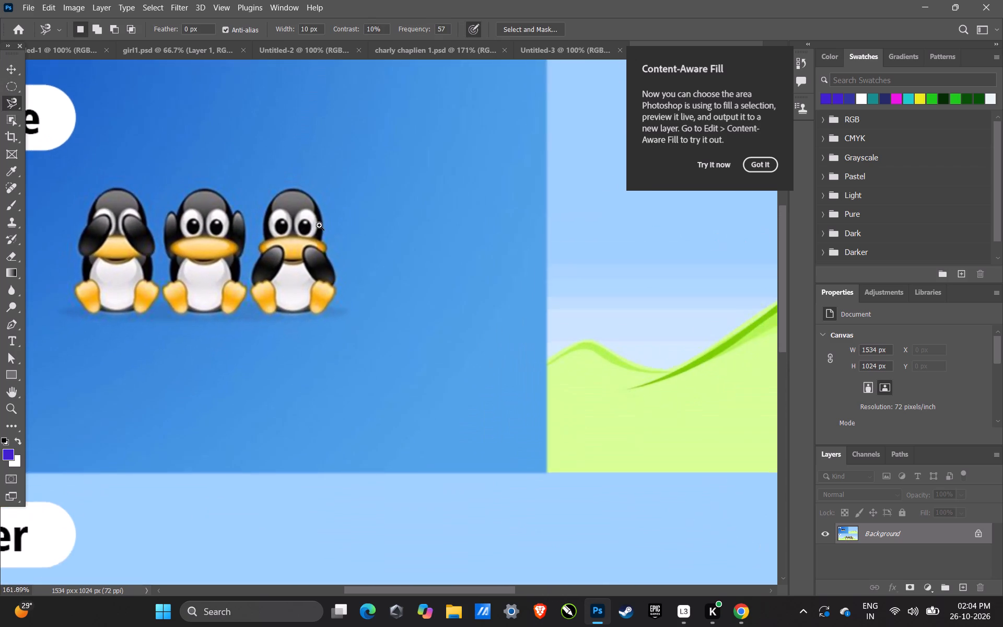
pyautogui.keyDown('ctrl'); pyautogui.moveTo(319, 225); pyautogui.dragTo(315, 224); pyautogui.keyUp('ctrl')
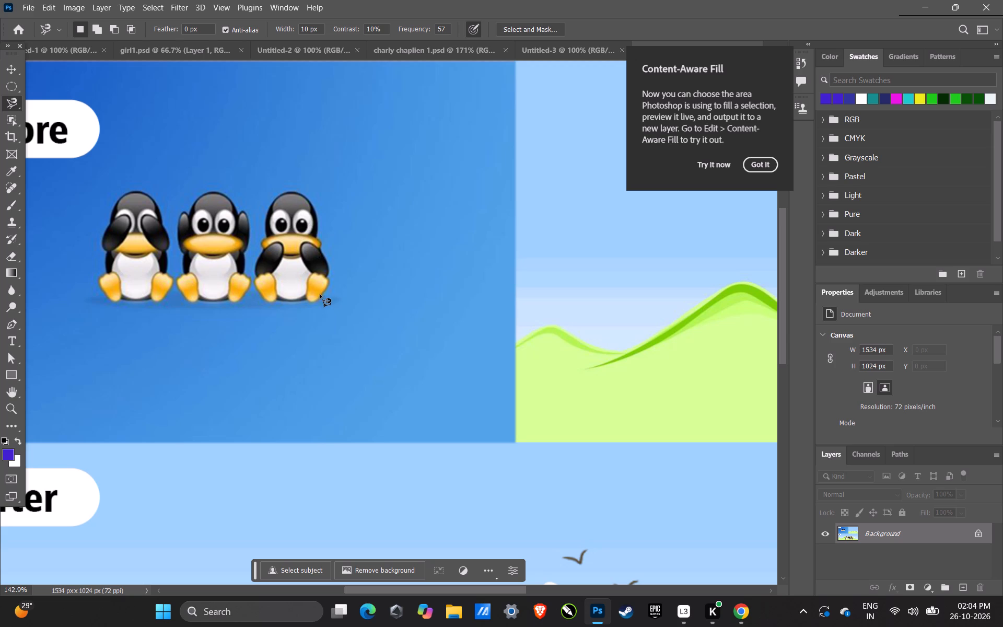
pyautogui.hotkey('alt', 'space')
pyautogui.hotkey('alt', 'space')
pyautogui.hotkey('alt', 'space')
pyautogui.hotkey('alt', 'space')
pyautogui.hotkey('alt', 'space')
pyautogui.hotkey('alt', 'space')
pyautogui.hotkey('alt', 'space')
pyautogui.hotkey('alt', 'space')
pyautogui.hotkey('alt', 'space')
pyautogui.hotkey('alt', 'space')
pyautogui.hotkey('alt', 'space')
pyautogui.hotkey('alt', 'space')
pyautogui.hotkey('alt', 'space')
pyautogui.hotkey('alt', 'space')
pyautogui.hotkey('alt', 'space')
pyautogui.hotkey('alt', 'space')
pyautogui.hotkey('alt', 'space')
pyautogui.hotkey('alt', 'space')
pyautogui.hotkey('alt', 'space')
pyautogui.hotkey('alt', 'space')
pyautogui.keyDown('alt'); pyautogui.moveTo(318, 292); pyautogui.dragTo(300, 287); pyautogui.keyUp('alt')
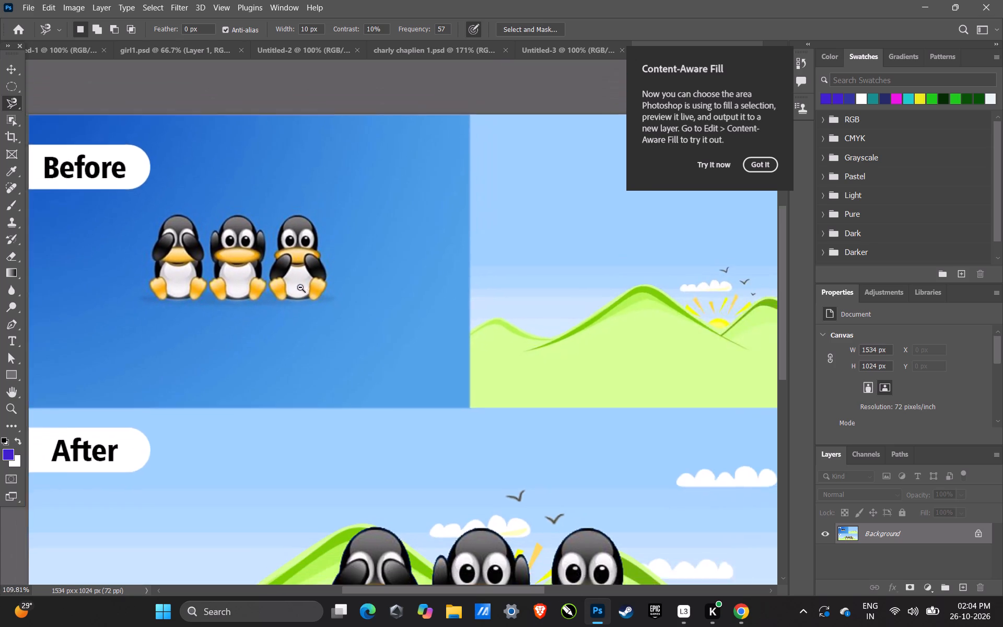
pyautogui.keyDown('alt'); pyautogui.moveTo(300, 287); pyautogui.dragTo(294, 277); pyautogui.keyUp('alt')
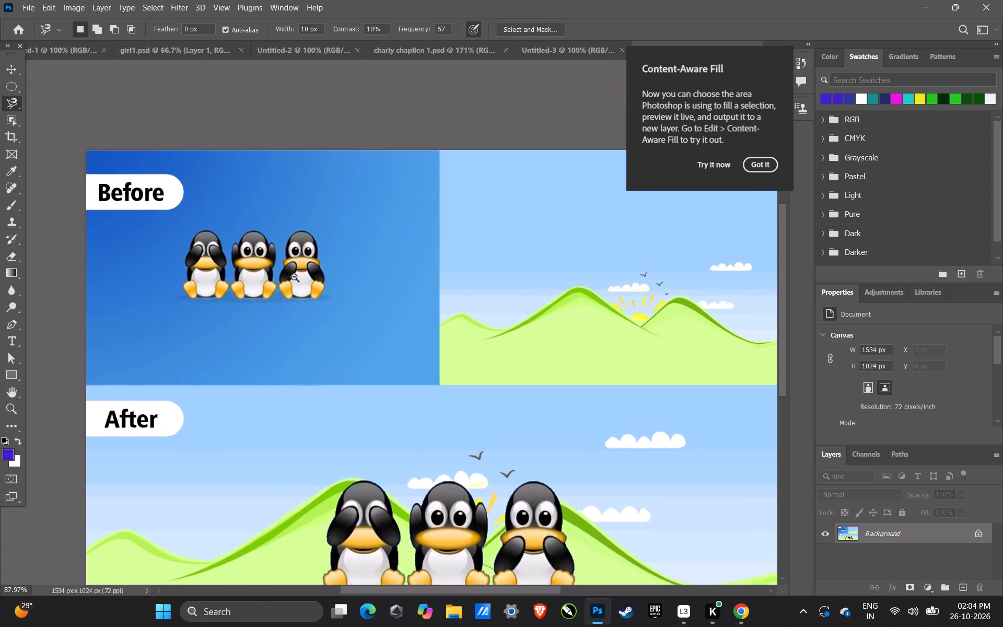
pyautogui.keyDown('alt'); pyautogui.moveTo(294, 277); pyautogui.dragTo(320, 282); pyautogui.keyUp('alt')
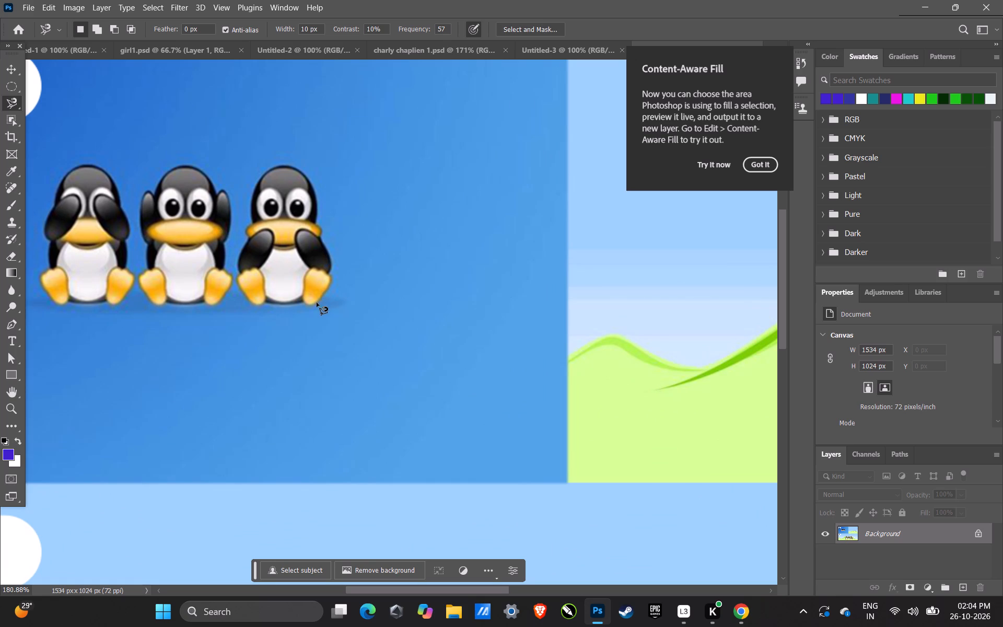
pyautogui.click(312, 305)
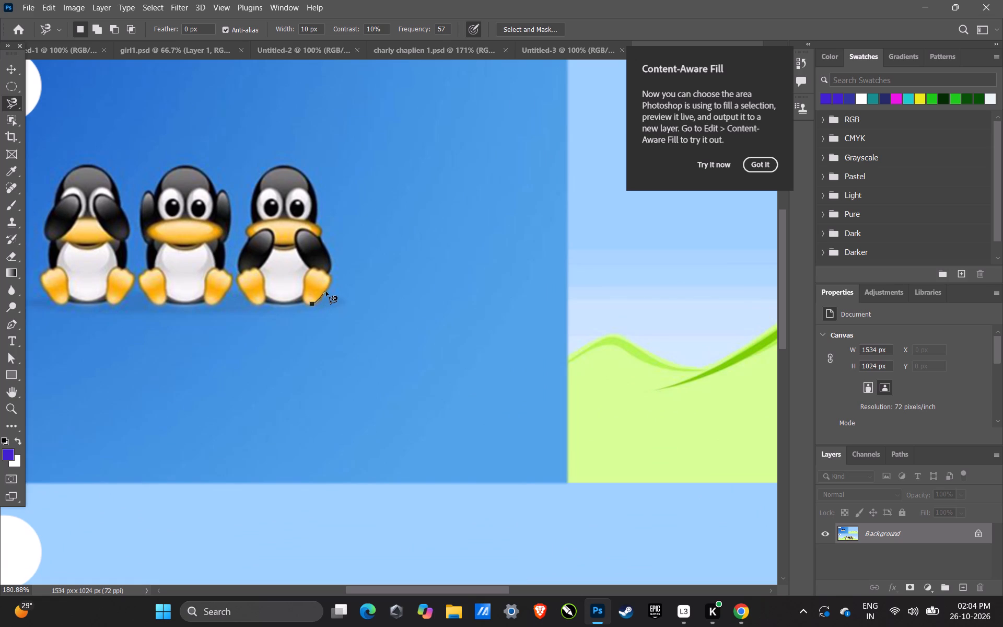
pyautogui.click(331, 275)
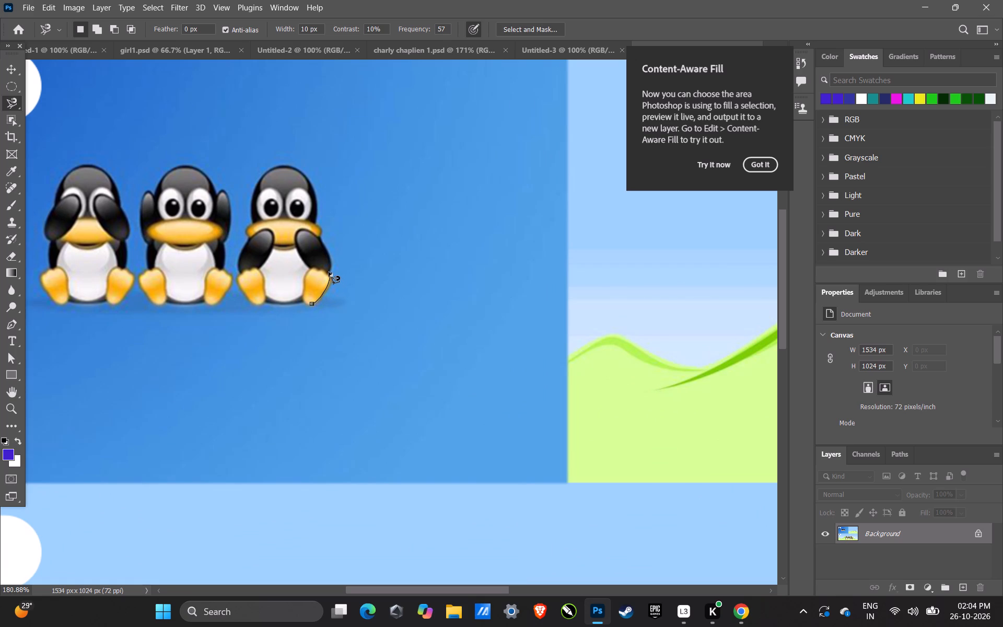
pyautogui.click(329, 272)
pyautogui.click(332, 259)
pyautogui.click(320, 236)
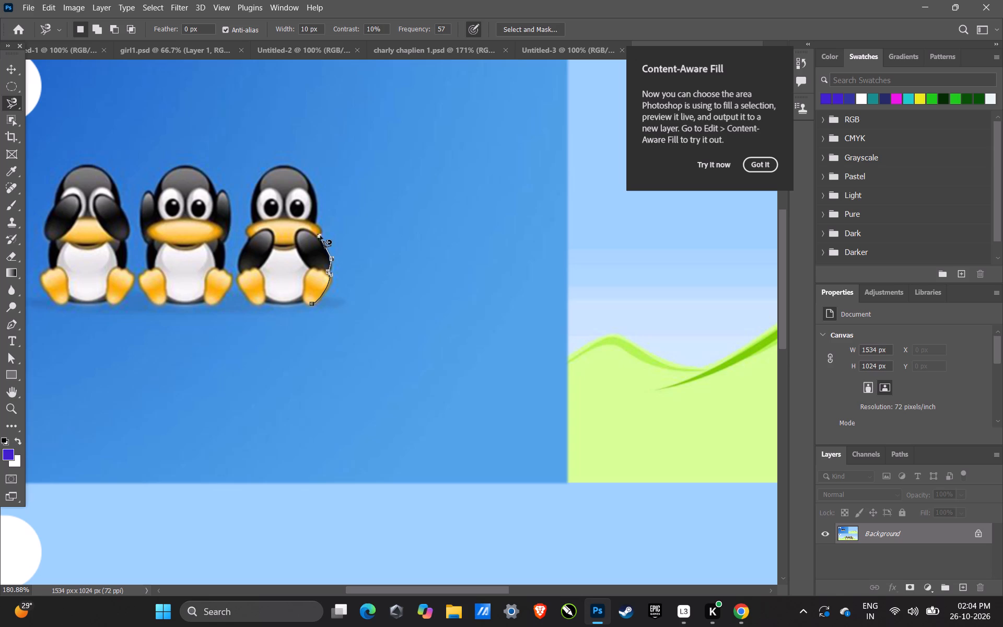
pyautogui.click(323, 227)
pyautogui.click(316, 223)
pyautogui.click(253, 224)
pyautogui.click(246, 230)
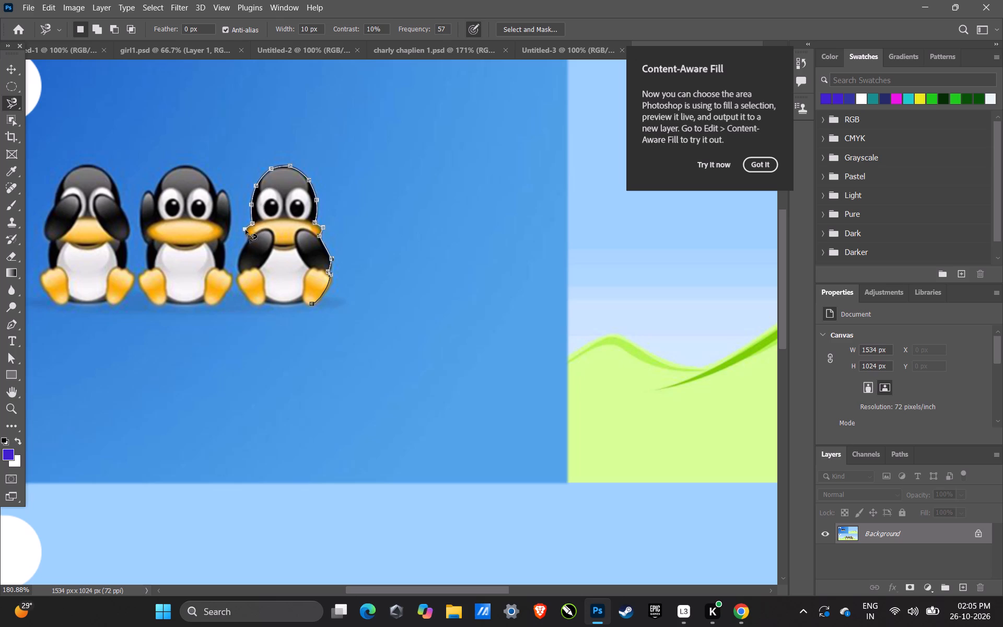
pyautogui.click(249, 239)
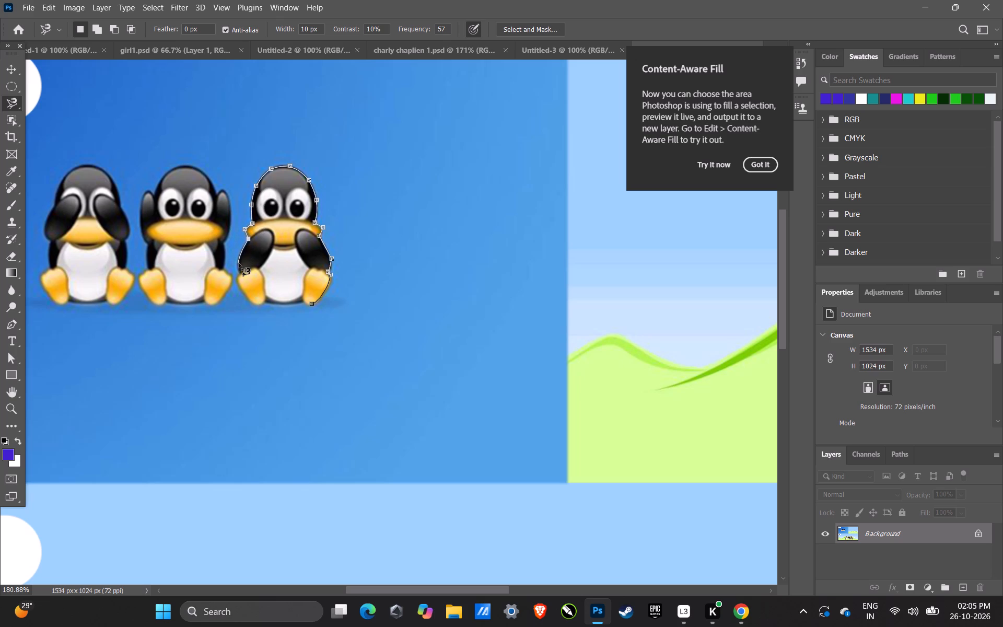
pyautogui.click(240, 273)
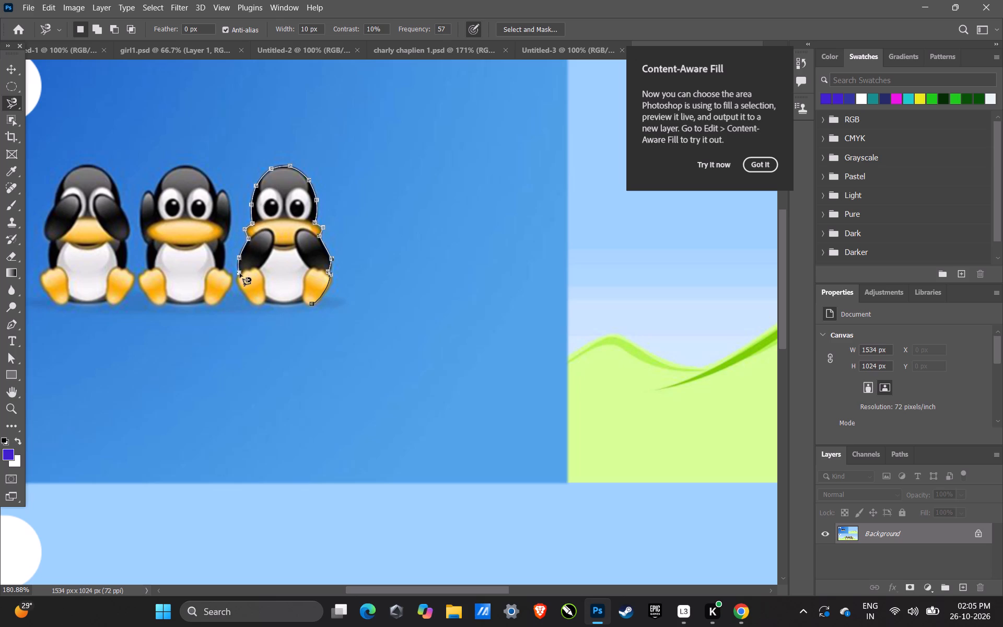
pyautogui.click(237, 281)
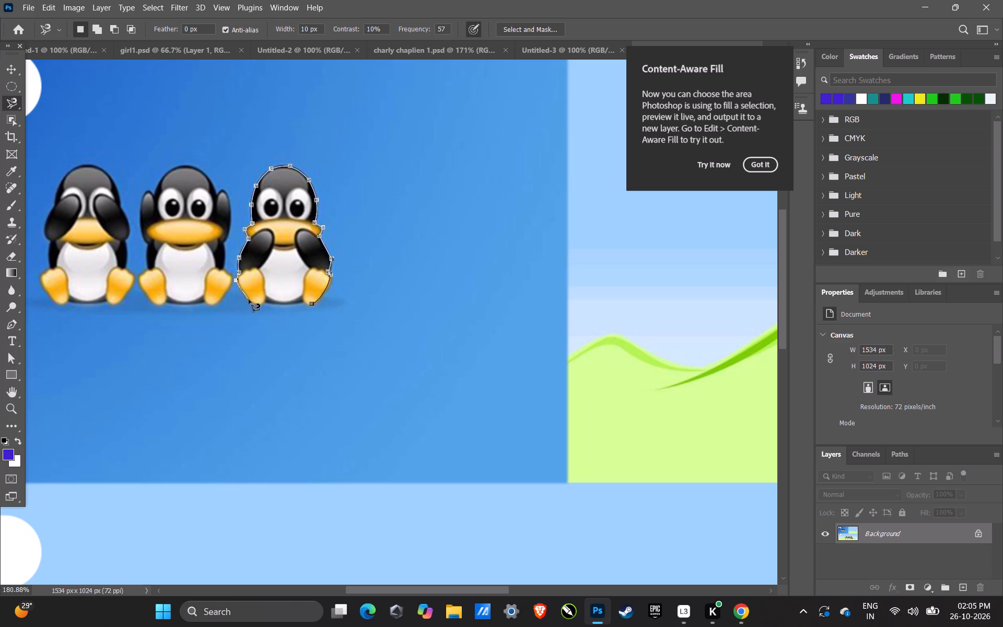
pyautogui.click(253, 305)
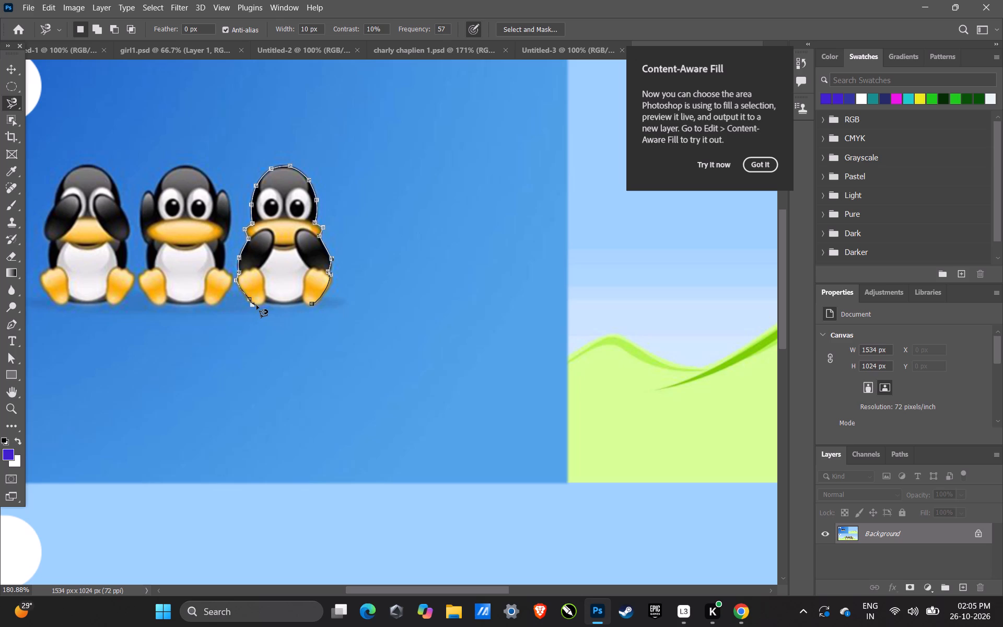
pyautogui.click(265, 303)
pyautogui.press('Delete')
pyautogui.press('Delete')
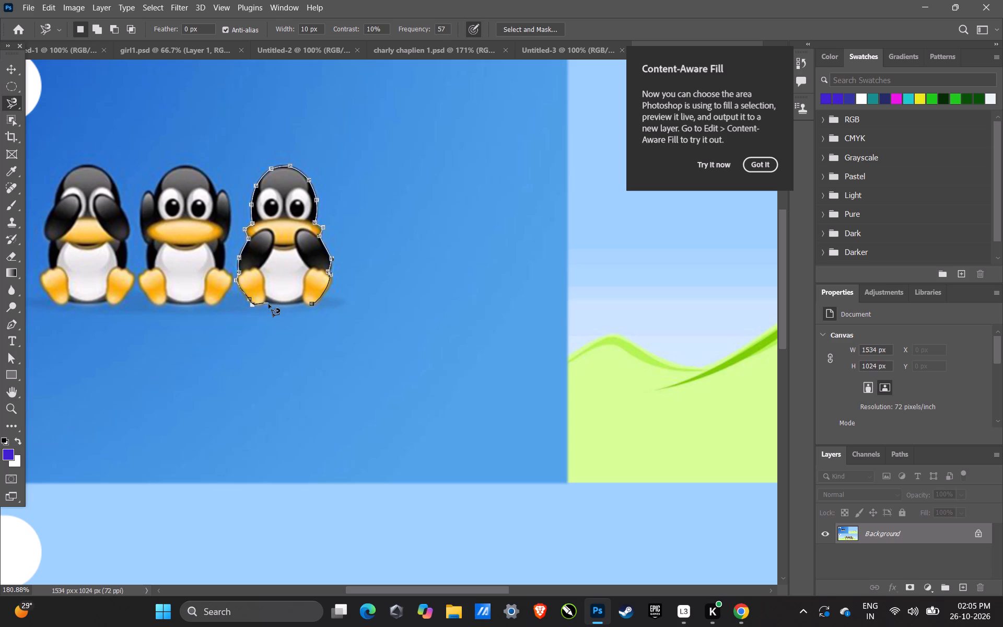
pyautogui.click(264, 303)
pyautogui.press('Delete')
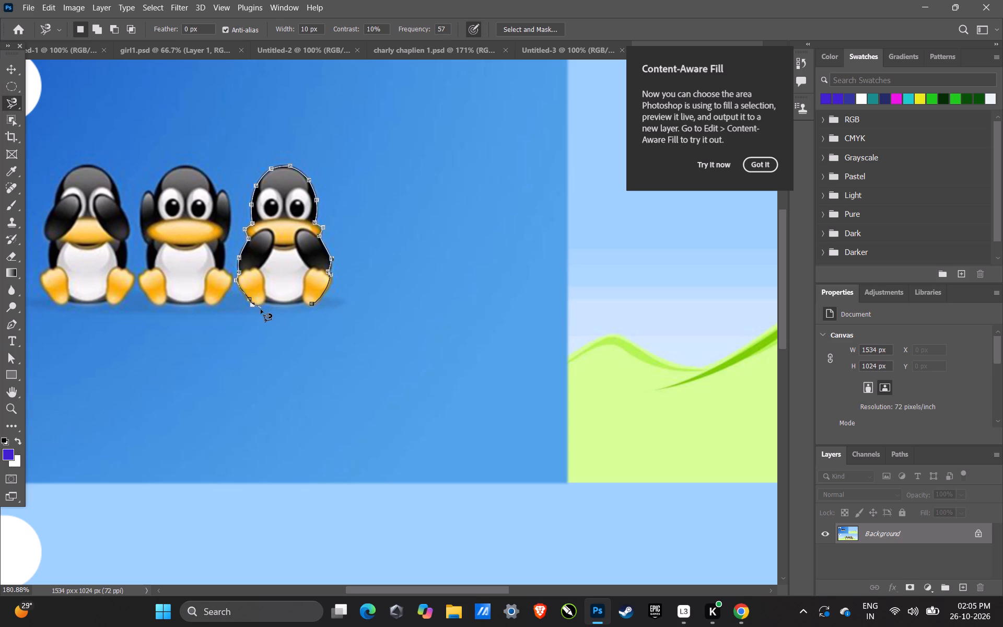
pyautogui.click(259, 305)
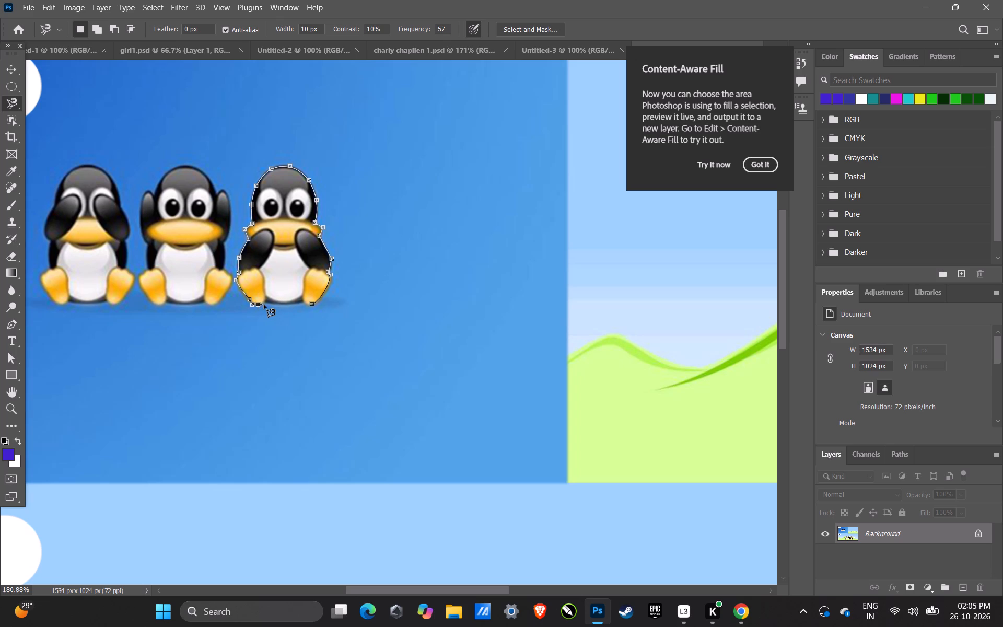
pyautogui.click(265, 304)
pyautogui.click(273, 304)
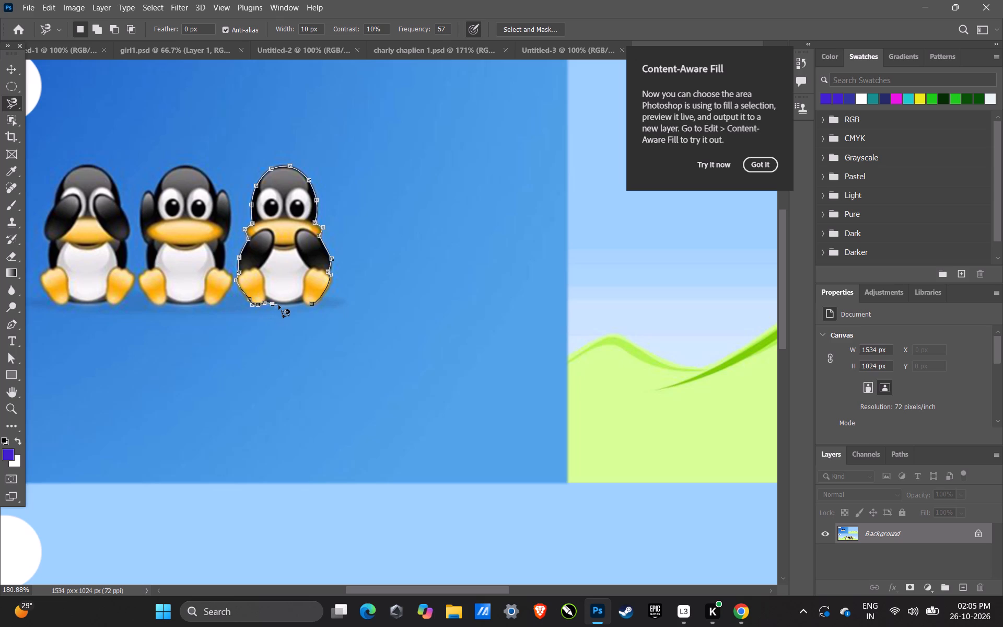
pyautogui.click(280, 305)
pyautogui.click(292, 305)
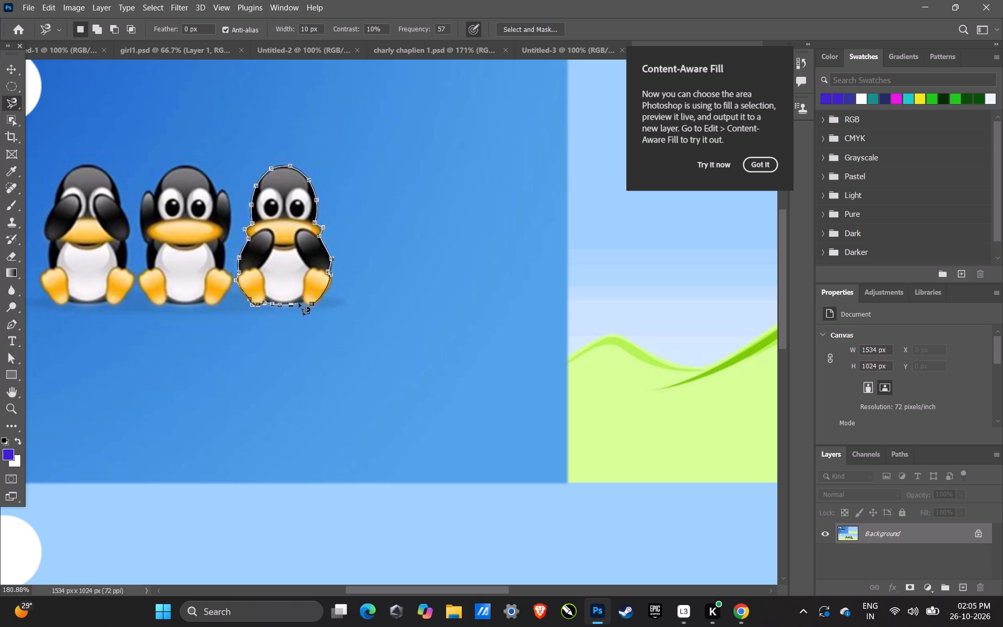
pyautogui.click(301, 303)
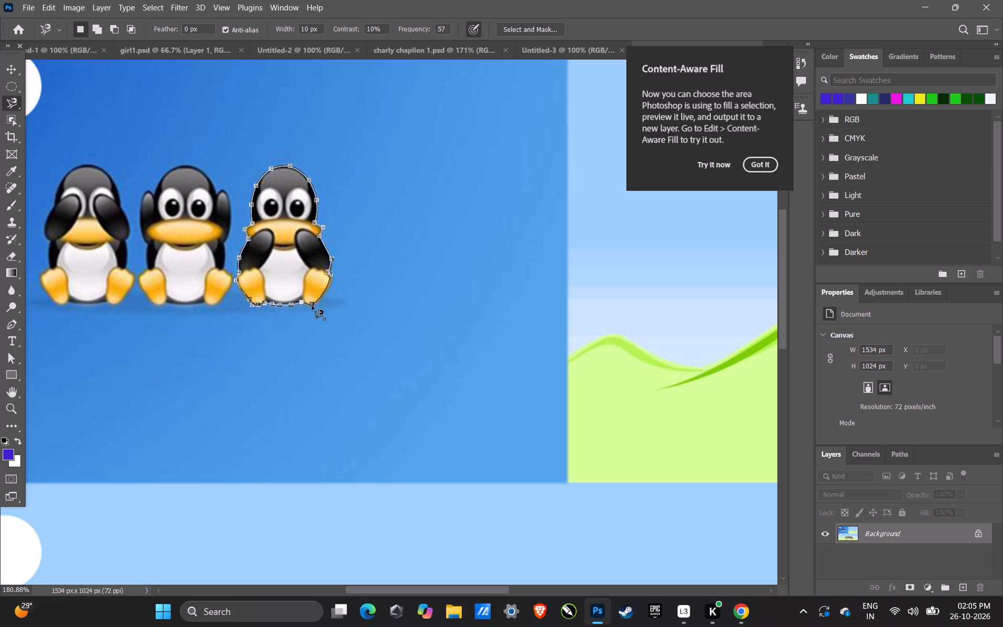
pyautogui.click(311, 304)
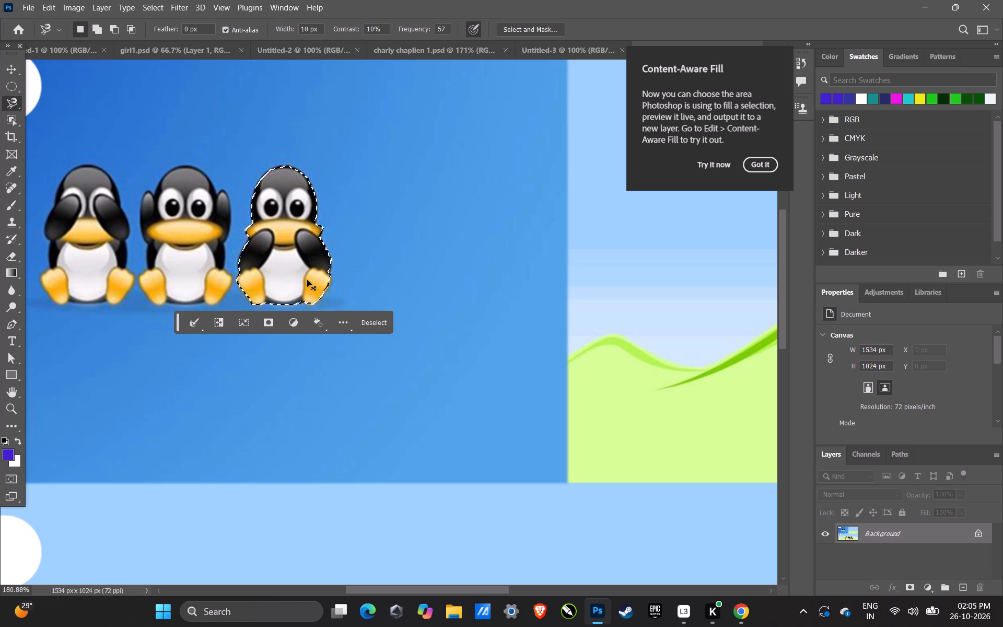
pyautogui.hotkey('ctrl', 'j')
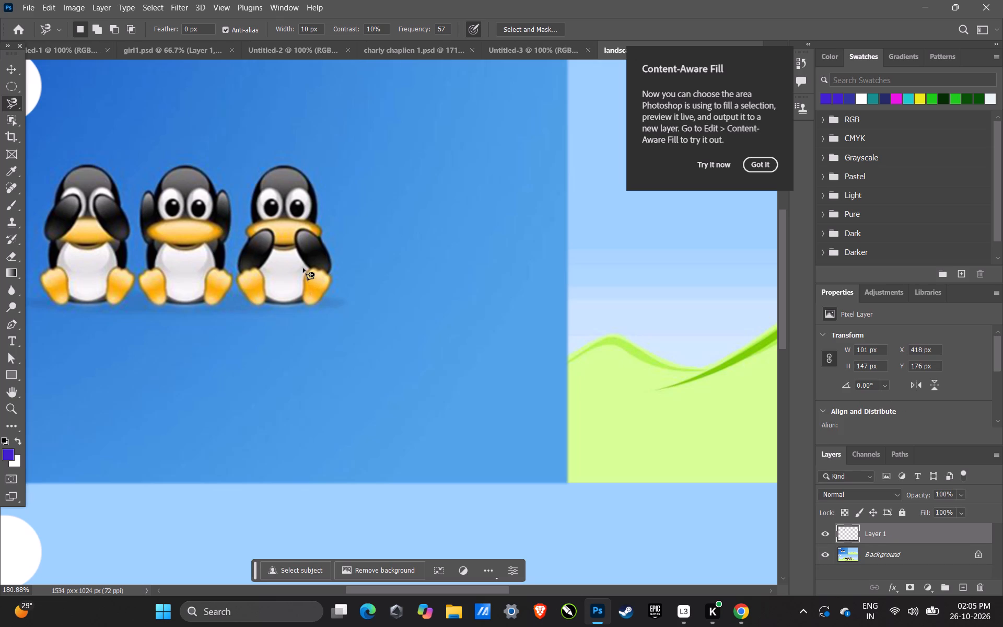
# Move the copied penguin about 807 px right and 105 px down onto the hills in the Before landscape.
pyautogui.hotkey('alt', 'space')
pyautogui.hotkey('alt', 'space')
pyautogui.hotkey('alt', 'space')
pyautogui.hotkey('alt', 'space')
pyautogui.hotkey('alt', 'space')
pyautogui.hotkey('alt', 'space')
pyautogui.hotkey('alt', 'space')
pyautogui.hotkey('alt', 'space')
pyautogui.hotkey('alt', 'space')
pyautogui.hotkey('alt', 'space')
pyautogui.hotkey('alt', 'space')
pyautogui.hotkey('alt', 'space')
pyautogui.hotkey('alt', 'space')
pyautogui.hotkey('alt', 'space')
pyautogui.hotkey('alt', 'space')
pyautogui.hotkey('alt', 'space')
pyautogui.hotkey('alt', 'space')
pyautogui.hotkey('alt', 'space')
pyautogui.hotkey('alt', 'space')
pyautogui.hotkey('alt', 'space')
pyautogui.keyDown('alt'); pyautogui.moveTo(303, 268); pyautogui.dragTo(267, 229); pyautogui.keyUp('alt')
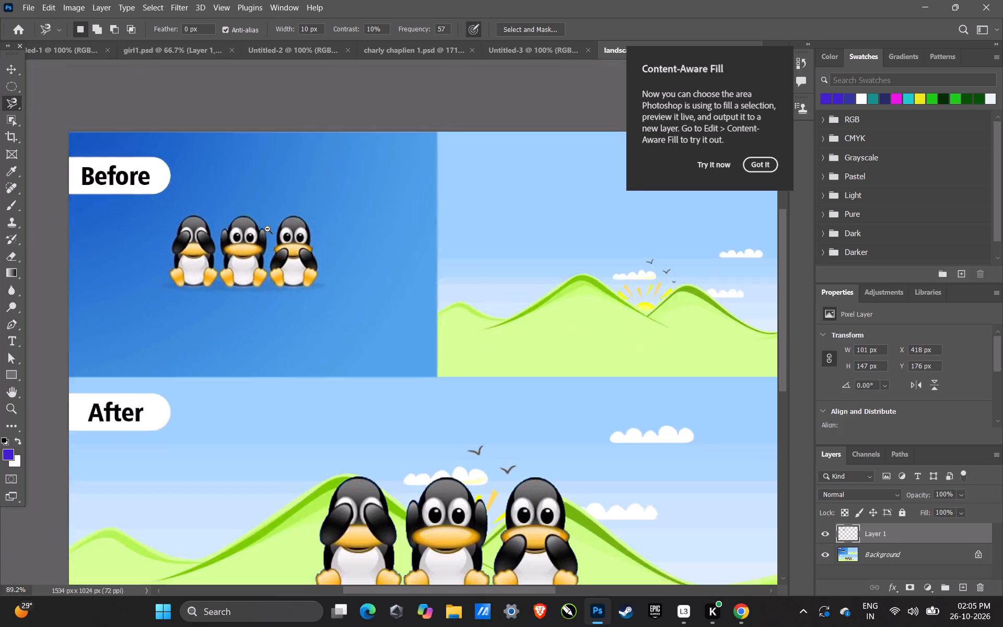
pyautogui.keyDown('alt'); pyautogui.moveTo(267, 229); pyautogui.dragTo(255, 224); pyautogui.keyUp('alt')
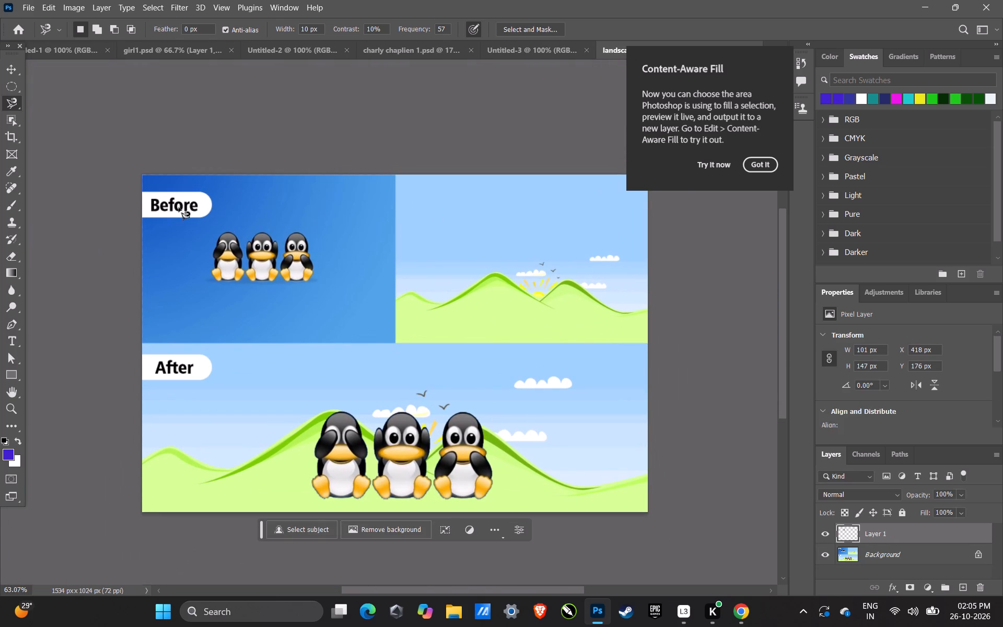
pyautogui.click(5, 72)
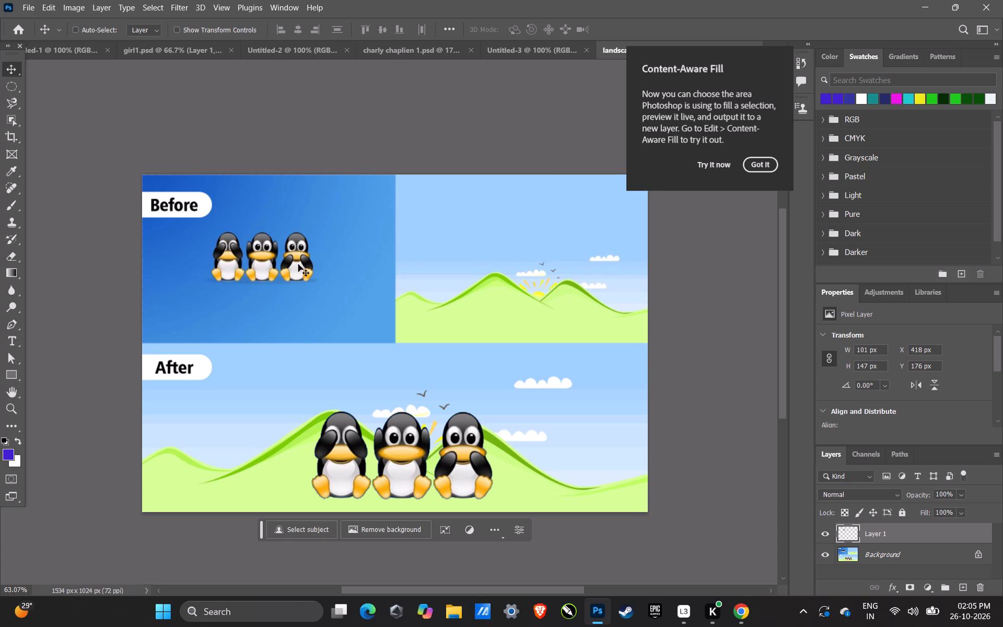
pyautogui.moveTo(298, 264); pyautogui.dragTo(568, 300)
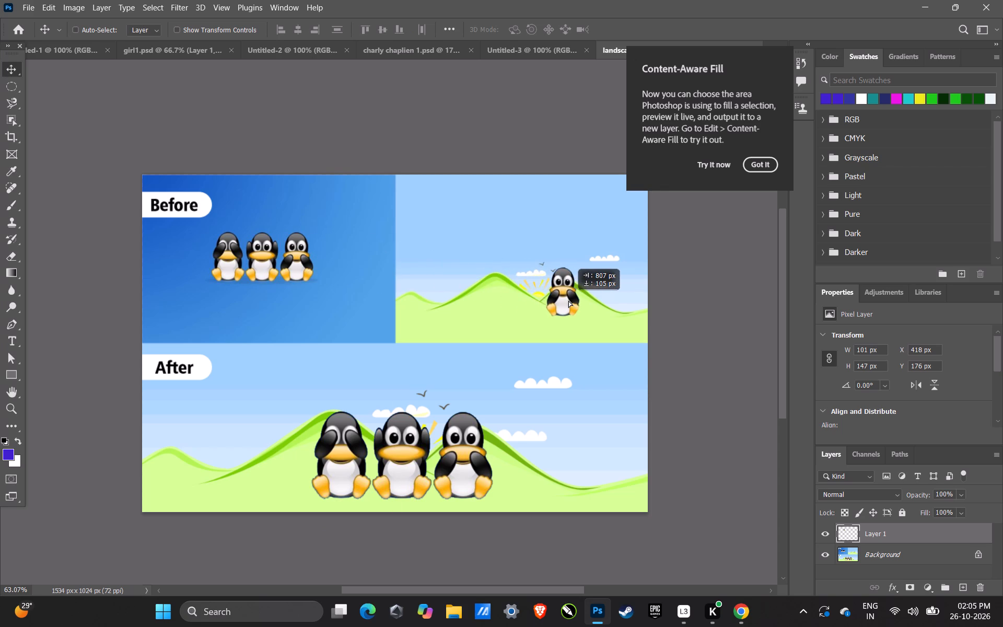
pyautogui.moveTo(568, 300); pyautogui.dragTo(561, 301)
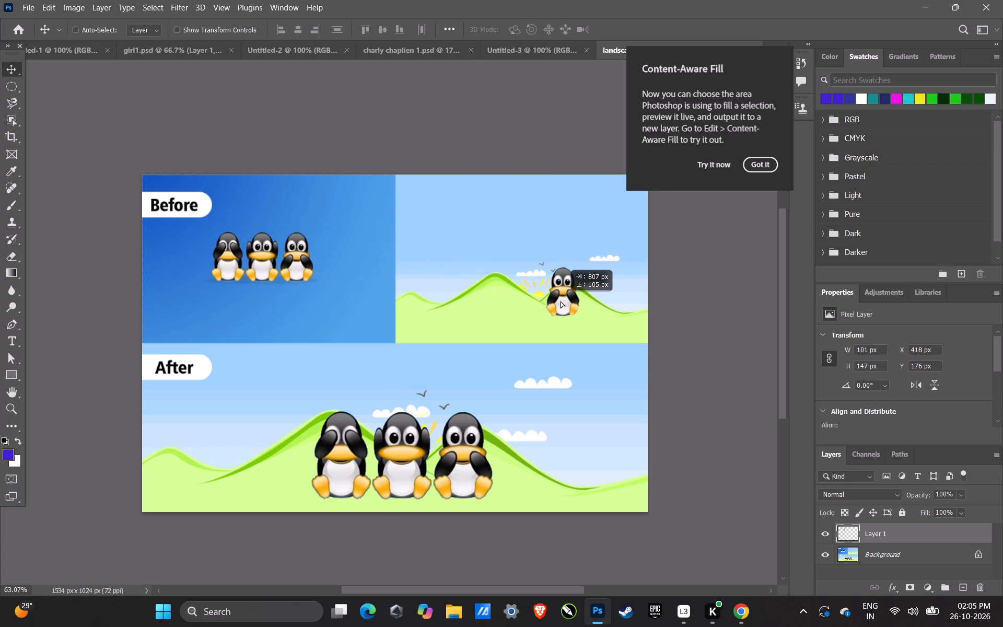
pyautogui.moveTo(561, 301); pyautogui.dragTo(560, 301)
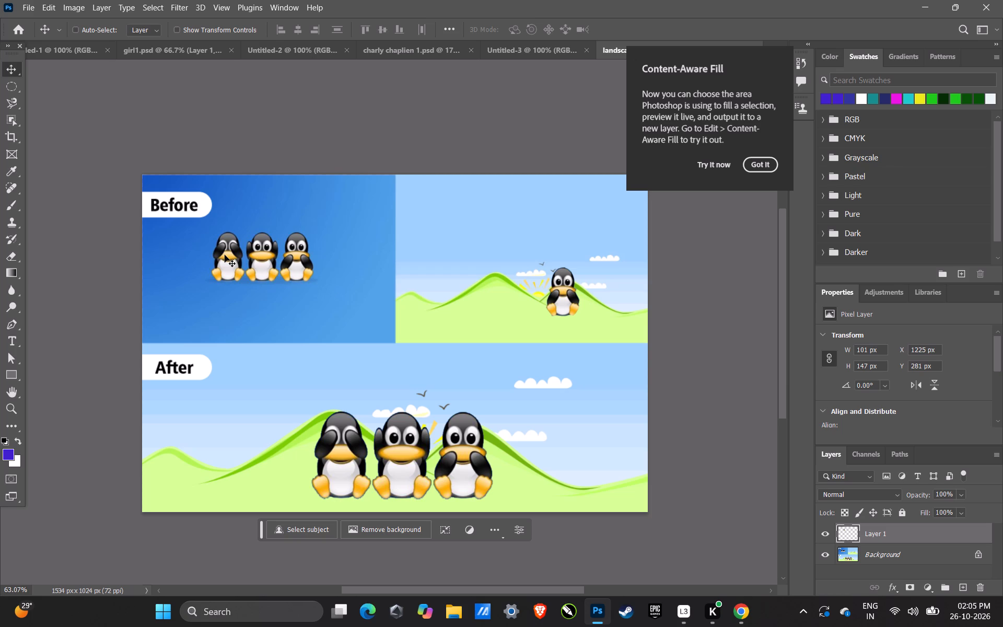
# Trace the middle penguin in the Before picture with the Magnetic Lasso and copy the selection from the Background onto a new layer.
pyautogui.press('space')
pyautogui.press('space')
pyautogui.press('space')
pyautogui.press('space')
pyautogui.press('space')
pyautogui.press('space')
pyautogui.press('space')
pyautogui.press('space')
pyautogui.moveTo(259, 266); pyautogui.dragTo(269, 268)
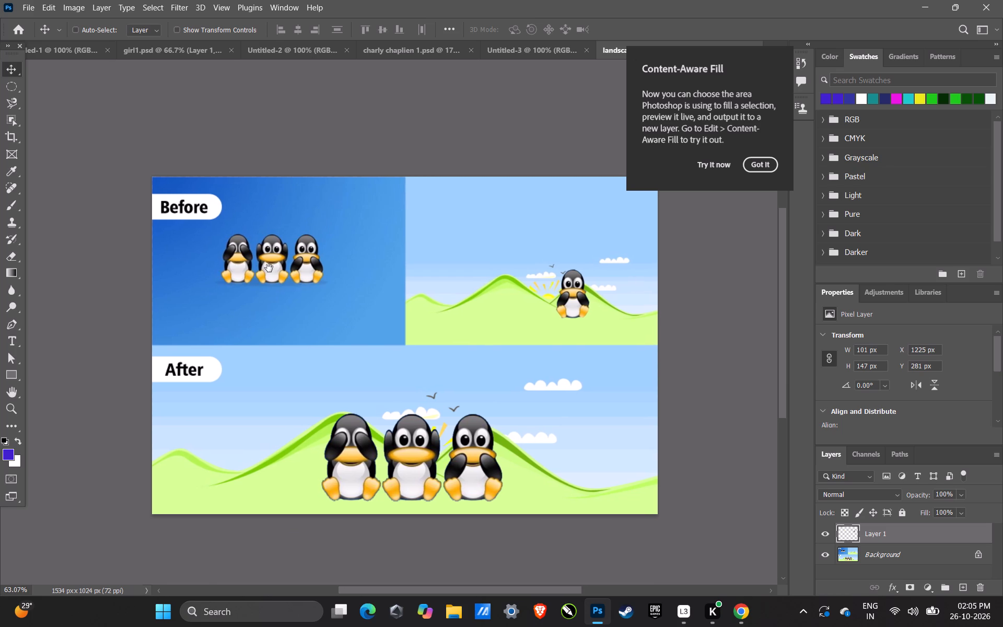
pyautogui.moveTo(269, 268); pyautogui.dragTo(271, 268)
pyautogui.hotkey('ctrl', 'space')
pyautogui.hotkey('ctrl', 'space')
pyautogui.hotkey('ctrl', 'space')
pyautogui.hotkey('ctrl', 'space')
pyautogui.hotkey('ctrl', 'space')
pyautogui.hotkey('ctrl', 'space')
pyautogui.hotkey('ctrl', 'space')
pyautogui.hotkey('ctrl', 'space')
pyautogui.hotkey('ctrl', 'space')
pyautogui.hotkey('ctrl', 'space')
pyautogui.hotkey('ctrl', 'space')
pyautogui.hotkey('ctrl', 'space')
pyautogui.hotkey('ctrl', 'space')
pyautogui.hotkey('ctrl', 'space')
pyautogui.hotkey('ctrl', 'space')
pyautogui.hotkey('ctrl', 'space')
pyautogui.hotkey('ctrl', 'space')
pyautogui.hotkey('ctrl', 'space')
pyautogui.hotkey('ctrl', 'space')
pyautogui.hotkey('ctrl', 'space')
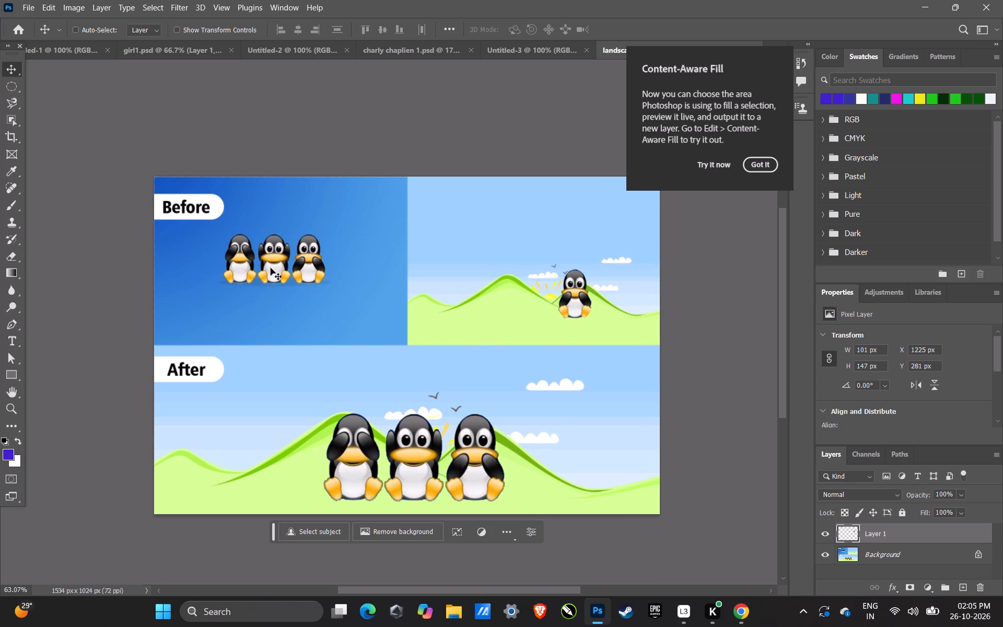
pyautogui.press('space')
pyautogui.keyDown('ctrl'); pyautogui.moveTo(271, 268); pyautogui.dragTo(284, 269); pyautogui.keyUp('ctrl')
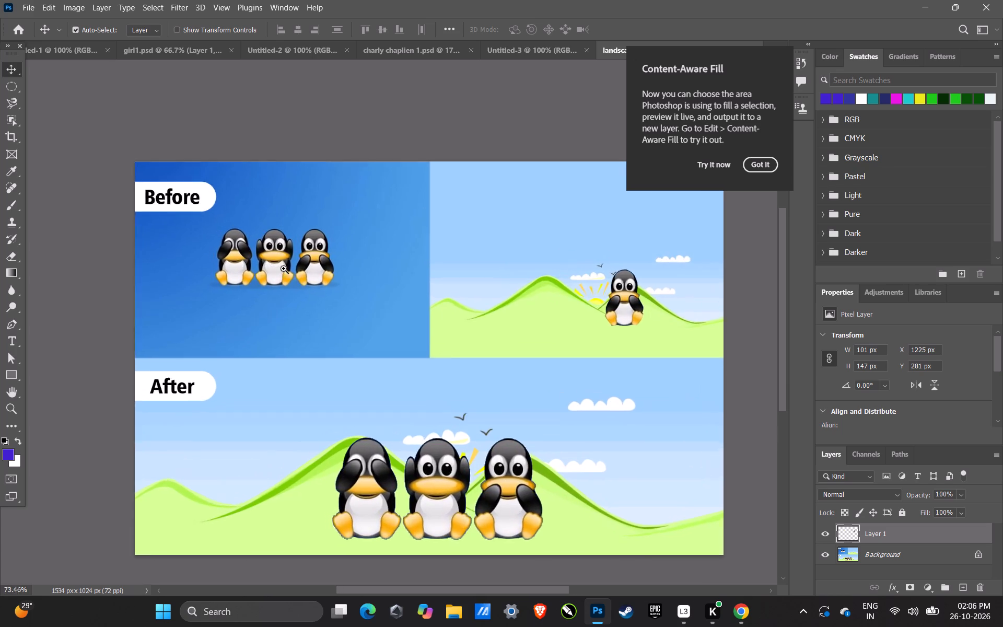
pyautogui.keyDown('ctrl'); pyautogui.moveTo(284, 269); pyautogui.dragTo(322, 276); pyautogui.keyUp('ctrl')
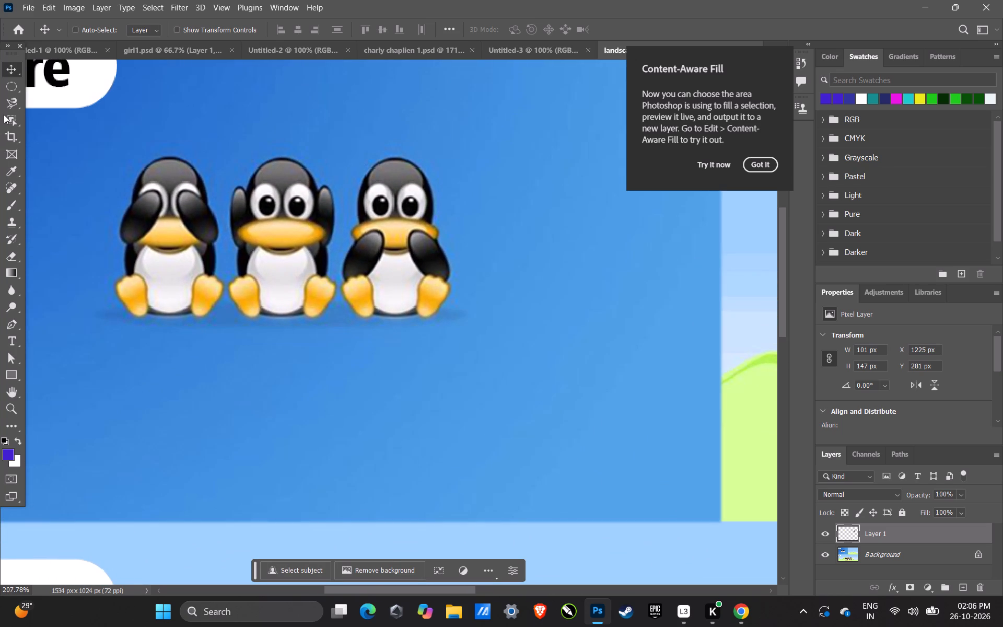
pyautogui.click(8, 109)
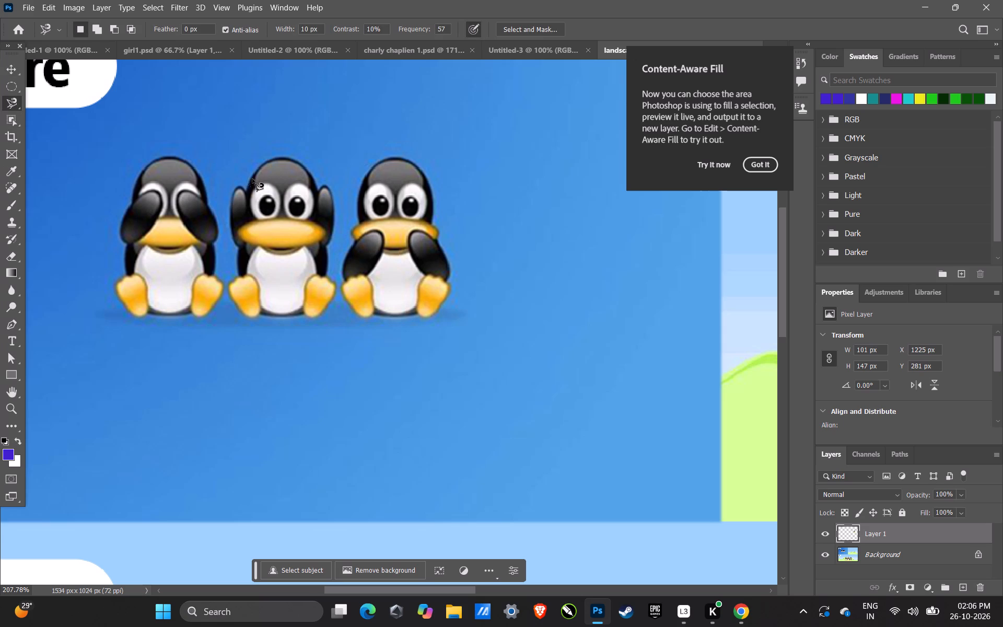
pyautogui.click(247, 191)
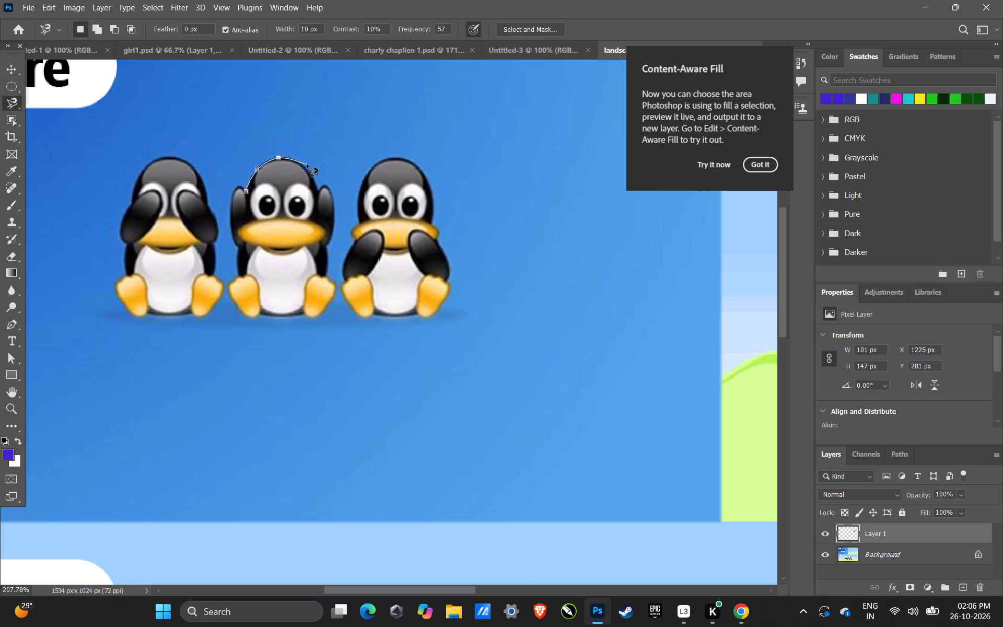
pyautogui.click(318, 192)
pyautogui.click(326, 185)
pyautogui.click(325, 246)
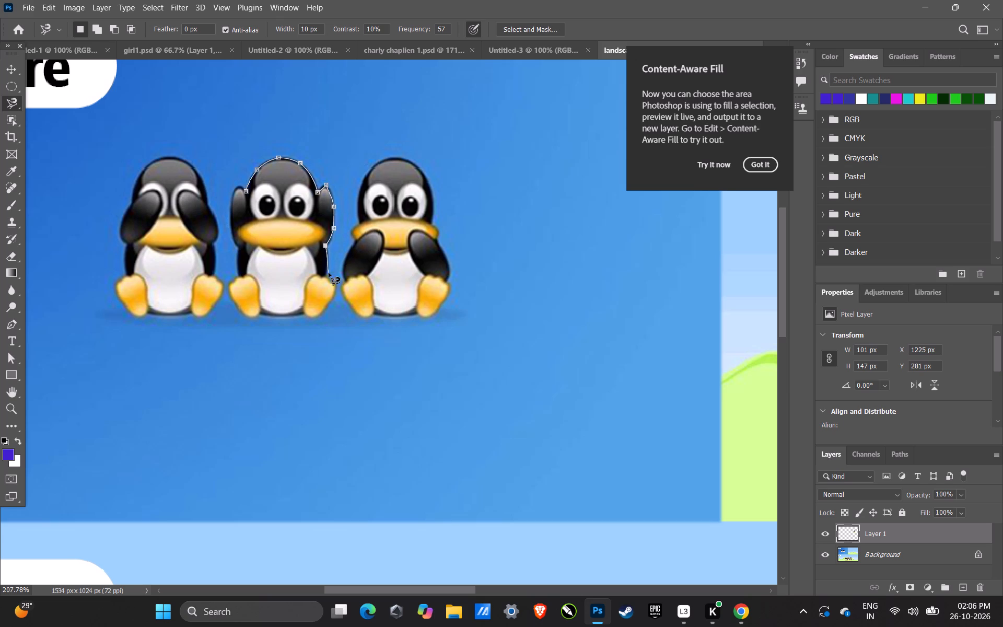
pyautogui.click(326, 276)
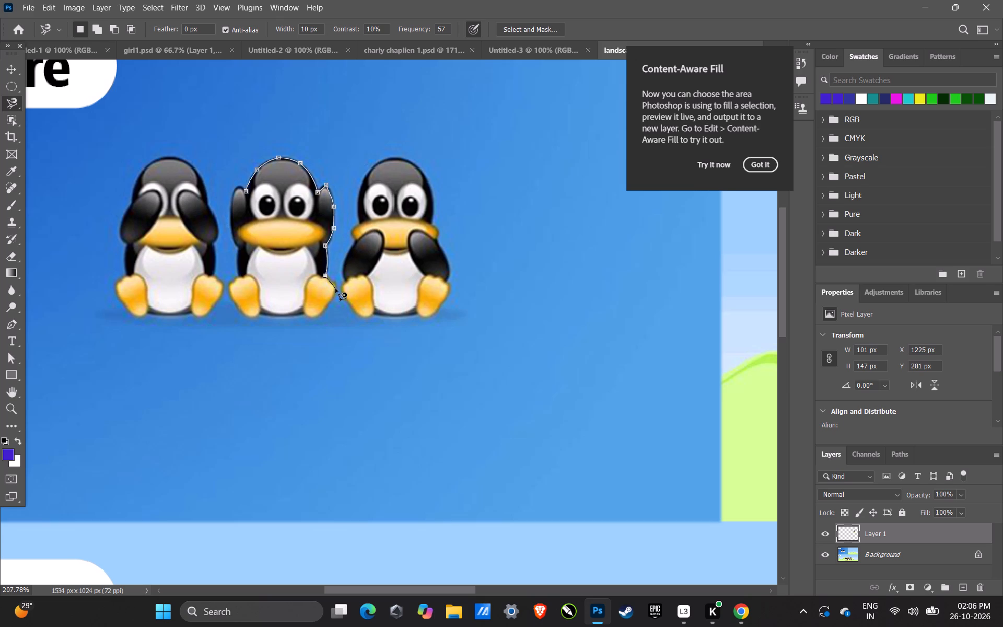
pyautogui.click(335, 288)
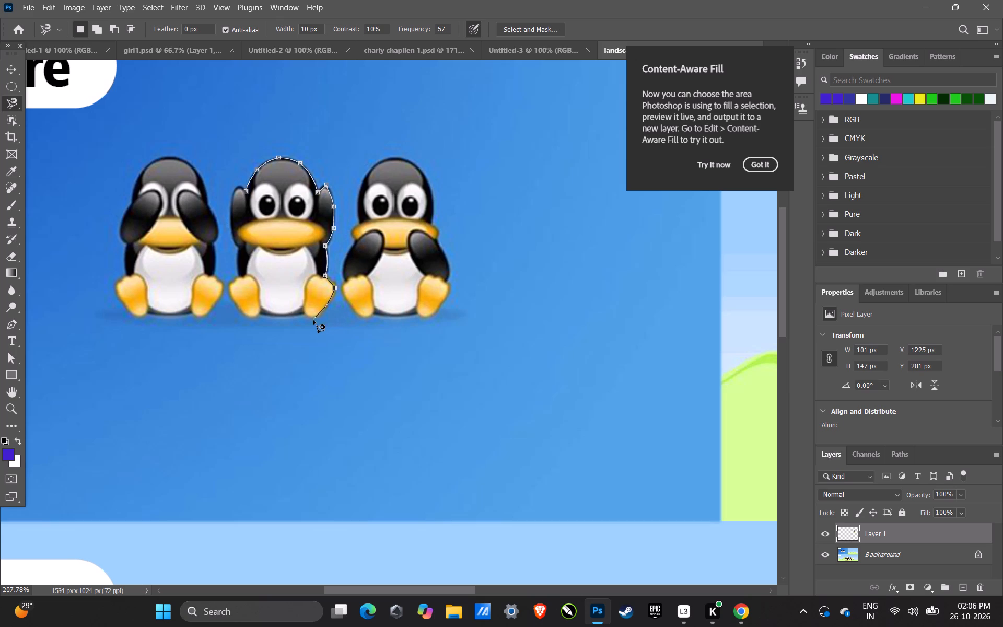
pyautogui.click(312, 320)
pyautogui.click(304, 314)
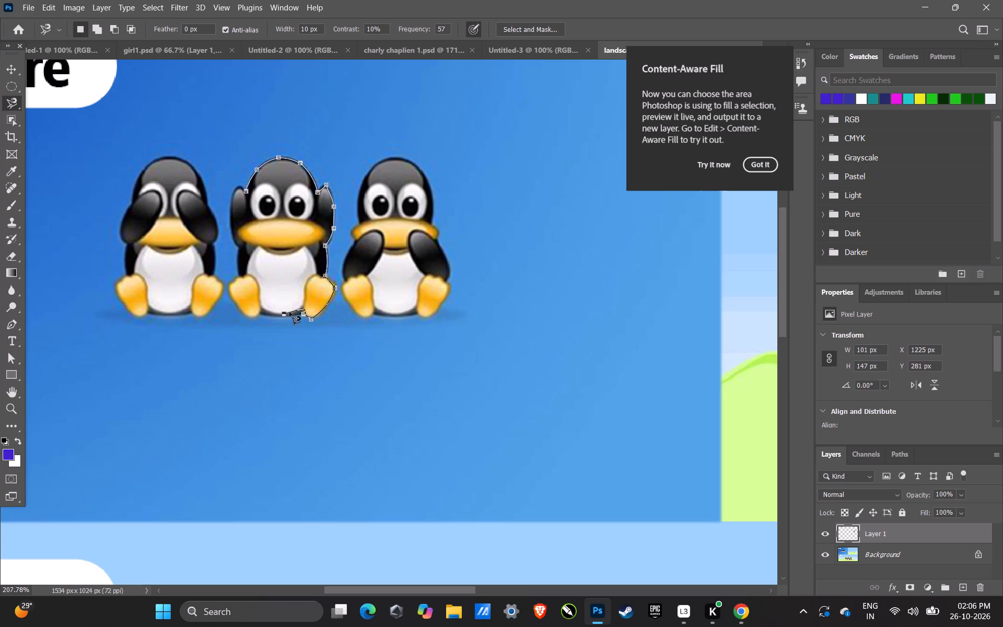
pyautogui.press('Delete')
pyautogui.click(296, 317)
pyautogui.click(260, 315)
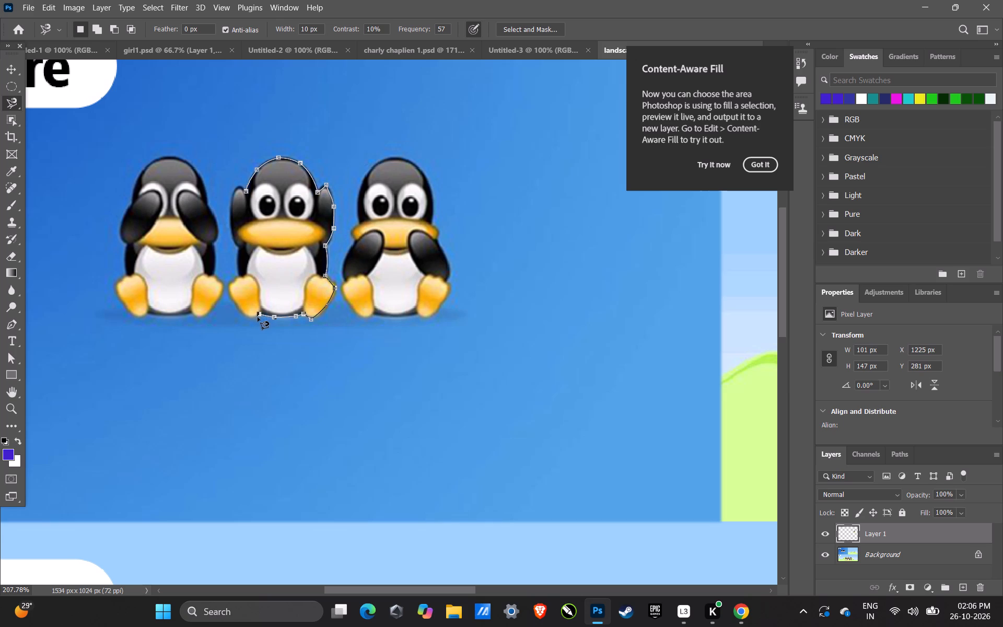
pyautogui.click(251, 318)
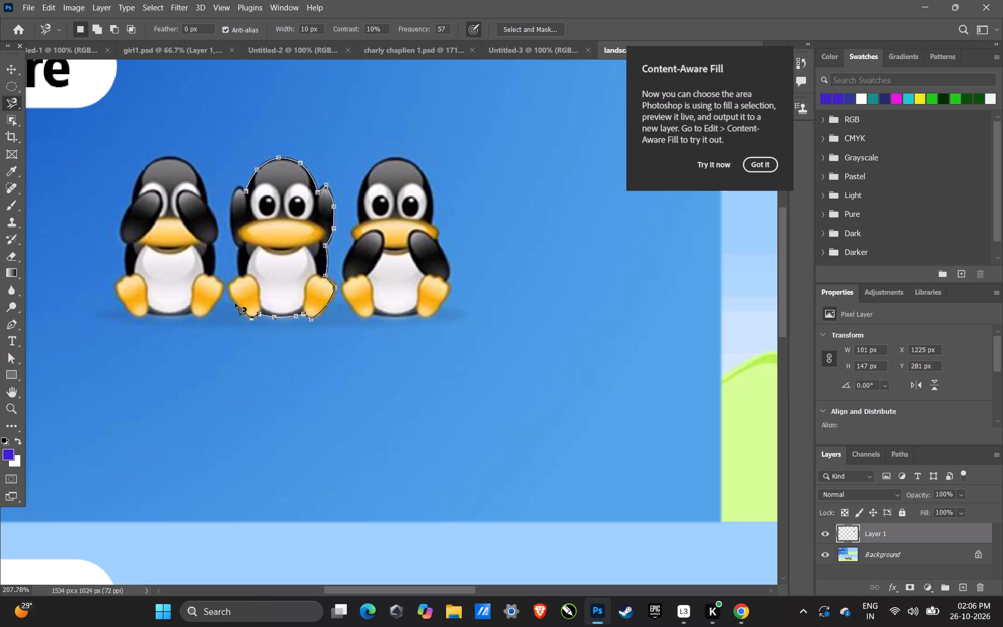
pyautogui.click(235, 303)
pyautogui.click(229, 286)
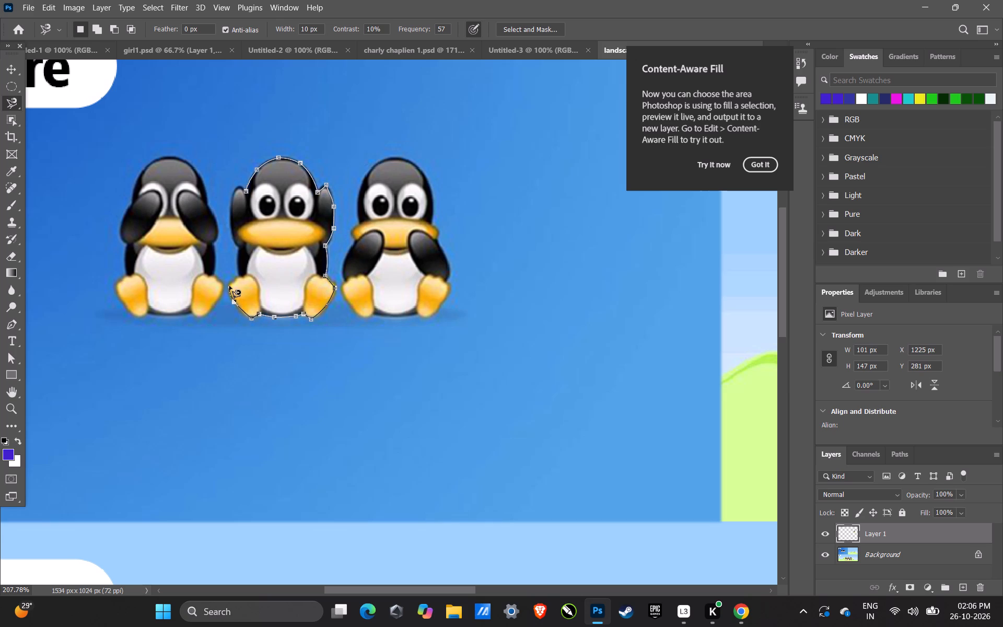
pyautogui.click(238, 276)
pyautogui.click(238, 248)
pyautogui.click(236, 189)
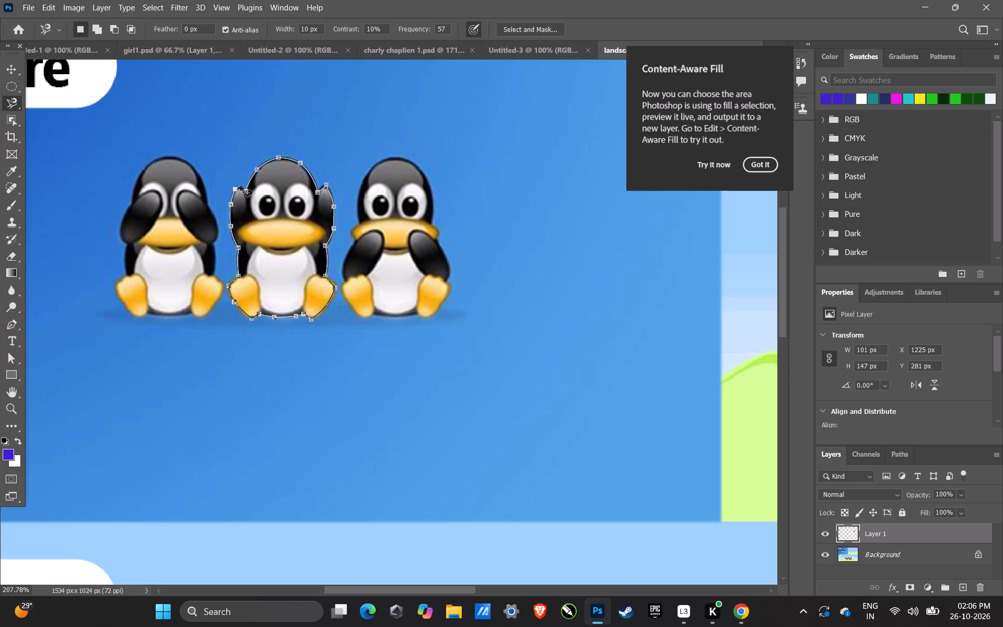
pyautogui.click(240, 186)
pyautogui.doubleClick(246, 192)
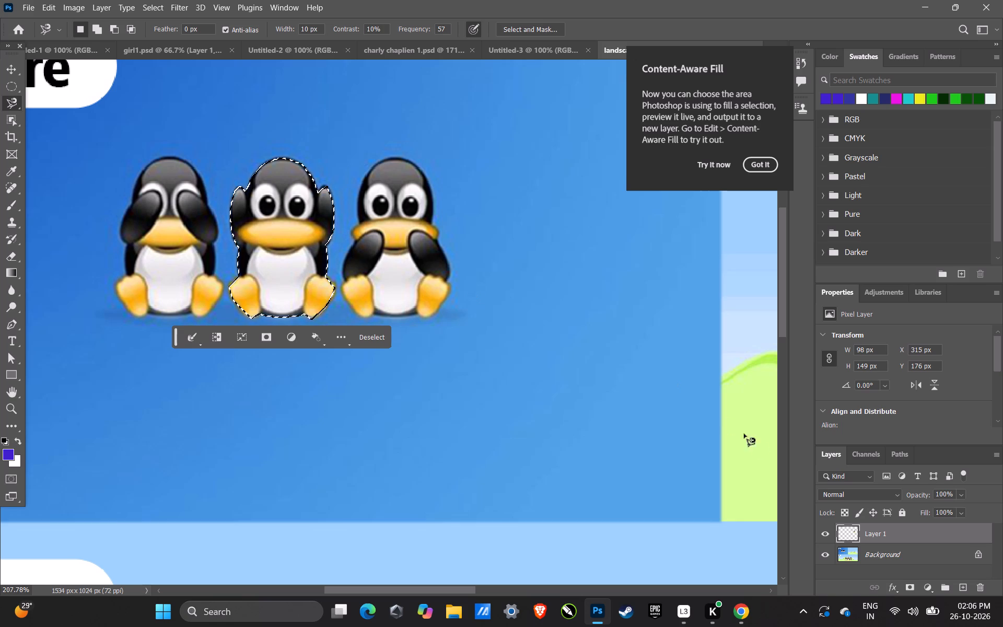
pyautogui.click(880, 553)
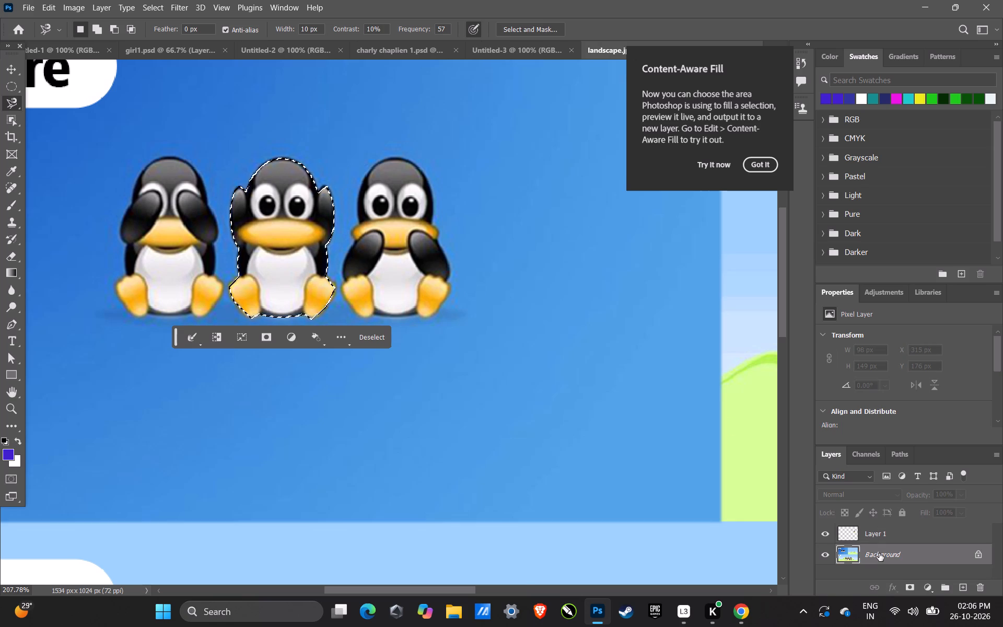
pyautogui.hotkey('ctrl', 'j')
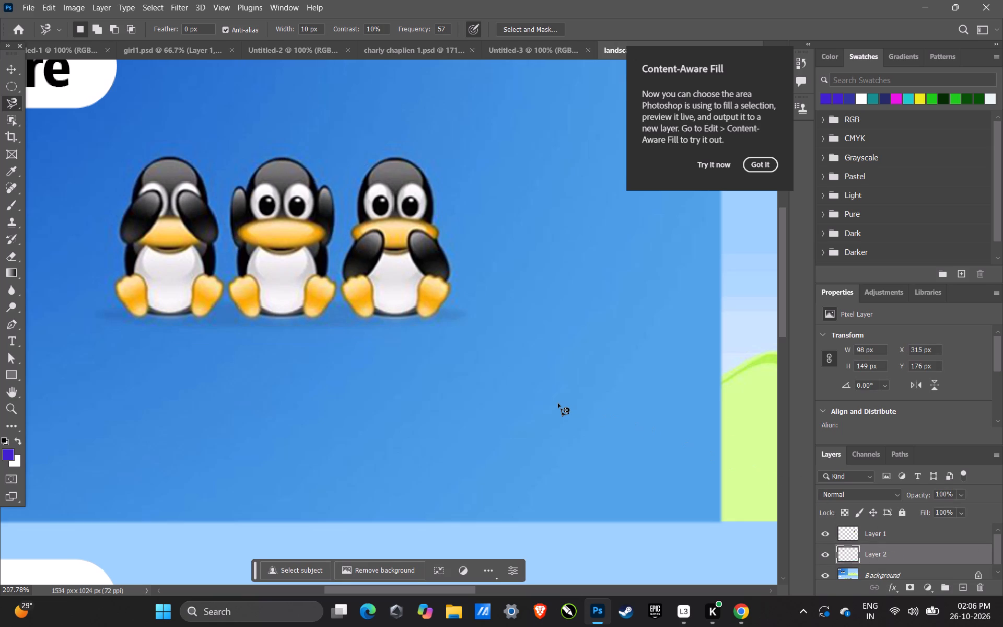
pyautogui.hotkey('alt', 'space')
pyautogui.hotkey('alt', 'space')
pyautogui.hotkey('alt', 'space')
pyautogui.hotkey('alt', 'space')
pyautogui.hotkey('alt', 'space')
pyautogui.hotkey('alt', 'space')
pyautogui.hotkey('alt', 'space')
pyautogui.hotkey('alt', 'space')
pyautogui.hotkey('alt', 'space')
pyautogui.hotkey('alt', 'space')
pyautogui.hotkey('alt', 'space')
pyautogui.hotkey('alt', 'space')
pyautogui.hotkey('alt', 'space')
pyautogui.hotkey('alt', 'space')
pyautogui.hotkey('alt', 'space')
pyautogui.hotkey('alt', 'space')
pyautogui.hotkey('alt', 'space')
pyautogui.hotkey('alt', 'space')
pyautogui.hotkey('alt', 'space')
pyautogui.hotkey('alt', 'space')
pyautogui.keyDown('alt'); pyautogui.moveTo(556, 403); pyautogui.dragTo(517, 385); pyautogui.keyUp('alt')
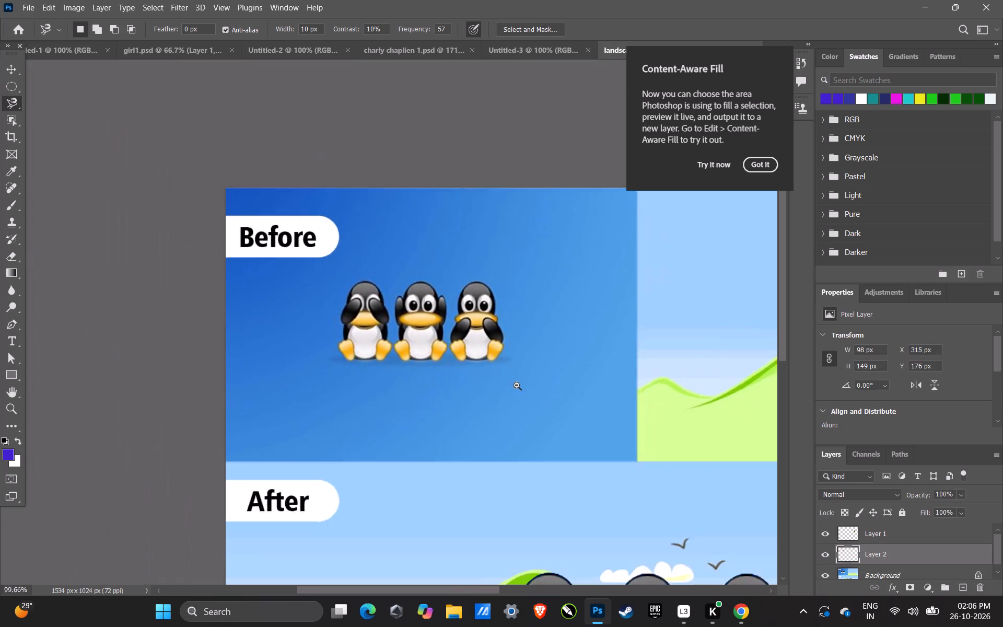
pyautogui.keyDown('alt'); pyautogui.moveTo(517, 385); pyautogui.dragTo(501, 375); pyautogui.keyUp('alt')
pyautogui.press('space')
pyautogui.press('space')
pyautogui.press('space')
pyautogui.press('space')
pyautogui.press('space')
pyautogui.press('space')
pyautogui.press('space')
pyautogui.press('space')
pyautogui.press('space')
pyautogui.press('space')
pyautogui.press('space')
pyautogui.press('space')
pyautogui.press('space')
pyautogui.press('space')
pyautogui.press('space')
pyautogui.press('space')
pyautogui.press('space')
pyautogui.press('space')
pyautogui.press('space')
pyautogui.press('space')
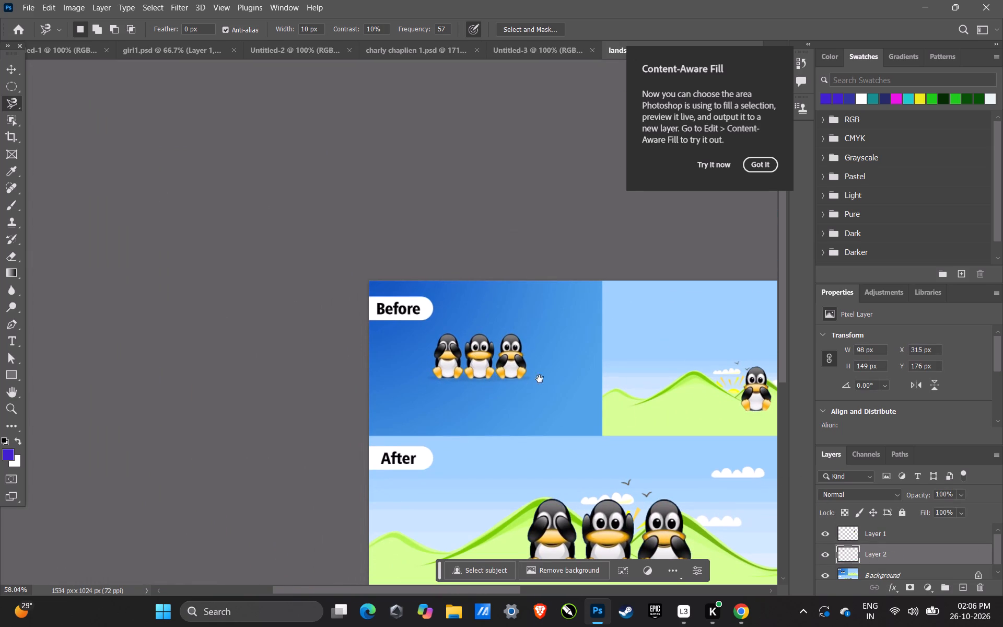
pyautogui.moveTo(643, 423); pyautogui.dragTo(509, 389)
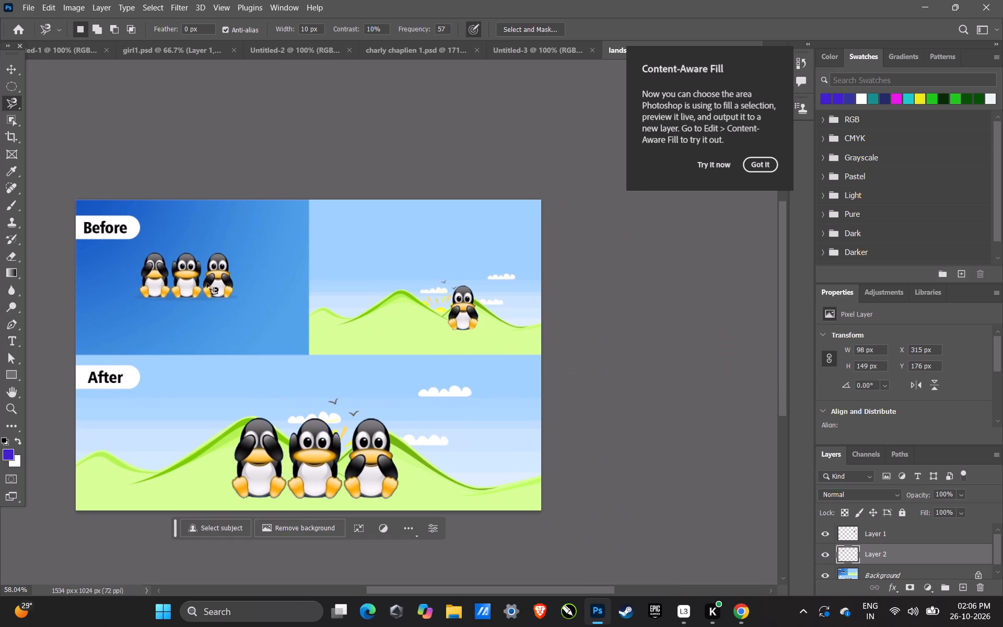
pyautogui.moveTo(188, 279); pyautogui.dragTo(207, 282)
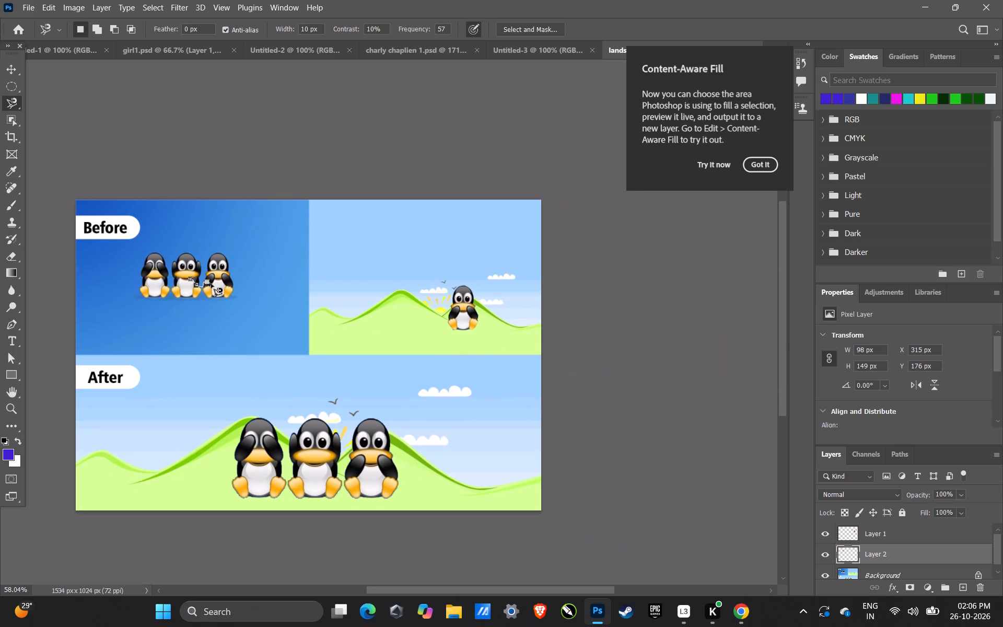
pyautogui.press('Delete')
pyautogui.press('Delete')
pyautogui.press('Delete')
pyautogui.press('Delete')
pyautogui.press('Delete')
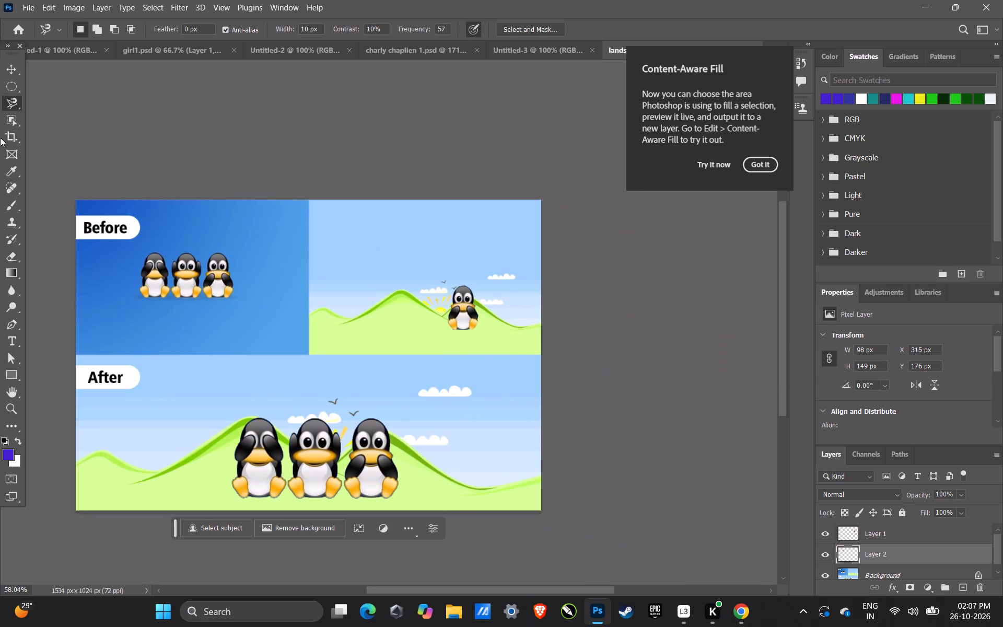
# Move the copied middle penguin about 812 px right and 105 px down, beside the penguin already on the Before hills.
pyautogui.click(6, 72)
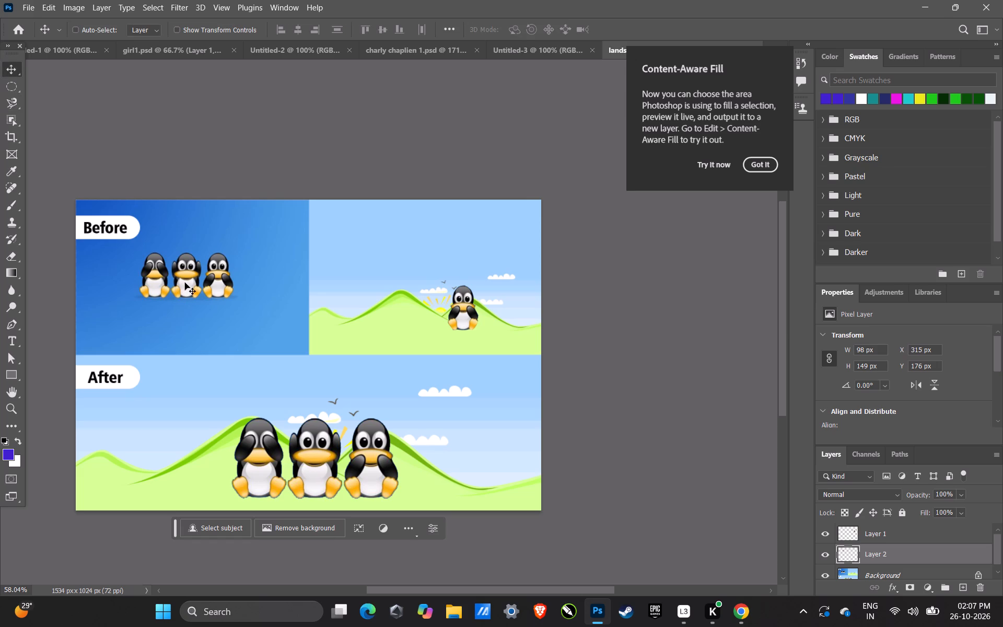
pyautogui.moveTo(185, 283); pyautogui.dragTo(428, 316)
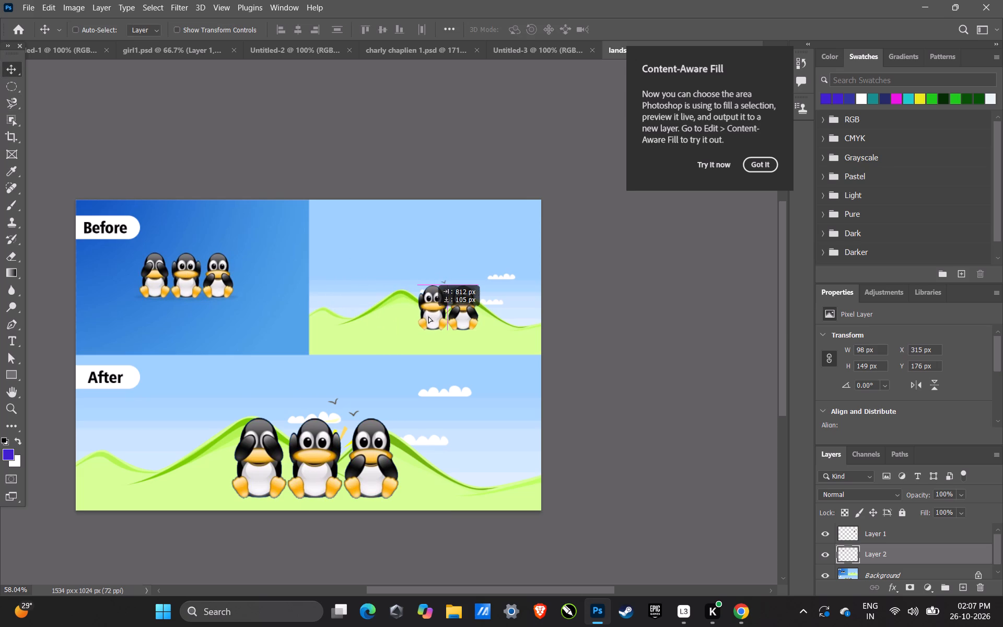
pyautogui.moveTo(428, 316); pyautogui.dragTo(427, 319)
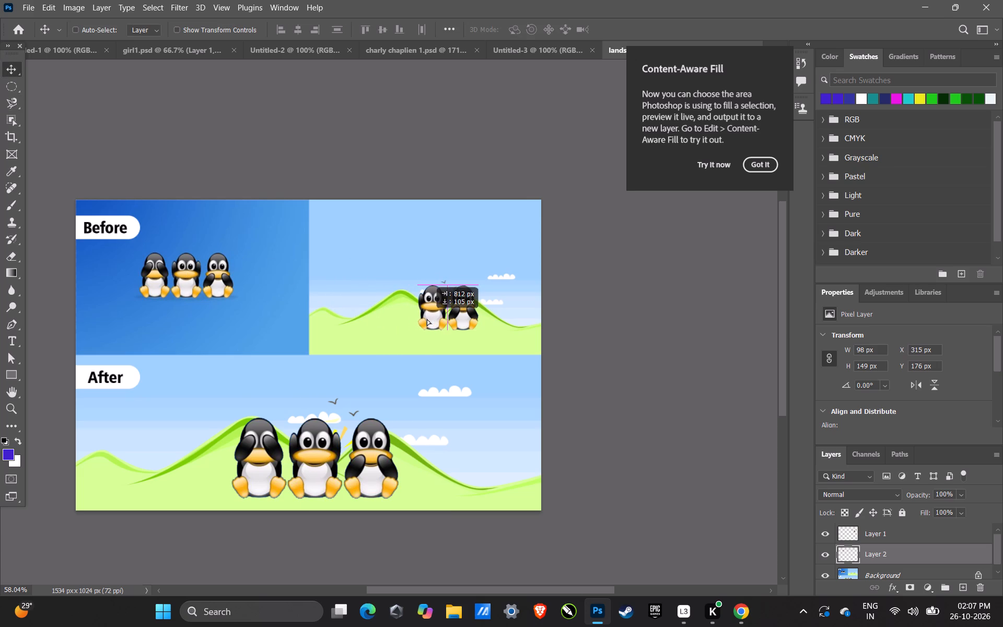
pyautogui.moveTo(427, 319); pyautogui.dragTo(428, 316)
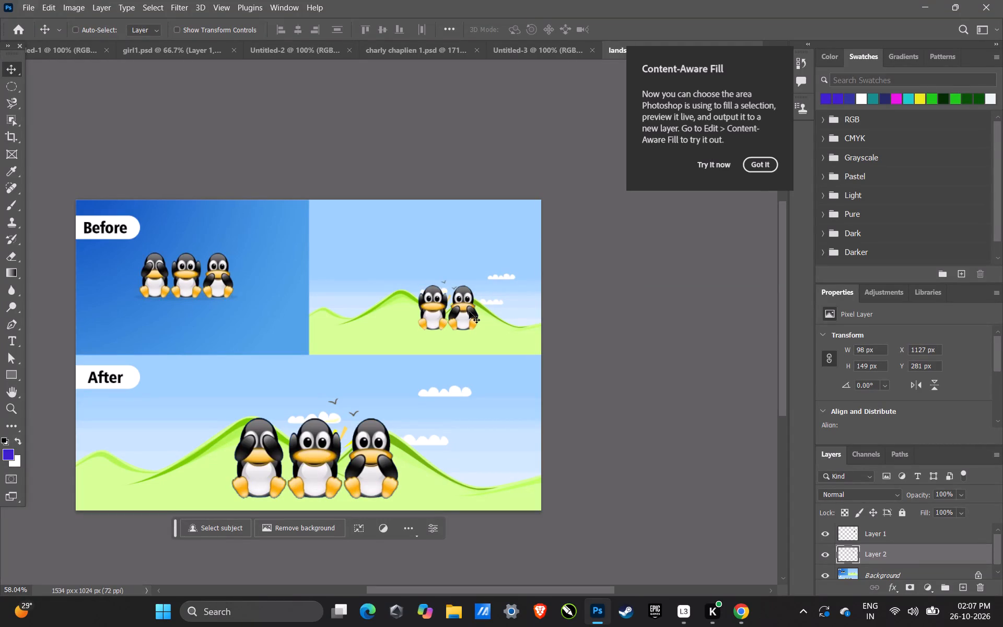
# Shift the newly placed penguin about 13 px left, leaving a gap between the two penguins on the hills.
pyautogui.press('space')
pyautogui.keyDown('ctrl'); pyautogui.moveTo(469, 311); pyautogui.dragTo(508, 315); pyautogui.keyUp('ctrl')
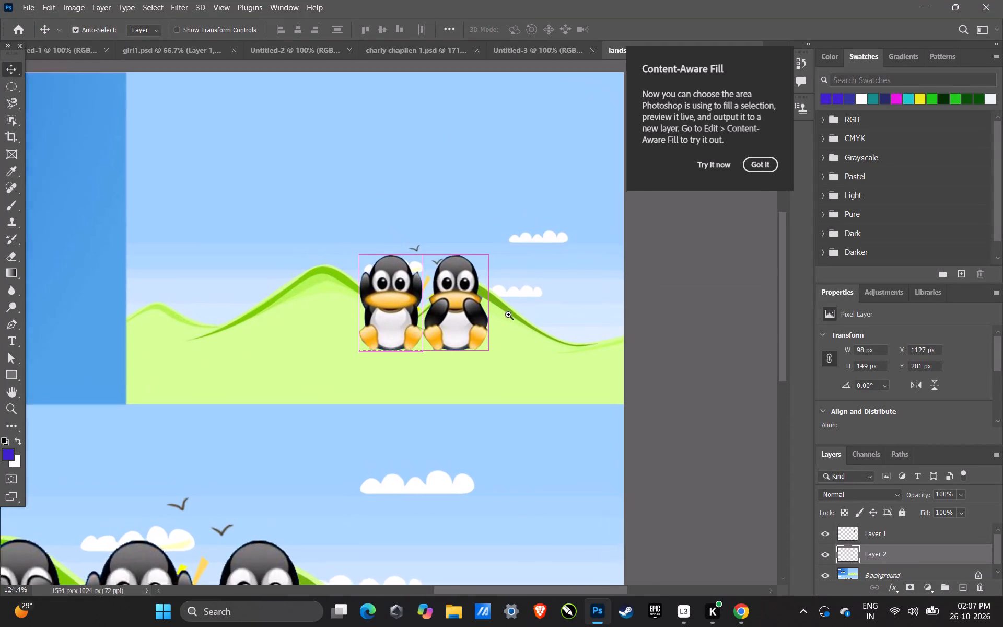
pyautogui.keyDown('ctrl'); pyautogui.moveTo(508, 315); pyautogui.dragTo(510, 316); pyautogui.keyUp('ctrl')
pyautogui.moveTo(386, 327); pyautogui.dragTo(380, 327)
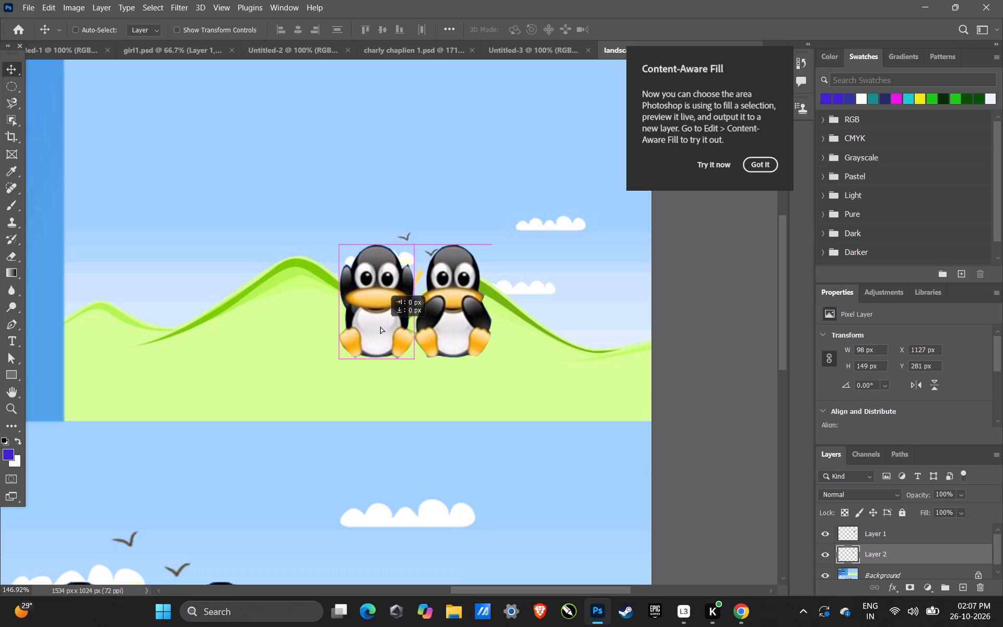
pyautogui.moveTo(380, 327); pyautogui.dragTo(376, 327)
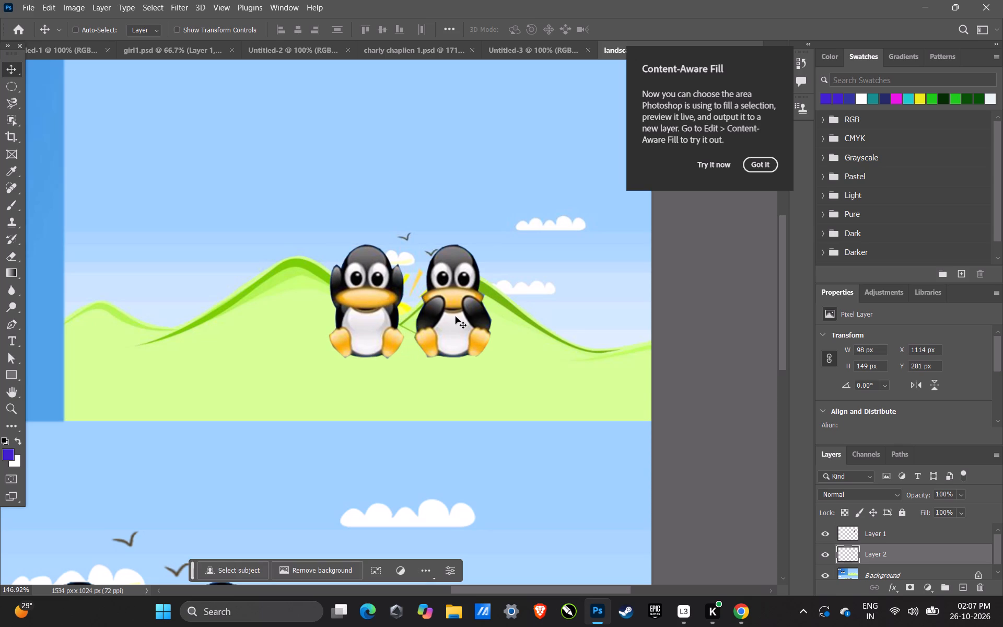
# Enlarge the Layer 2 penguin on the Before hills to about 112% and move it about 19 px left.
pyautogui.hotkey('ctrl', 't')
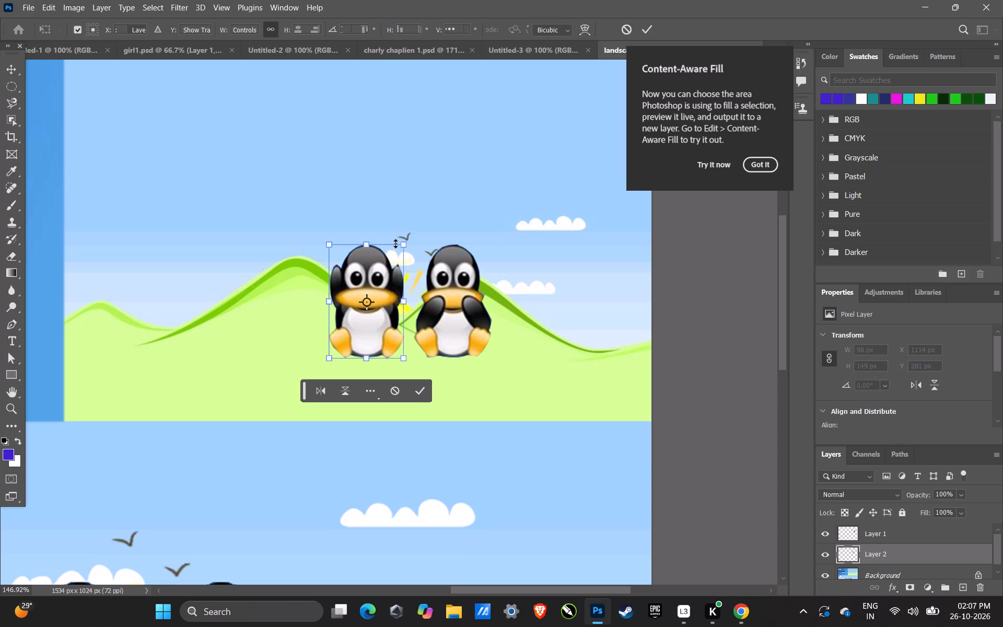
pyautogui.moveTo(405, 244); pyautogui.dragTo(422, 235)
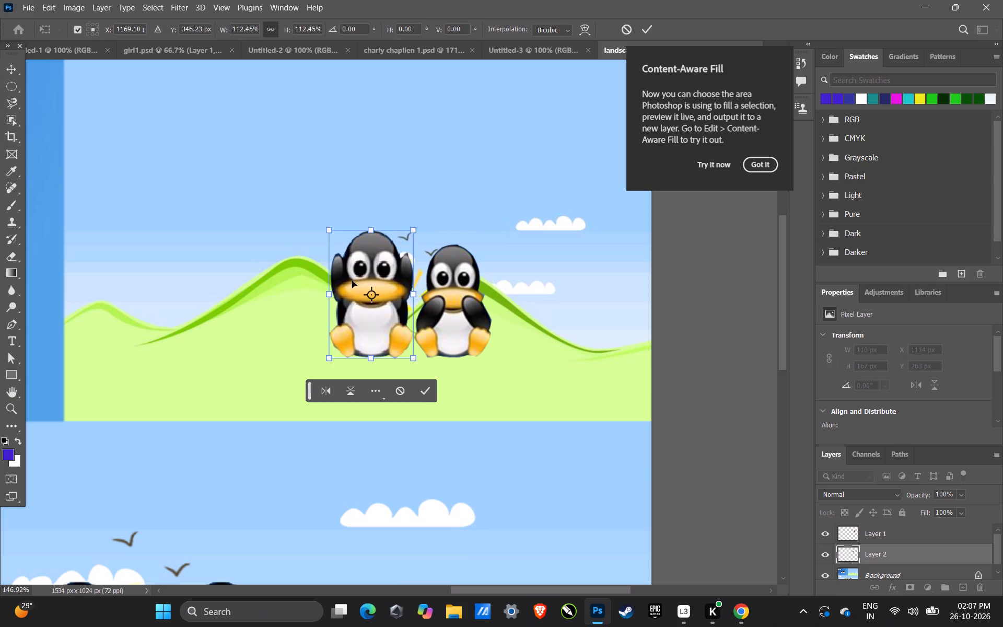
pyautogui.moveTo(359, 315); pyautogui.dragTo(345, 313)
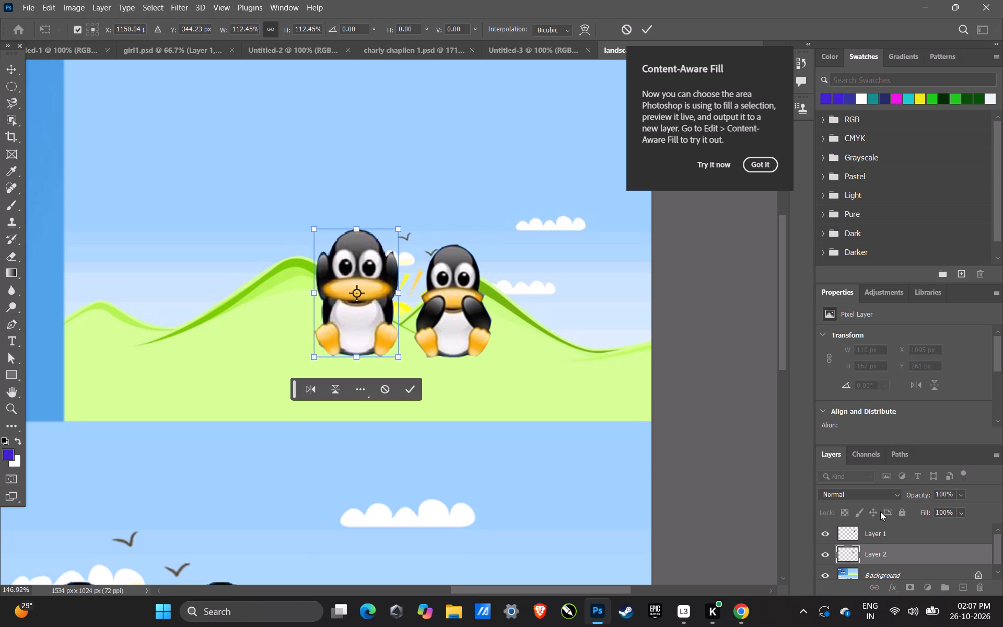
# Enlarge the Layer 1 penguin on the Before hills to about 110% and move it about 12 px left, closer to its neighbour.
pyautogui.click(876, 531)
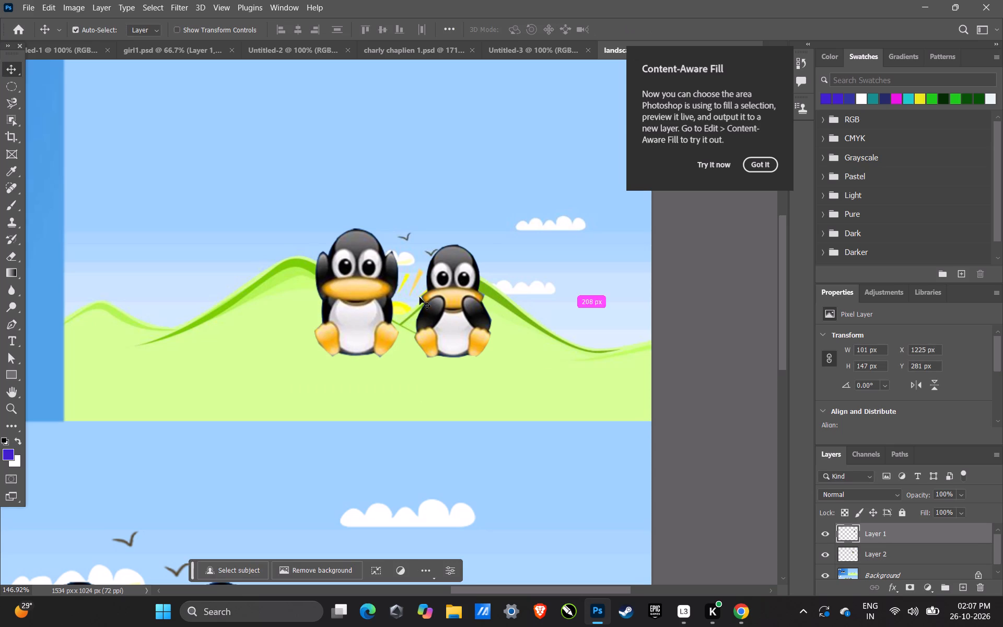
pyautogui.hotkey('ctrl', 't')
pyautogui.moveTo(492, 242); pyautogui.dragTo(504, 235)
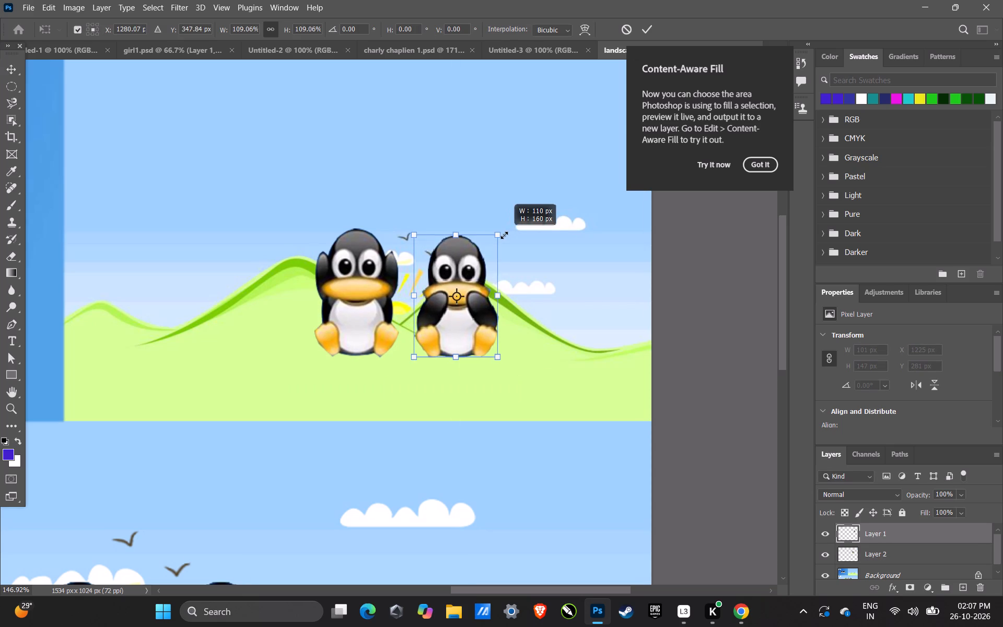
pyautogui.moveTo(504, 235); pyautogui.dragTo(505, 235)
pyautogui.moveTo(463, 285); pyautogui.dragTo(457, 285)
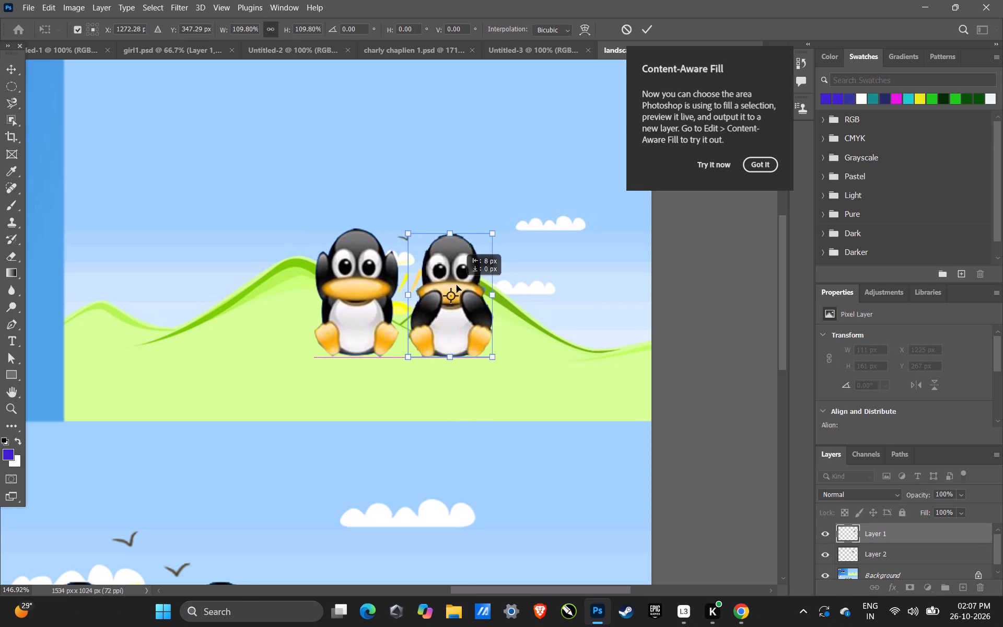
pyautogui.moveTo(457, 285); pyautogui.dragTo(453, 285)
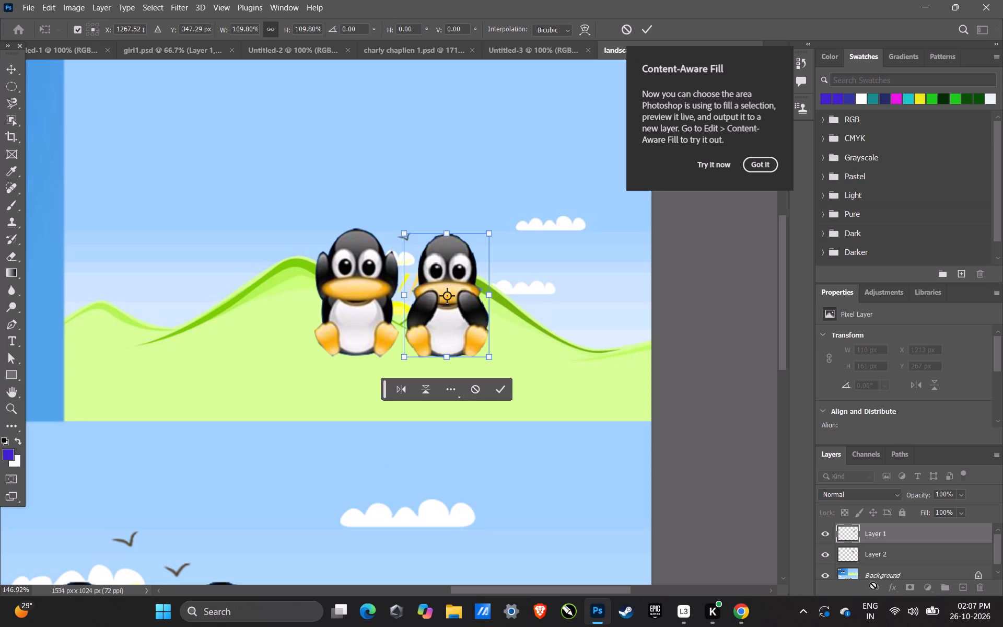
# On the Background, start a Magnetic Lasso outline around the leftmost Before penguin, from its head down its right side to the foot.
pyautogui.click(876, 572)
pyautogui.press('space')
pyautogui.press('space')
pyautogui.press('space')
pyautogui.press('space')
pyautogui.press('space')
pyautogui.press('space')
pyautogui.press('space')
pyautogui.press('space')
pyautogui.press('space')
pyautogui.press('space')
pyautogui.press('space')
pyautogui.press('space')
pyautogui.press('space')
pyautogui.press('space')
pyautogui.press('space')
pyautogui.press('space')
pyautogui.press('space')
pyautogui.press('space')
pyautogui.press('space')
pyautogui.press('space')
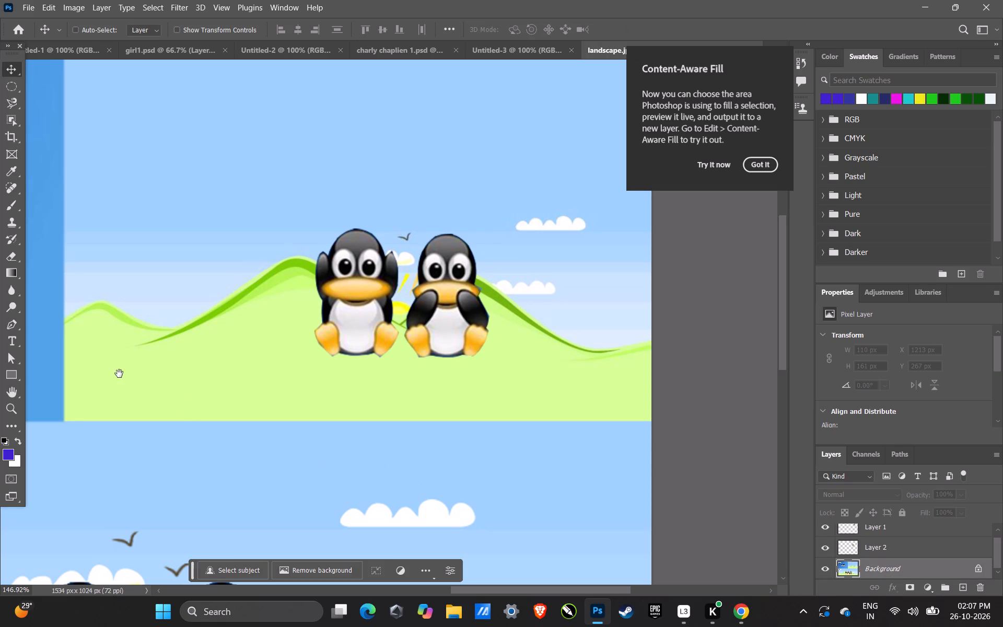
pyautogui.moveTo(119, 374); pyautogui.dragTo(518, 405)
pyautogui.moveTo(99, 355); pyautogui.dragTo(287, 392)
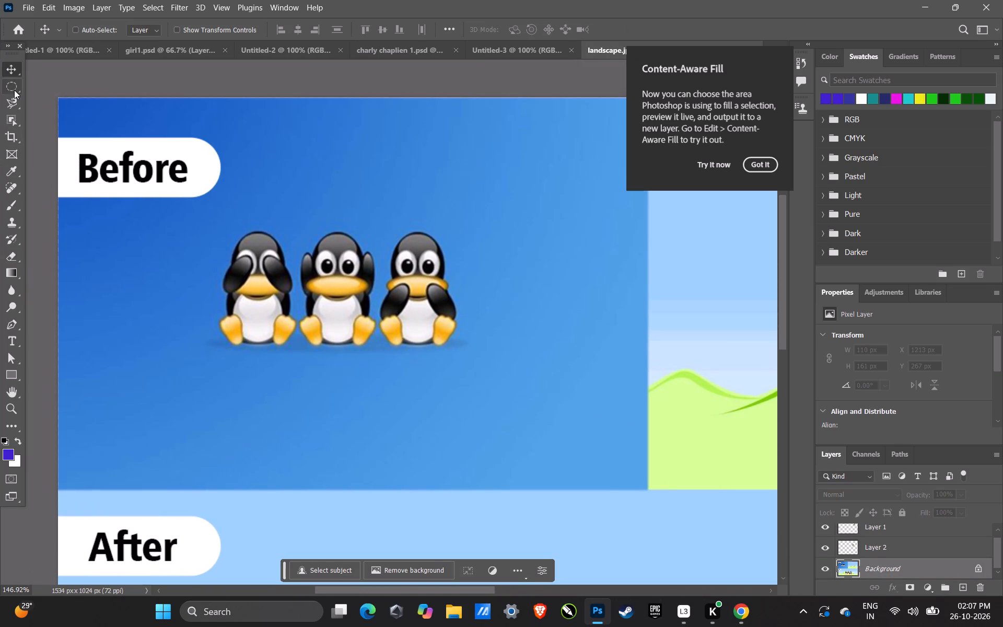
pyautogui.click(12, 103)
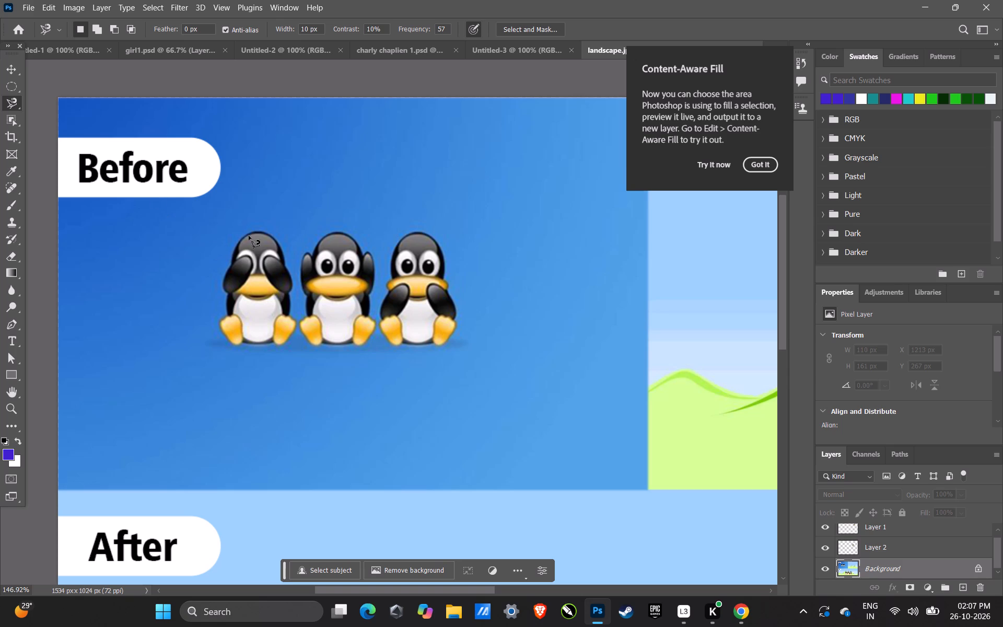
pyautogui.click(249, 234)
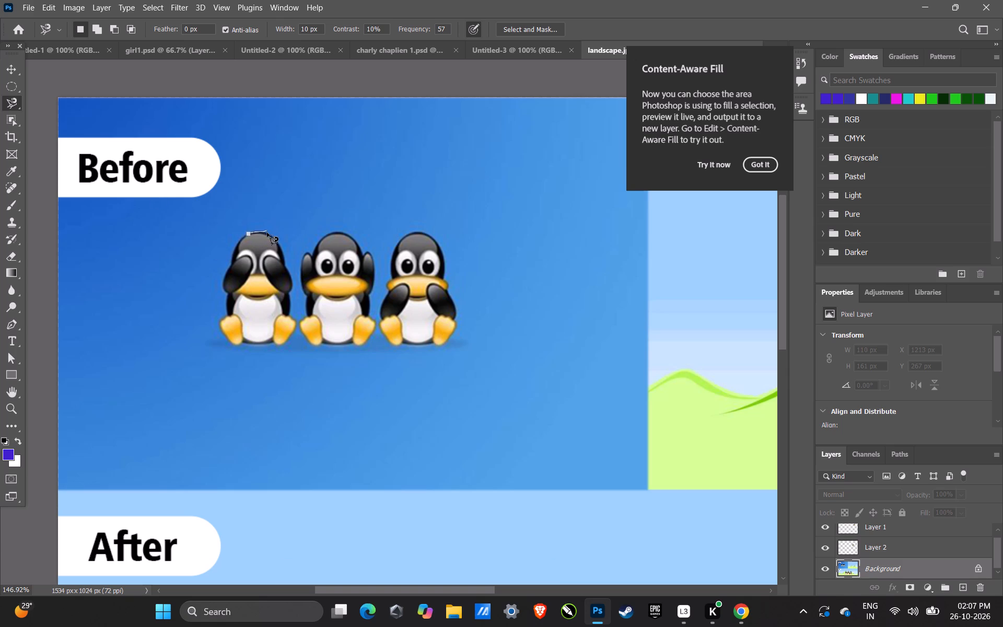
pyautogui.click(267, 234)
pyautogui.press('Delete')
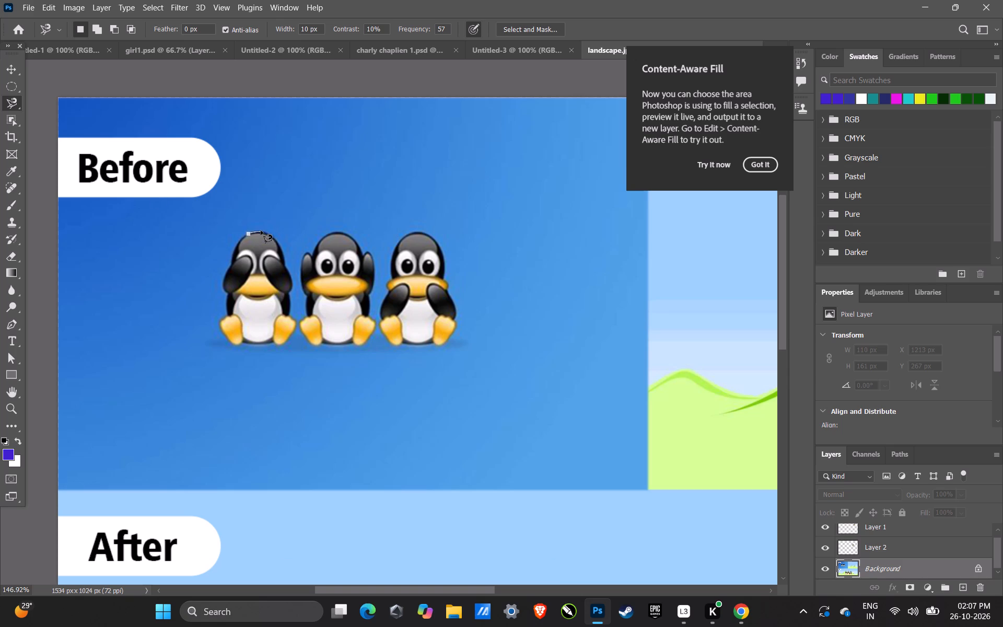
pyautogui.click(261, 231)
pyautogui.click(285, 266)
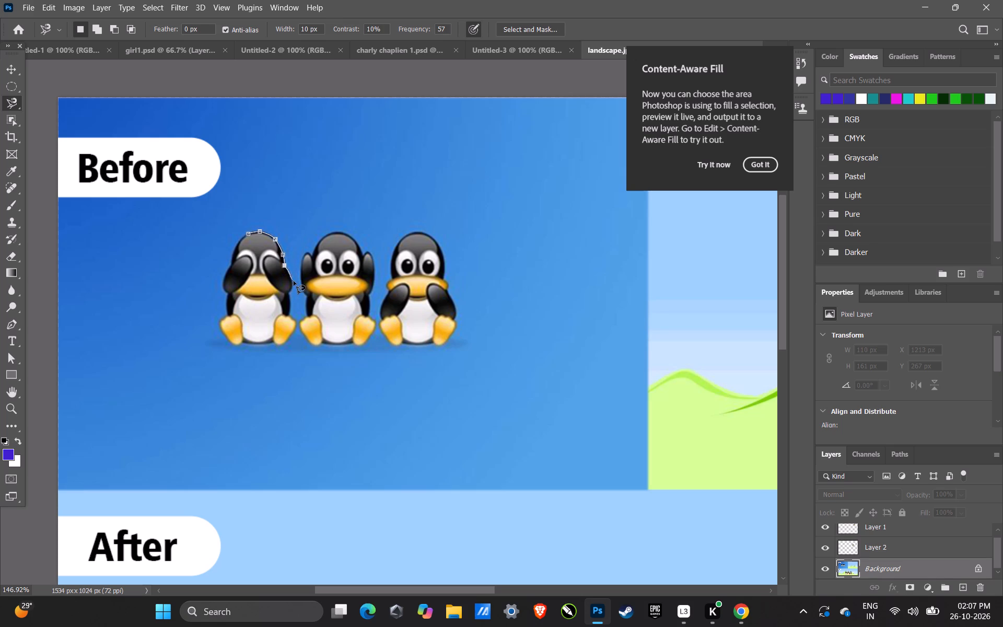
pyautogui.click(290, 294)
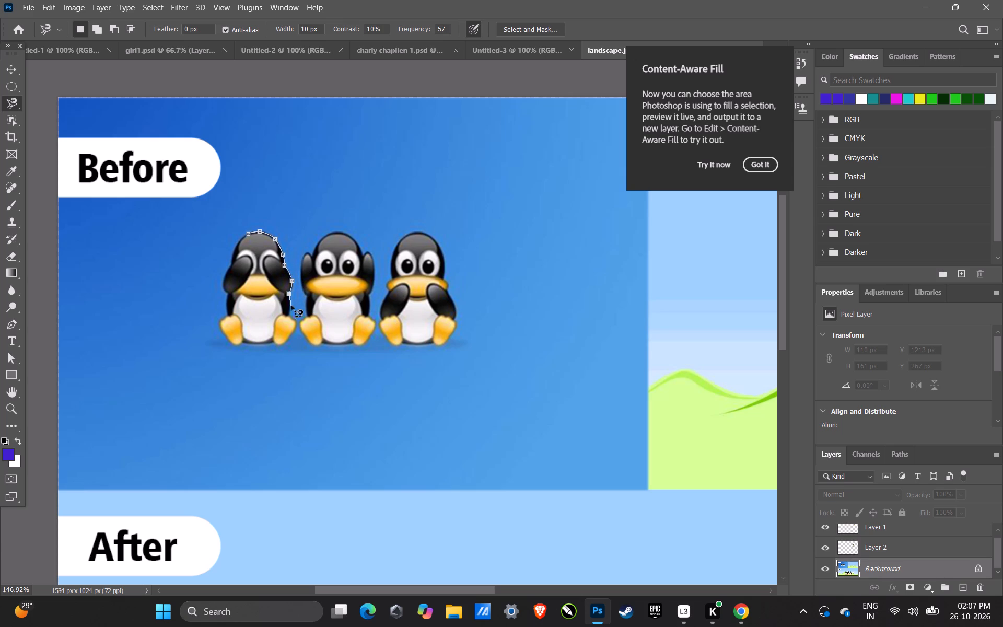
pyautogui.click(289, 316)
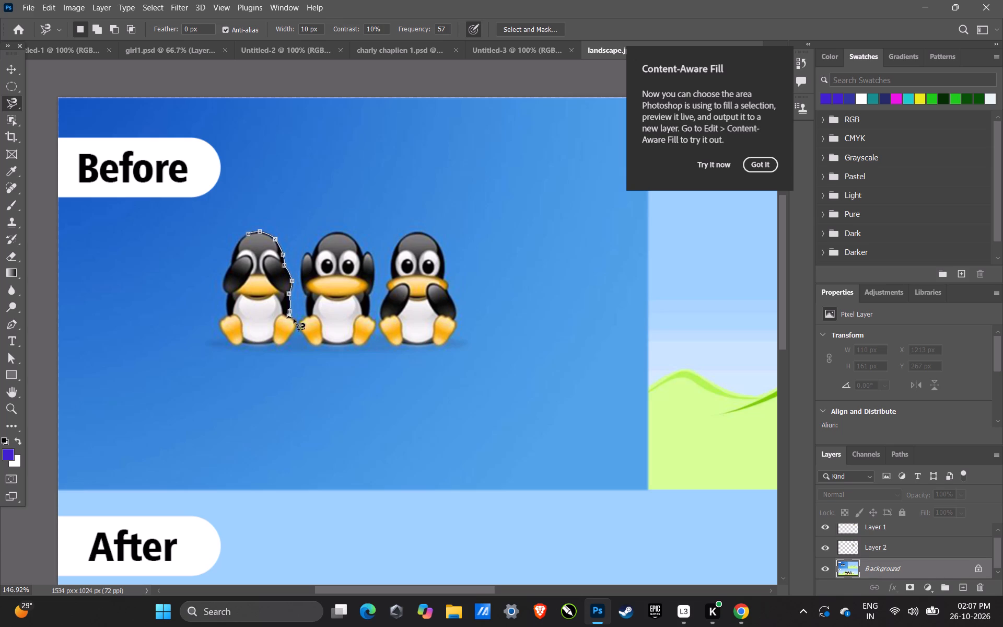
pyautogui.click(297, 321)
# Continue the lasso outline along the penguin's bottom edge, from the right foot to the left foot, removing and re-placing stray anchor points.
pyautogui.click(276, 346)
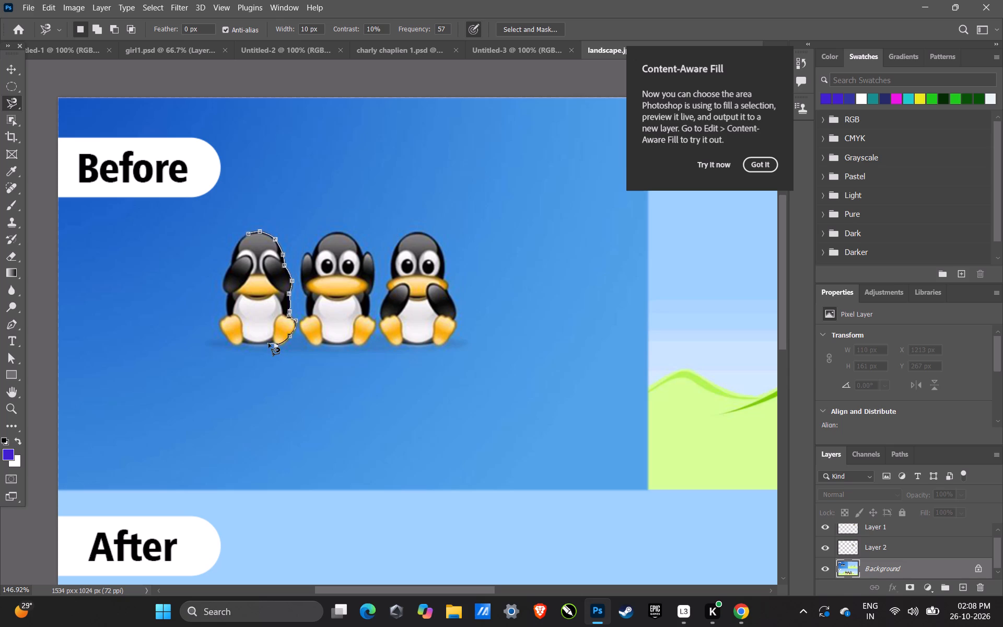
pyautogui.click(269, 343)
pyautogui.press('Delete')
pyautogui.press('Delete')
pyautogui.press('Delete')
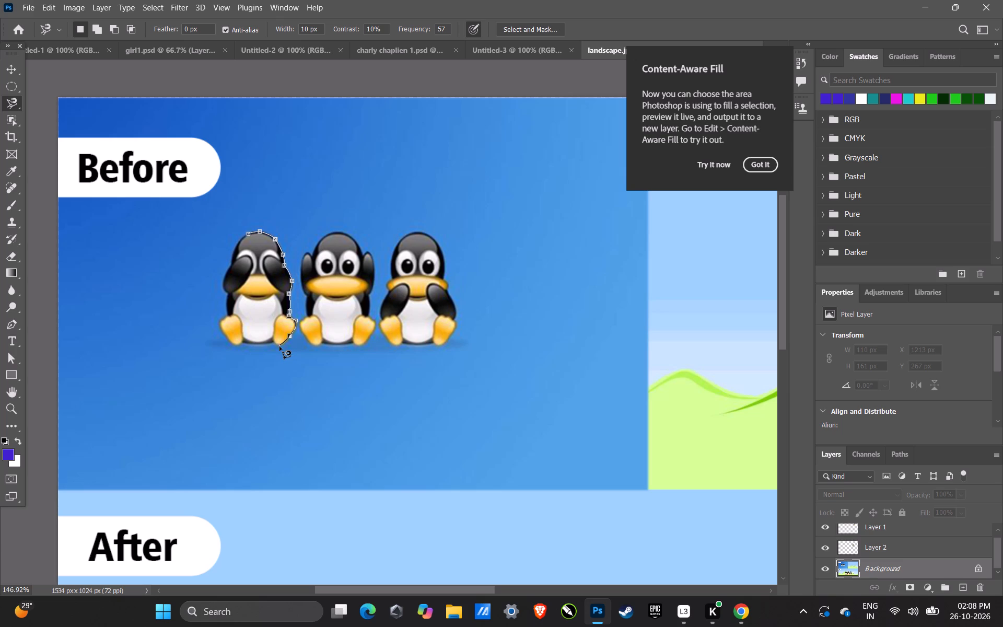
pyautogui.click(279, 346)
pyautogui.click(273, 343)
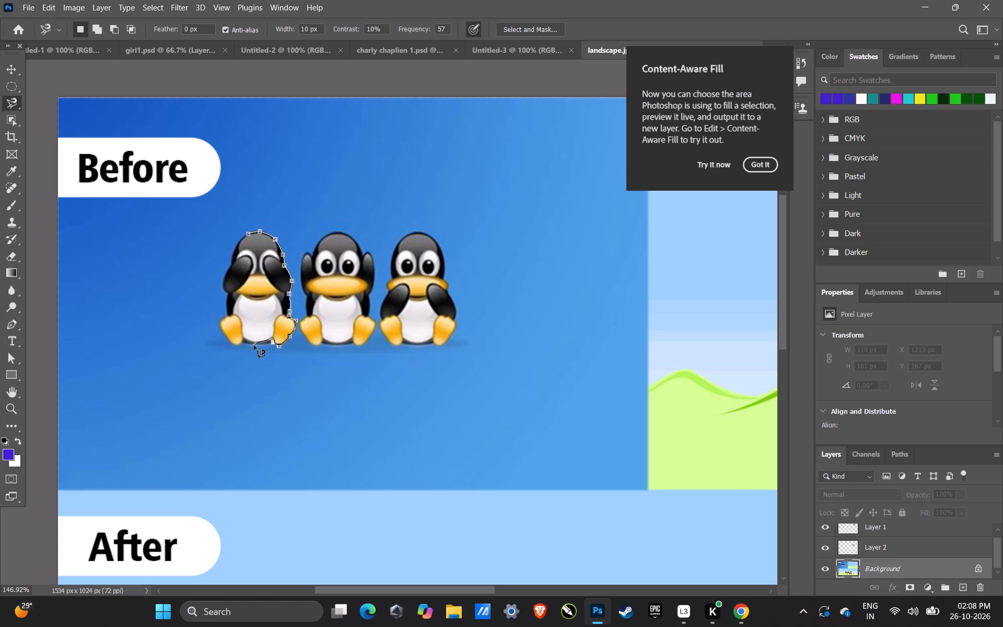
pyautogui.press('Delete')
pyautogui.click(266, 345)
pyautogui.press('Delete')
pyautogui.press('Delete')
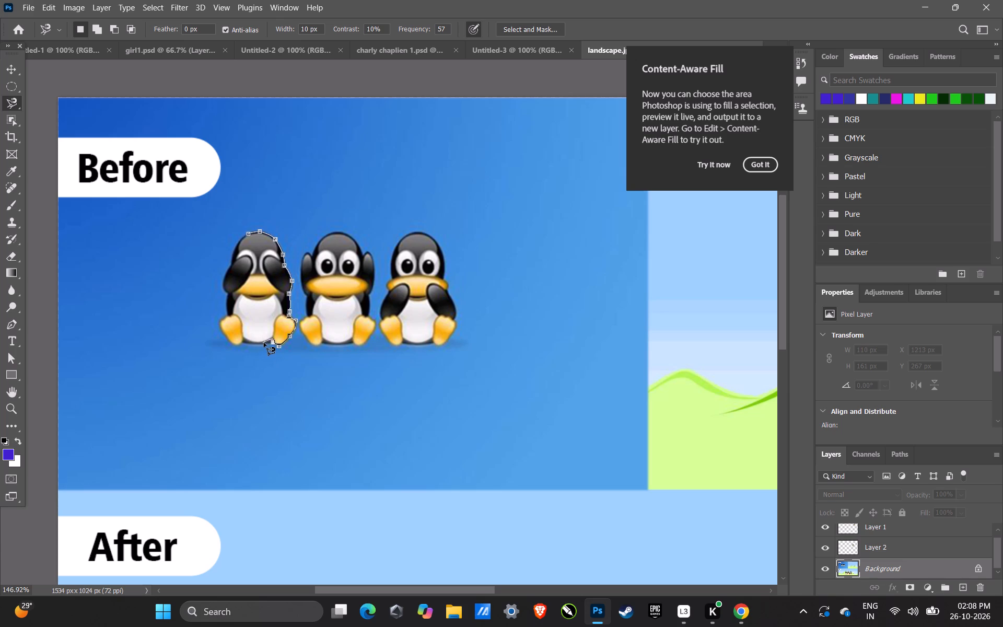
pyautogui.press('Delete')
pyautogui.click(270, 344)
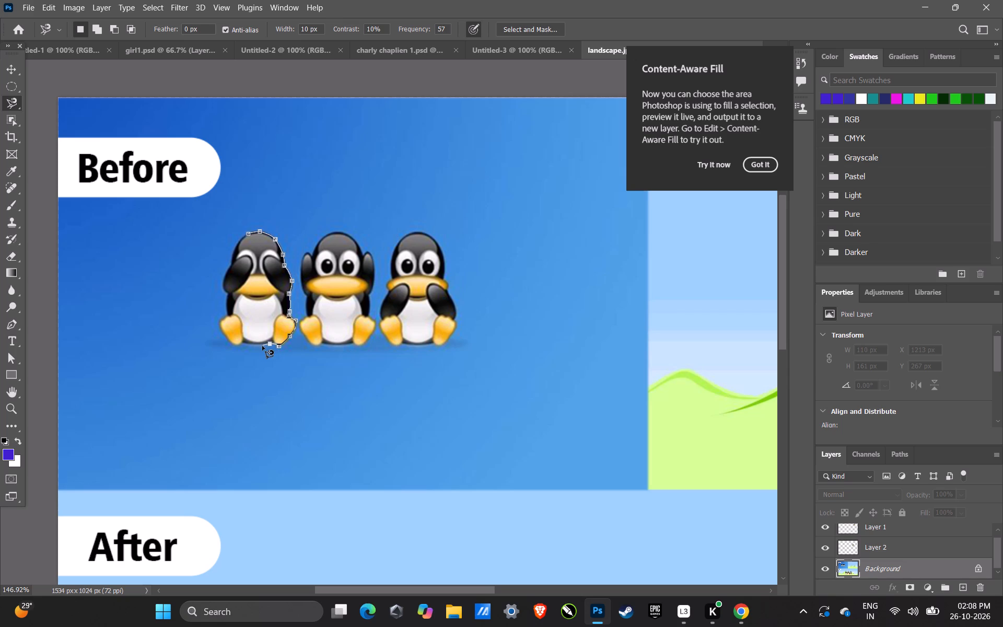
pyautogui.click(262, 346)
pyautogui.click(252, 344)
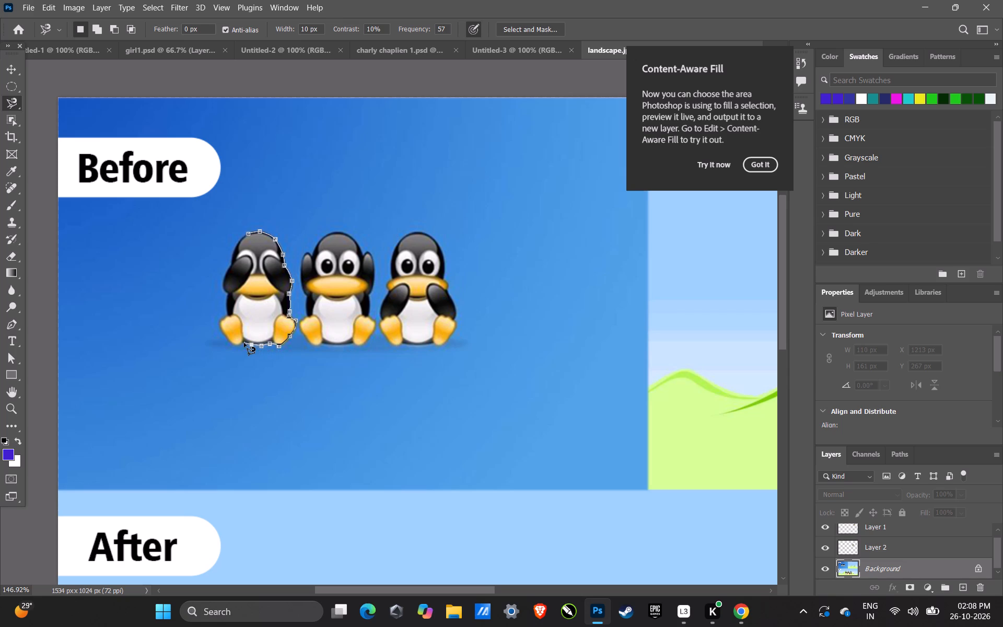
pyautogui.click(244, 343)
pyautogui.click(238, 345)
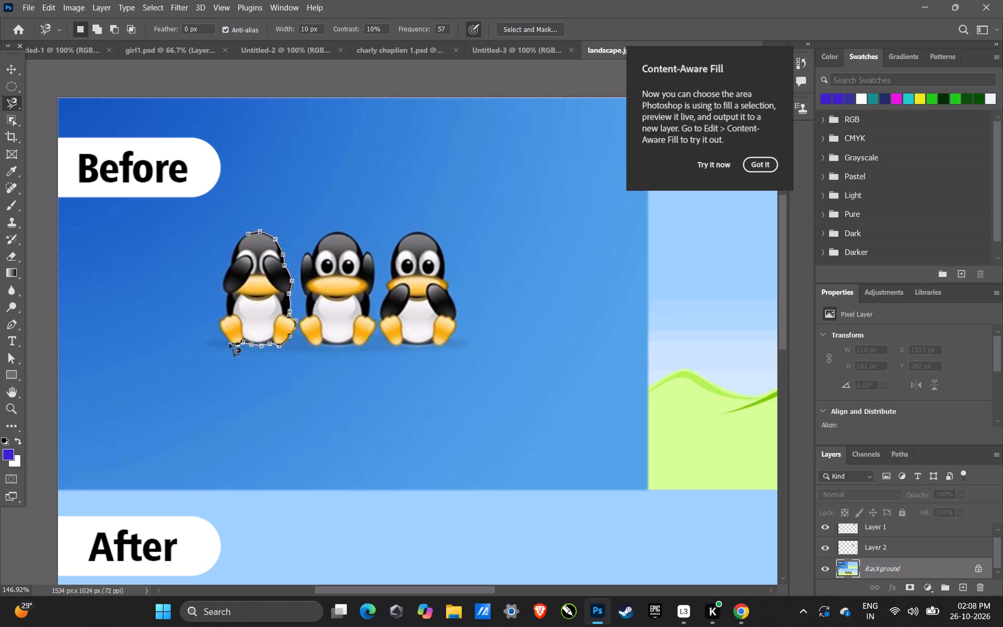
# Trace around the left foot and up the penguin's left side, closing the selection at the starting point on the head.
pyautogui.click(229, 344)
pyautogui.click(220, 334)
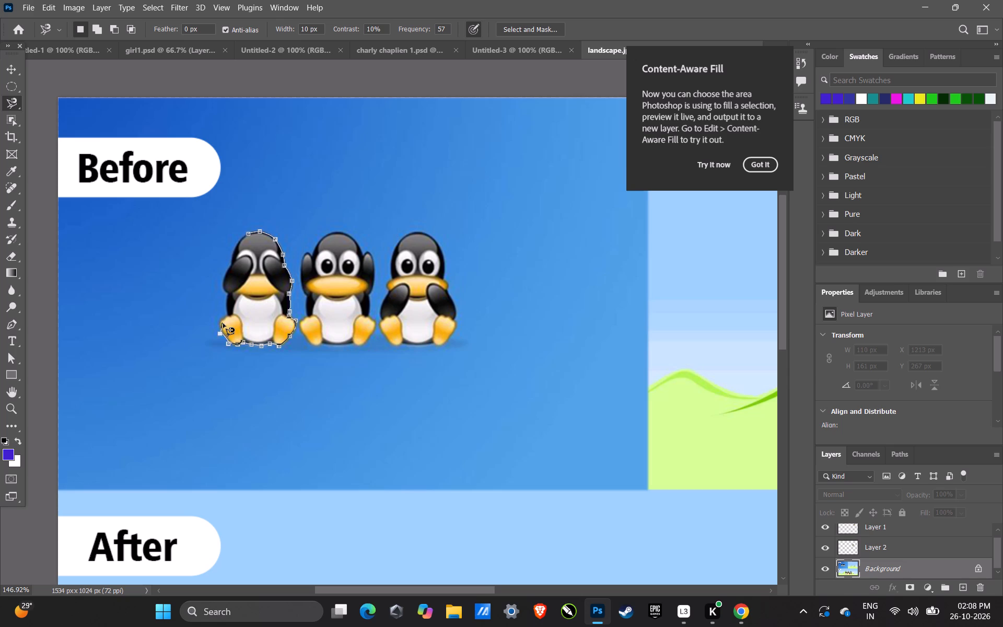
pyautogui.click(221, 320)
pyautogui.click(228, 315)
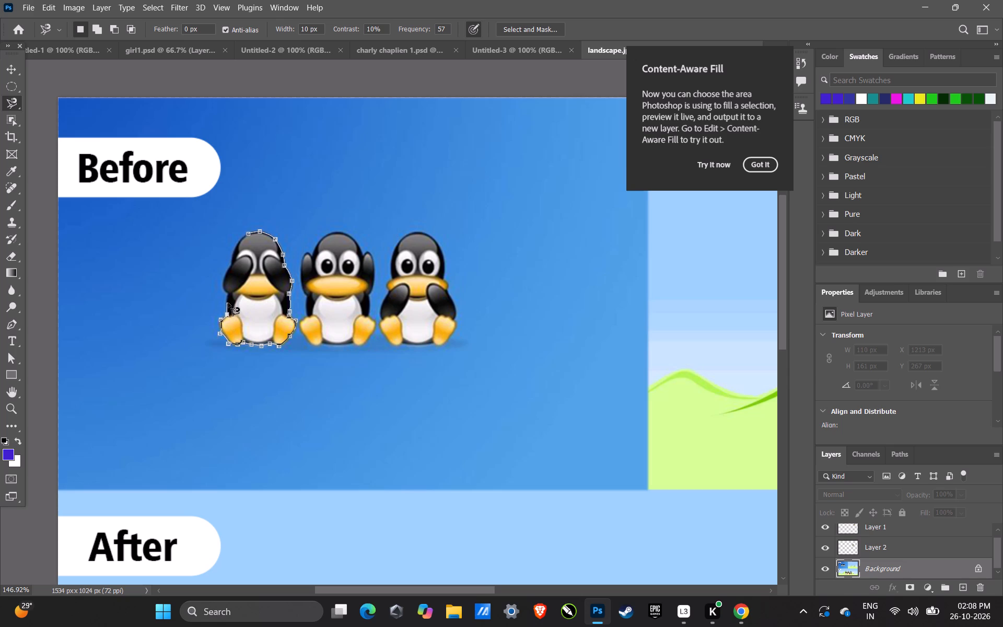
pyautogui.click(228, 294)
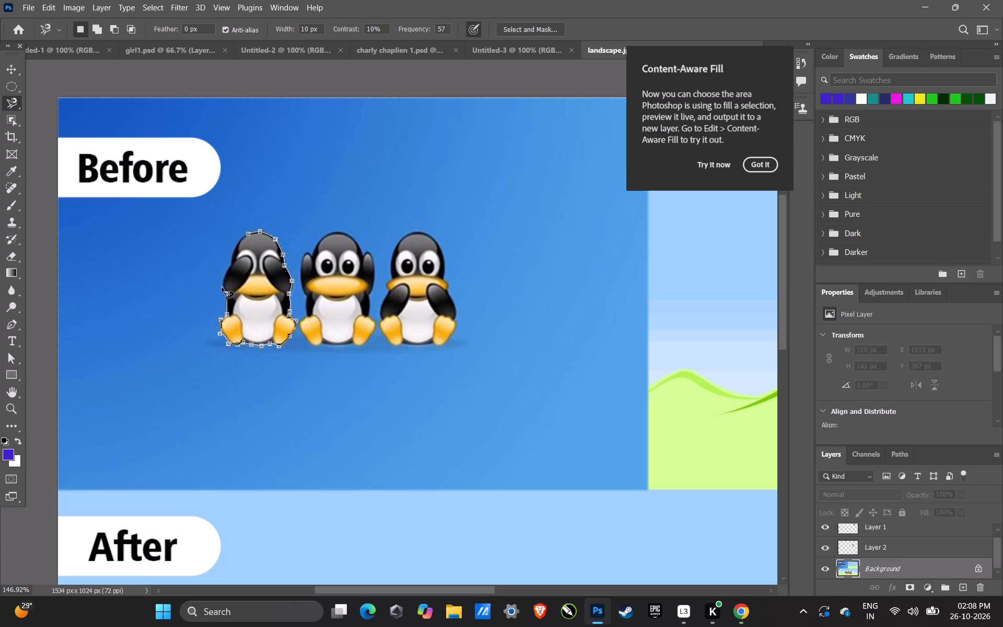
pyautogui.click(222, 287)
pyautogui.click(231, 264)
pyautogui.click(250, 234)
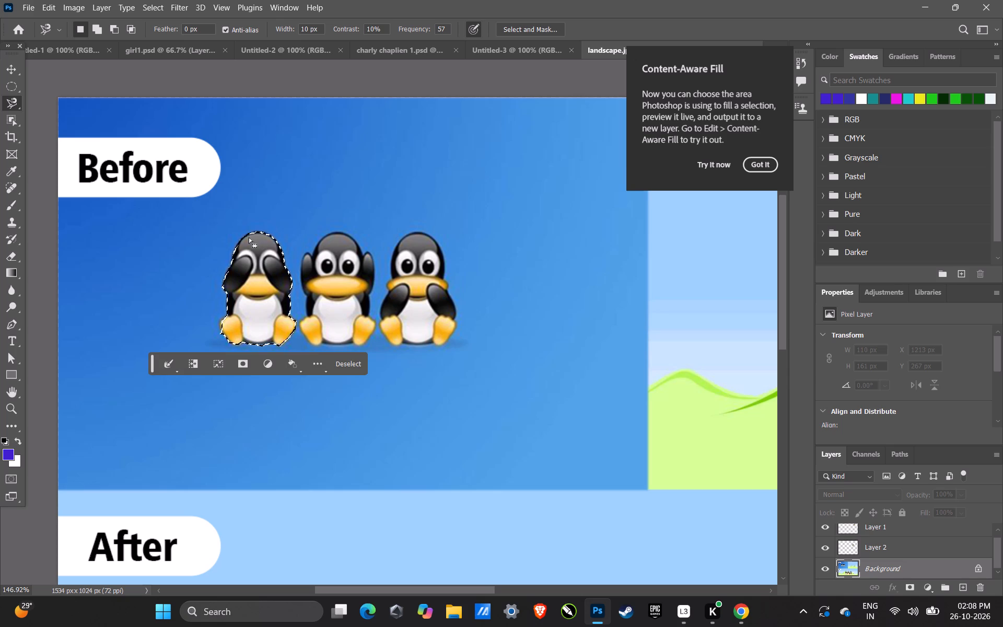
# Copy the selected leftmost penguin from the Background onto a new layer.
pyautogui.scroll(-2, 250, 241)
pyautogui.scroll(1, 262, 249)
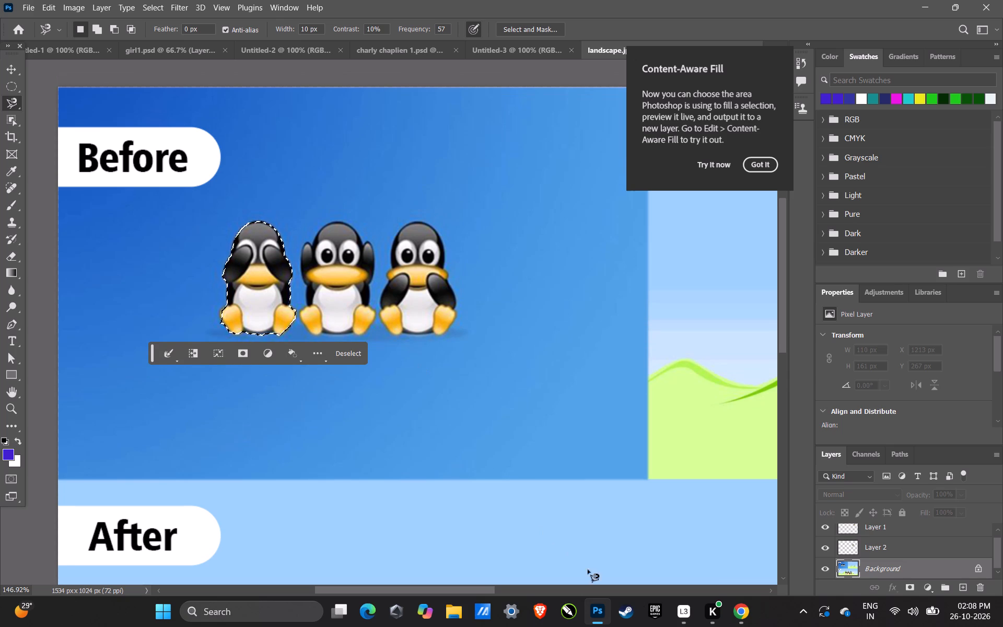
pyautogui.hotkey('ctrl', 'j')
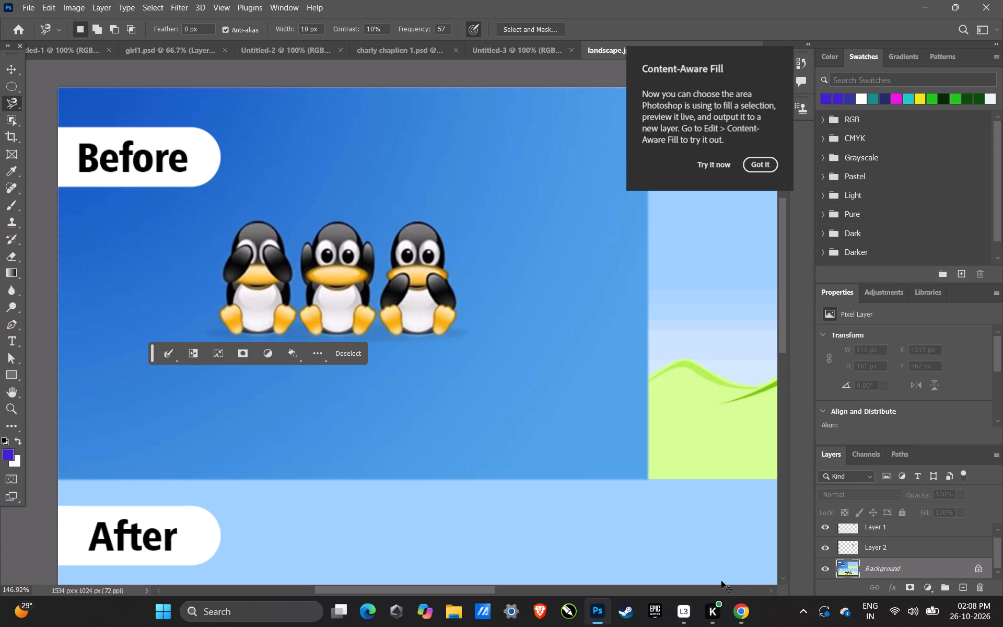
# Move the leftmost penguin's copy onto the hills scene beside the other two penguins, aligning its feet with theirs.
pyautogui.click(16, 71)
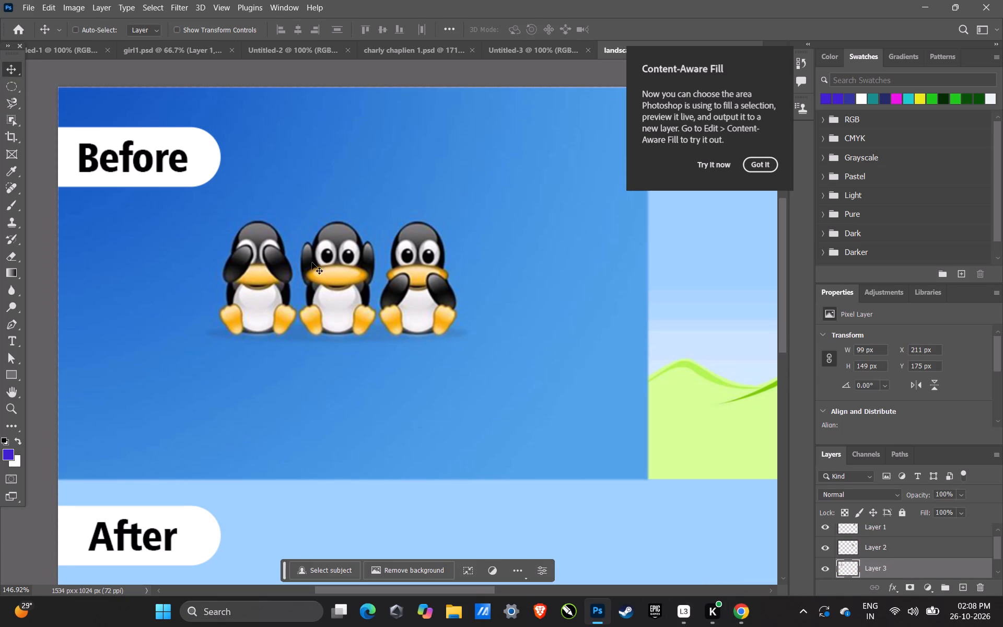
pyautogui.hotkey('alt', 'space')
pyautogui.hotkey('alt', 'space')
pyautogui.hotkey('alt', 'space')
pyautogui.hotkey('alt', 'space')
pyautogui.hotkey('alt', 'space')
pyautogui.hotkey('alt', 'space')
pyautogui.hotkey('alt', 'space')
pyautogui.hotkey('alt', 'space')
pyautogui.hotkey('alt', 'space')
pyautogui.hotkey('alt', 'space')
pyautogui.hotkey('alt', 'space')
pyautogui.hotkey('alt', 'space')
pyautogui.hotkey('alt', 'space')
pyautogui.hotkey('alt', 'space')
pyautogui.hotkey('alt', 'space')
pyautogui.hotkey('alt', 'space')
pyautogui.hotkey('alt', 'space')
pyautogui.hotkey('alt', 'space')
pyautogui.hotkey('alt', 'space')
pyautogui.hotkey('alt', 'space')
pyautogui.keyDown('alt'); pyautogui.moveTo(477, 356); pyautogui.dragTo(431, 349); pyautogui.keyUp('alt')
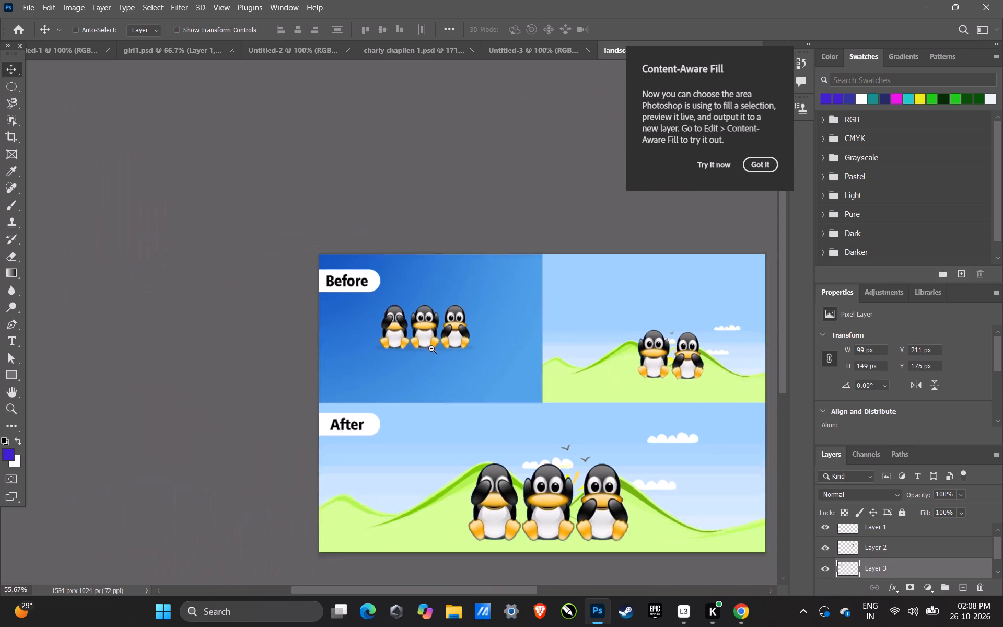
pyautogui.keyDown('alt'); pyautogui.moveTo(431, 349); pyautogui.dragTo(427, 348); pyautogui.keyUp('alt')
pyautogui.moveTo(410, 338); pyautogui.dragTo(545, 356)
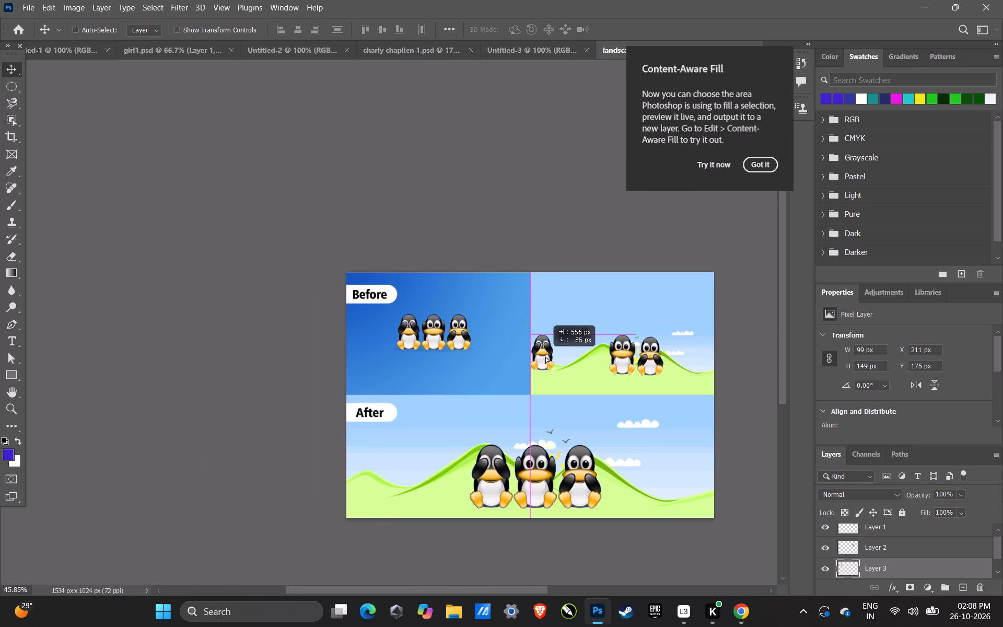
pyautogui.moveTo(545, 356); pyautogui.dragTo(592, 364)
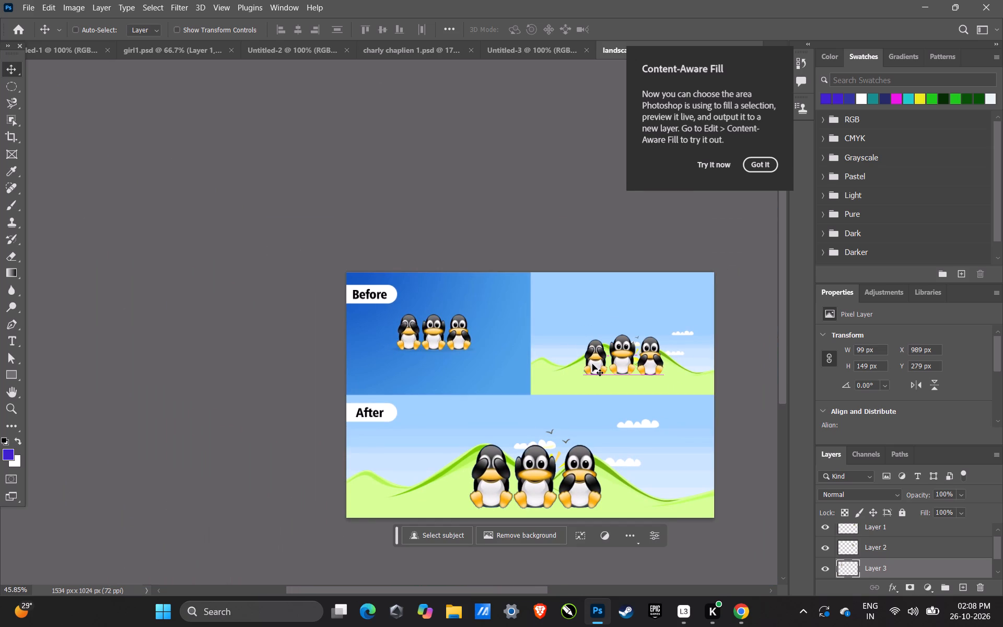
# Scale the newly placed penguin in the hills scene up to about 114% proportionally, matching the middle penguin's height.
pyautogui.hotkey('alt', 'space')
pyautogui.hotkey('alt', 'space')
pyautogui.hotkey('alt', 'space')
pyautogui.hotkey('alt', 'space')
pyautogui.hotkey('alt', 'space')
pyautogui.hotkey('alt', 'space')
pyautogui.hotkey('alt', 'space')
pyautogui.hotkey('alt', 'space')
pyautogui.hotkey('alt', 'space')
pyautogui.hotkey('alt', 'space')
pyautogui.hotkey('alt', 'space')
pyautogui.hotkey('alt', 'space')
pyautogui.hotkey('alt', 'space')
pyautogui.hotkey('alt', 'space')
pyautogui.hotkey('alt', 'space')
pyautogui.hotkey('alt', 'space')
pyautogui.hotkey('alt', 'space')
pyautogui.hotkey('alt', 'space')
pyautogui.hotkey('alt', 'space')
pyautogui.hotkey('alt', 'space')
pyautogui.keyDown('alt'); pyautogui.moveTo(639, 377); pyautogui.dragTo(623, 380); pyautogui.keyUp('alt')
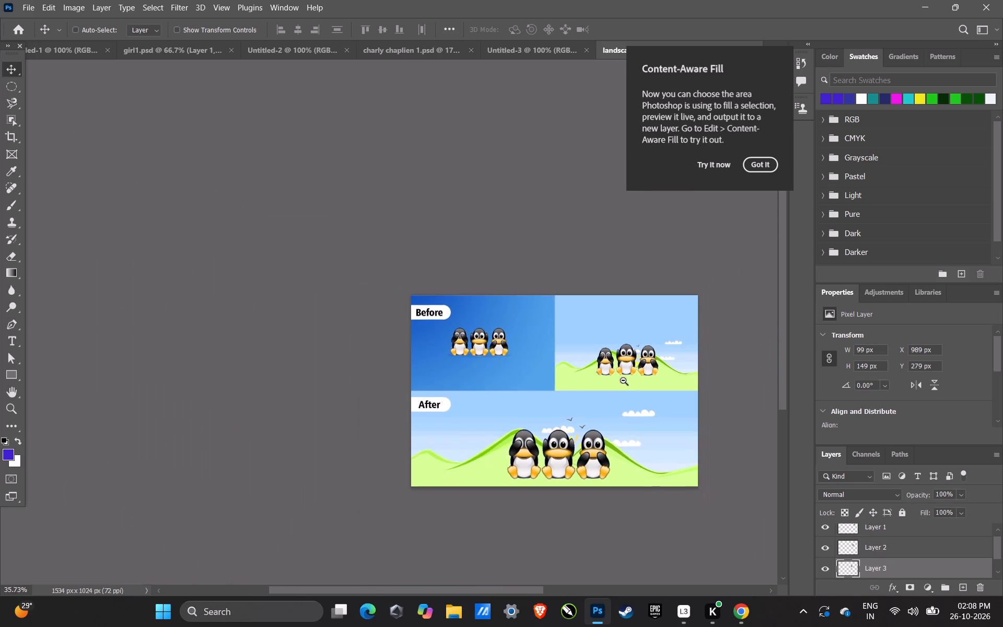
pyautogui.keyDown('alt'); pyautogui.moveTo(623, 380); pyautogui.dragTo(677, 369); pyautogui.keyUp('alt')
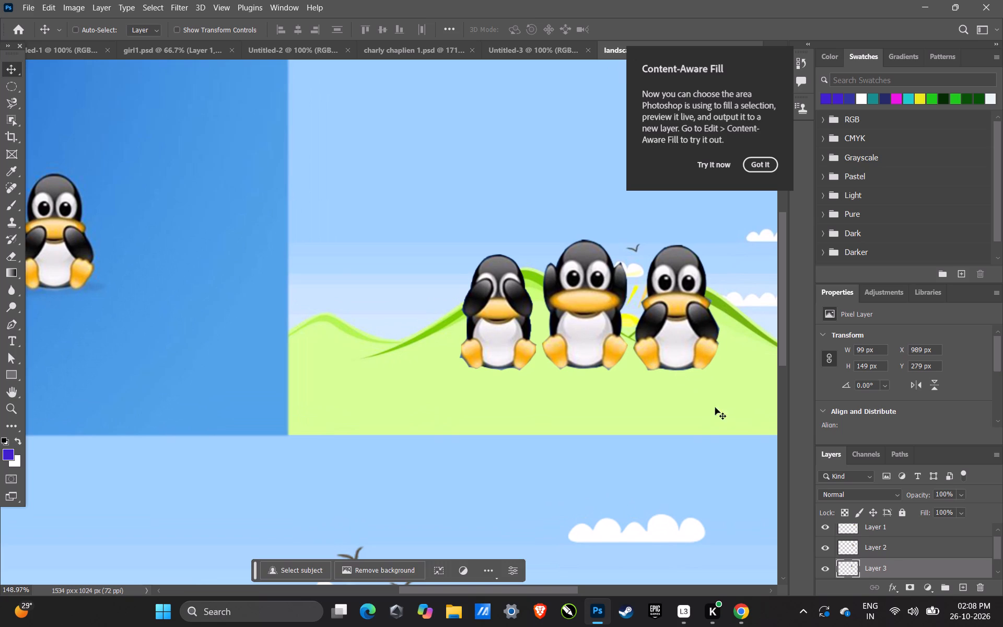
pyautogui.hotkey('ctrl', 't')
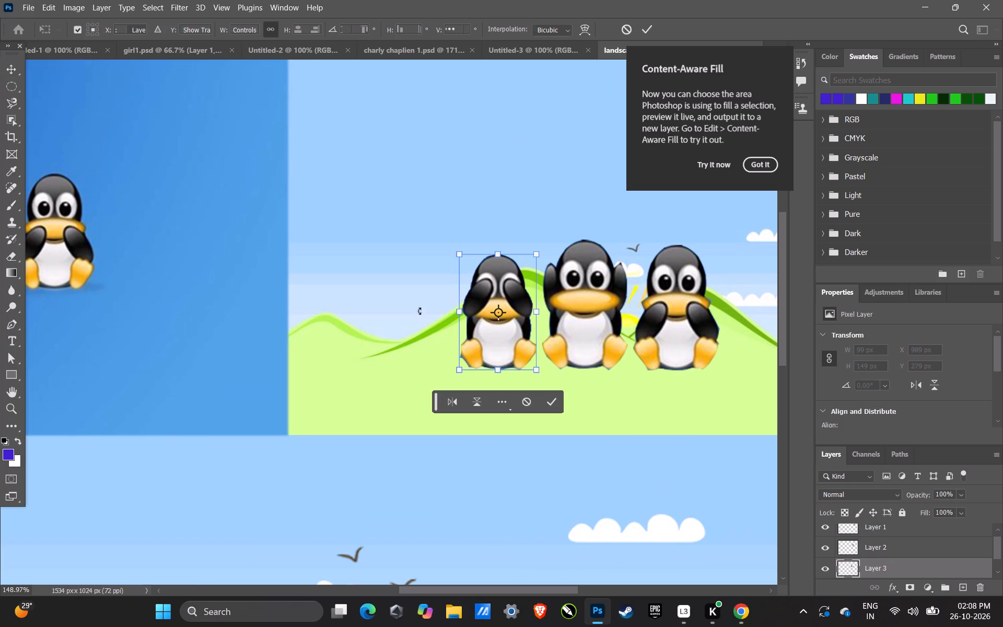
pyautogui.moveTo(461, 256); pyautogui.dragTo(449, 240)
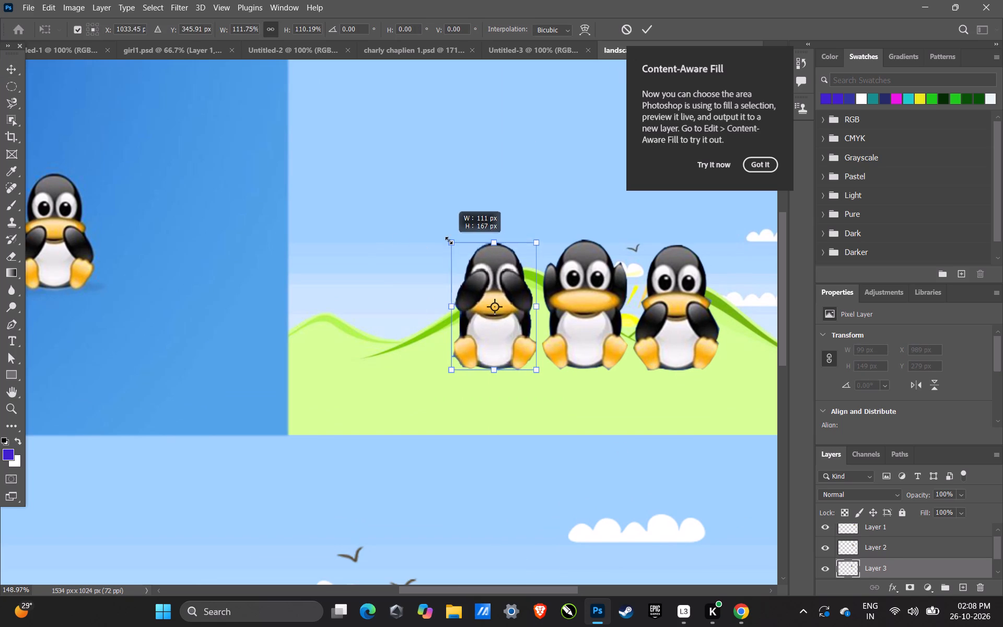
pyautogui.moveTo(449, 240); pyautogui.dragTo(447, 237)
pyautogui.moveTo(447, 237); pyautogui.dragTo(450, 237)
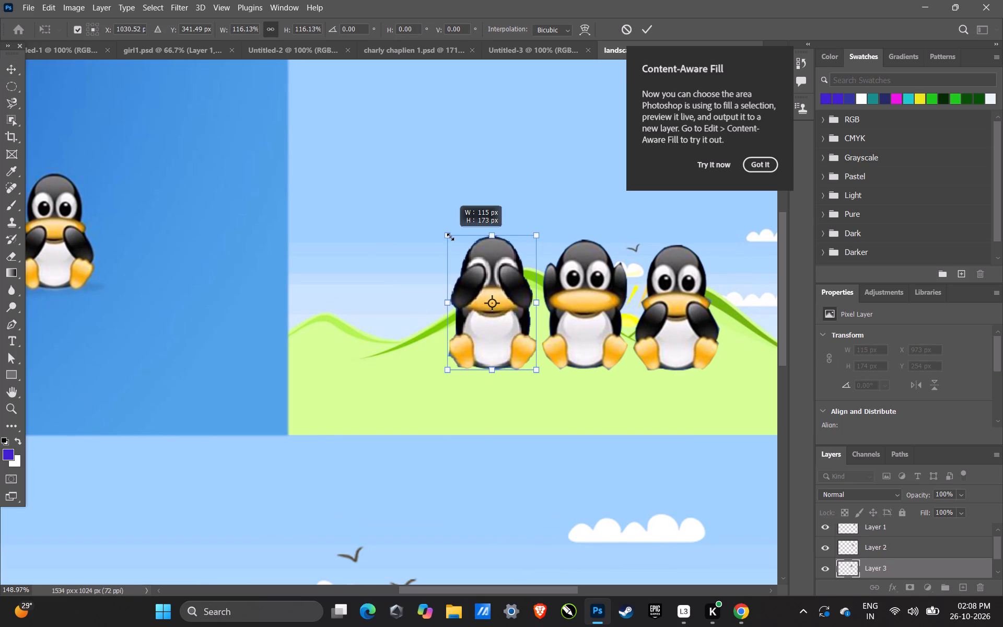
pyautogui.moveTo(450, 237); pyautogui.dragTo(454, 237)
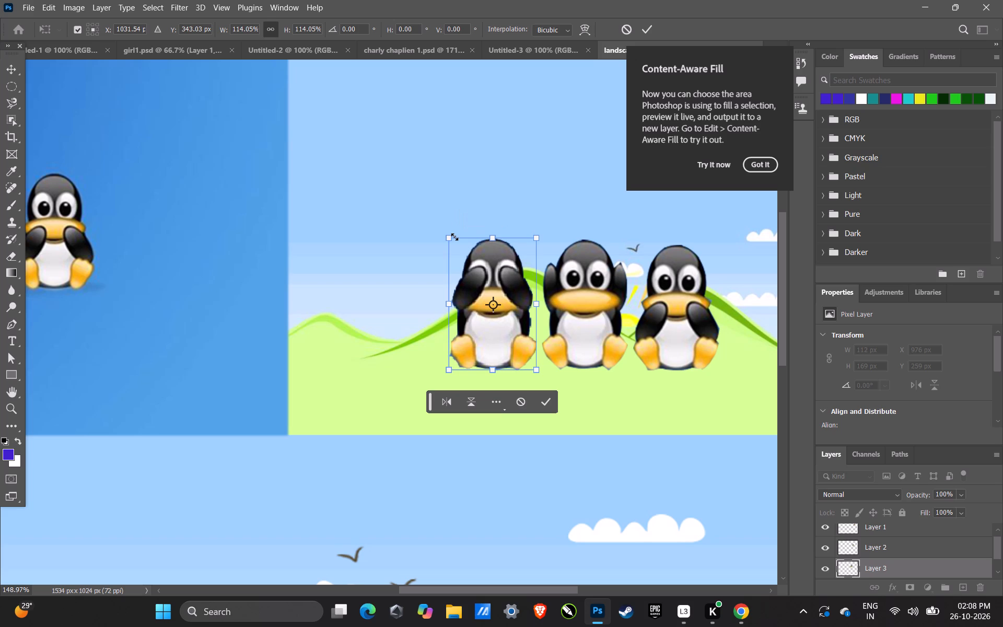
pyautogui.press('space')
pyautogui.press('space')
pyautogui.press('space')
pyautogui.press('space')
pyautogui.press('space')
pyautogui.press('space')
pyautogui.press('space')
pyautogui.press('space')
pyautogui.press('space')
pyautogui.press('space')
pyautogui.press('space')
pyautogui.press('space')
pyautogui.press('space')
pyautogui.press('space')
pyautogui.press('space')
pyautogui.press('space')
pyautogui.press('space')
pyautogui.press('space')
pyautogui.press('space')
pyautogui.press('space')
pyautogui.moveTo(418, 397); pyautogui.dragTo(413, 368)
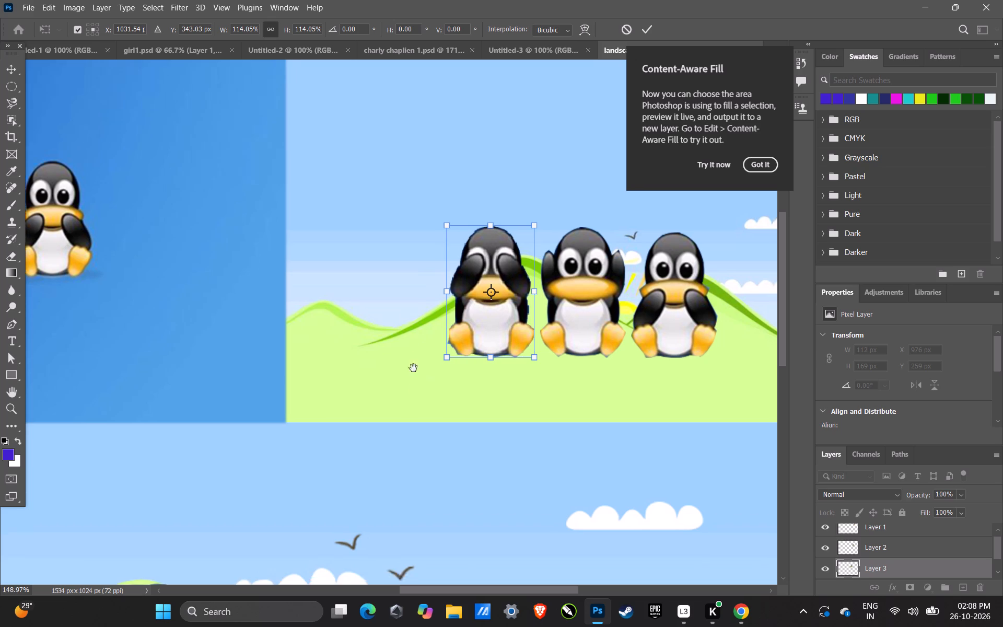
pyautogui.moveTo(413, 368); pyautogui.dragTo(372, 303)
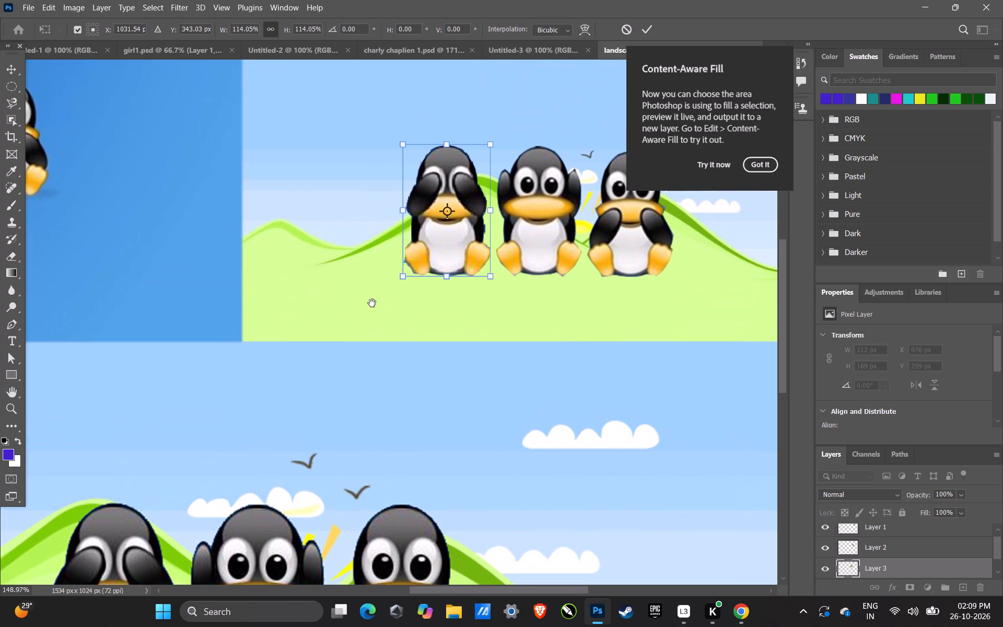
pyautogui.moveTo(372, 303); pyautogui.dragTo(312, 269)
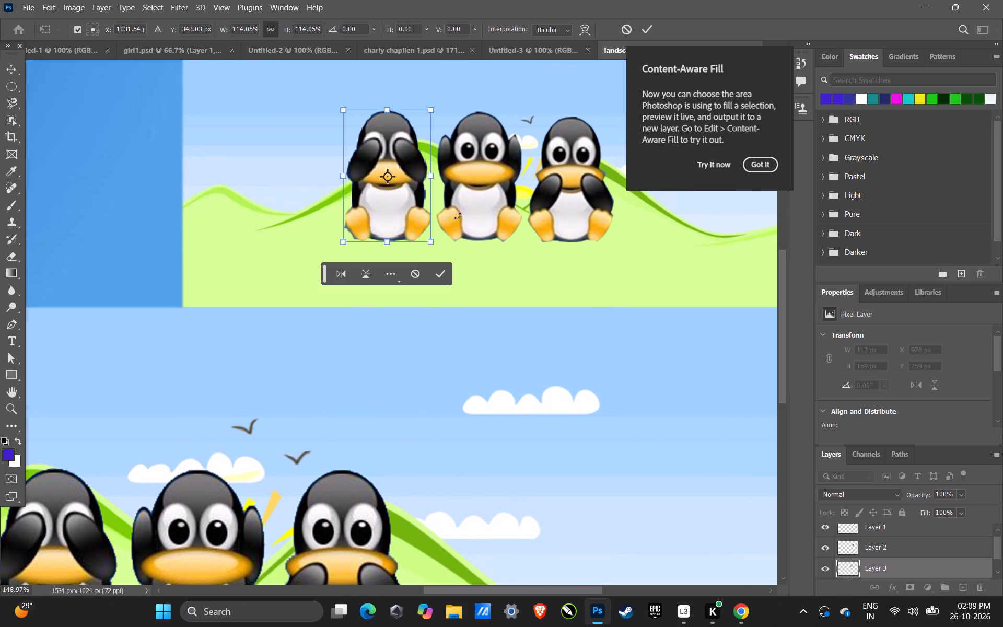
# Save the composite as landscape1 in Photoshop format in the Downloads folder, keeping Maximize Compatibility on.
pyautogui.hotkey('ctrl', 's')
pyautogui.click(454, 234)
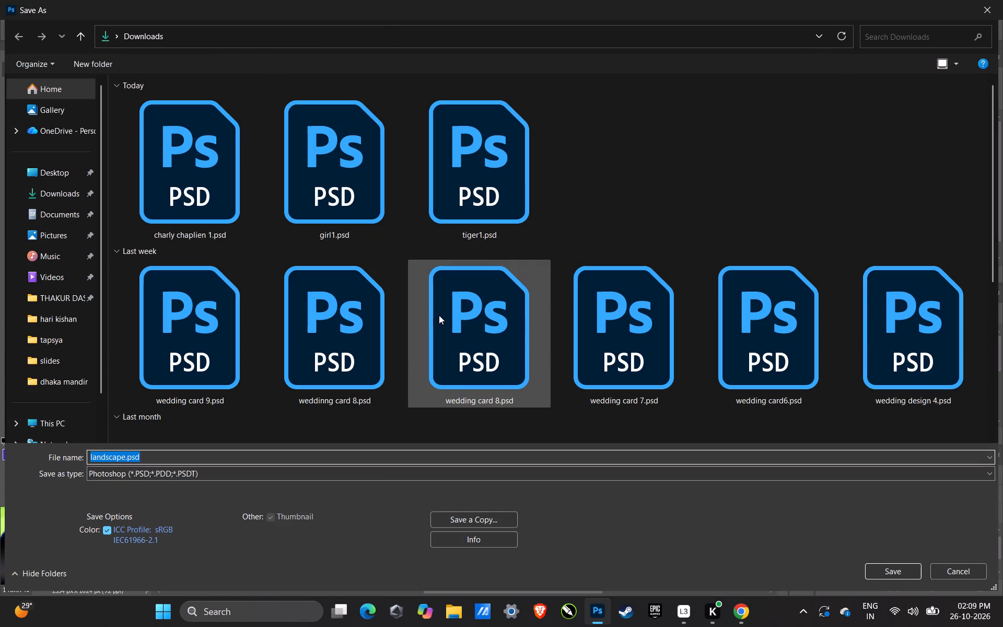
pyautogui.write('landscape1')
pyautogui.press('Return')
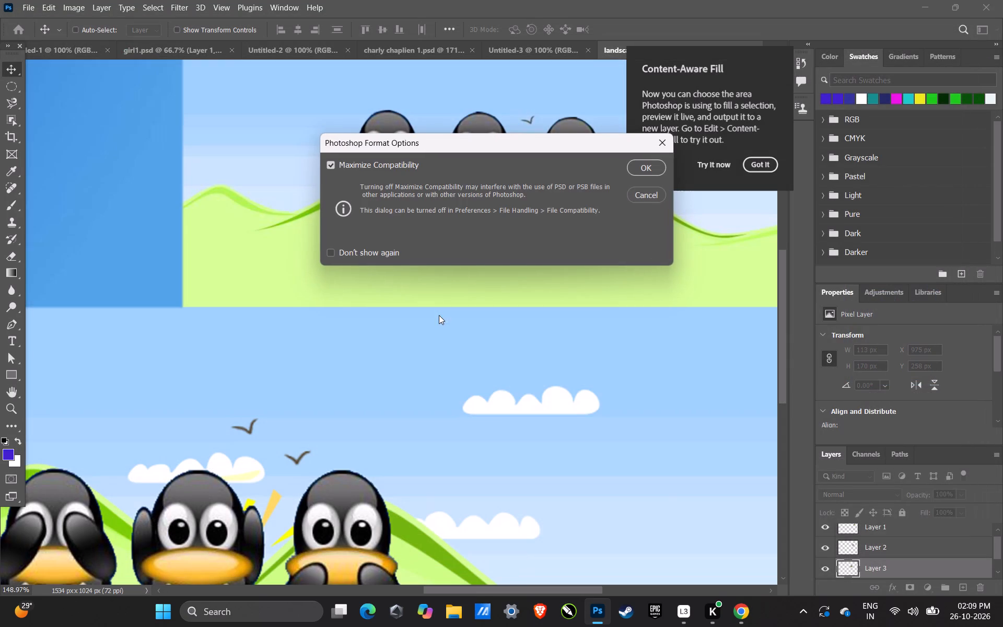
pyautogui.click(649, 173)
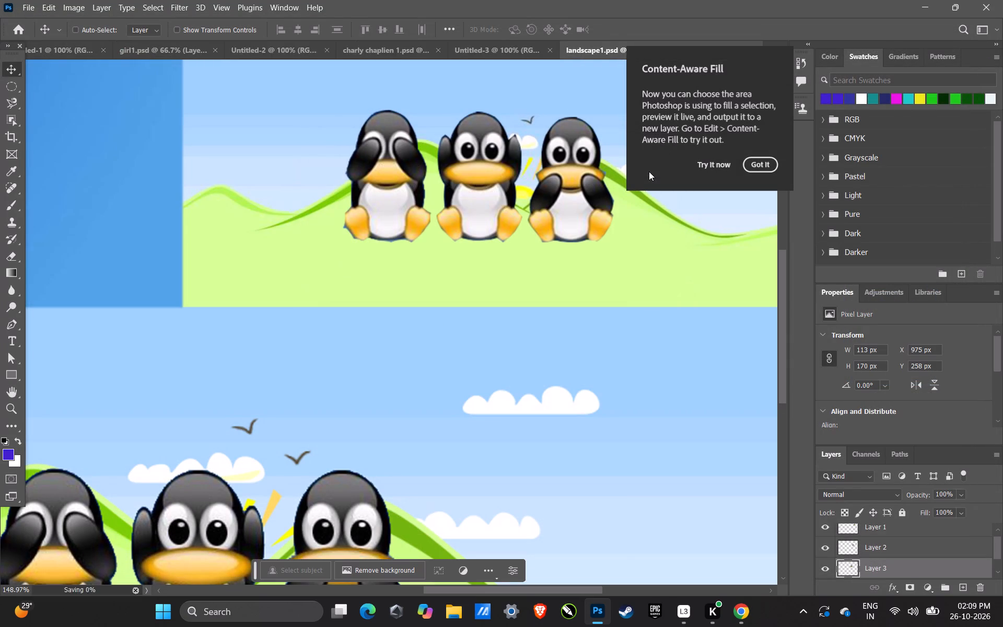
# Create a new 1366 x 700 px document at 72 ppi in RGB Color with a white background.
pyautogui.click(15, 32)
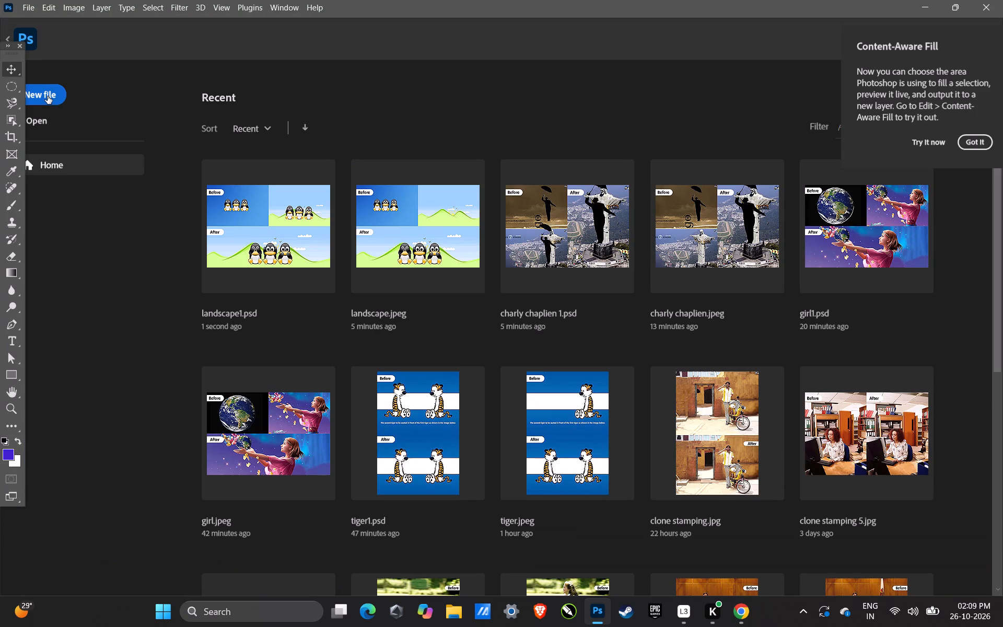
pyautogui.click(48, 96)
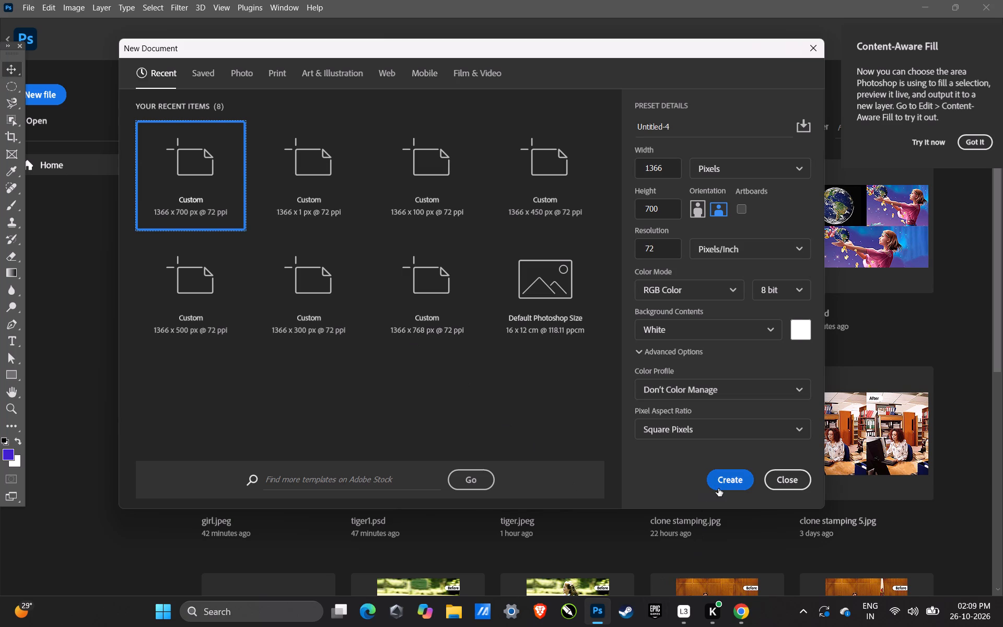
pyautogui.click(718, 489)
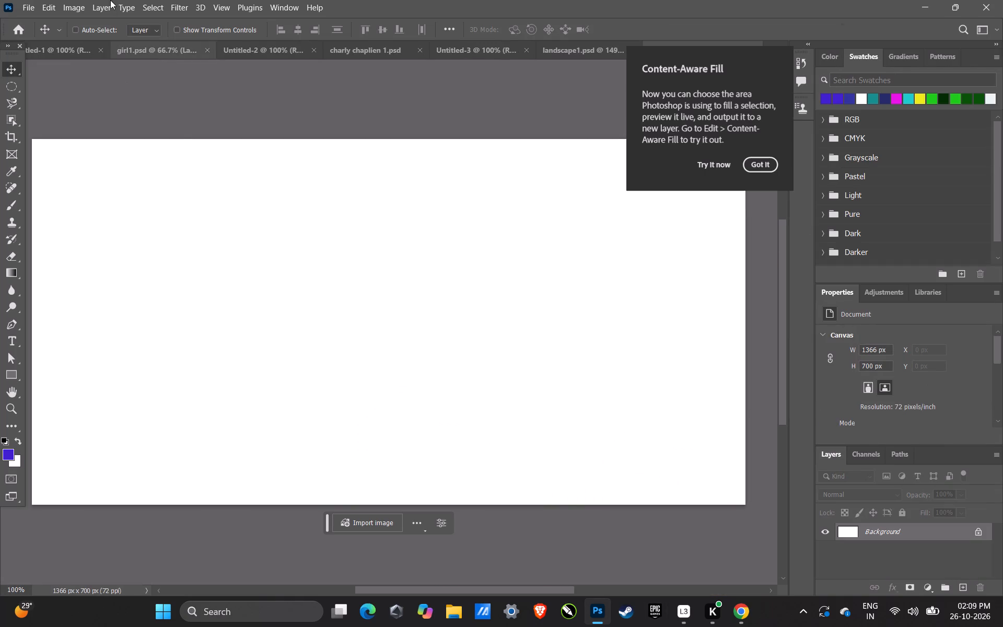
# Start opening another image file.
pyautogui.click(24, 3)
pyautogui.click(69, 31)
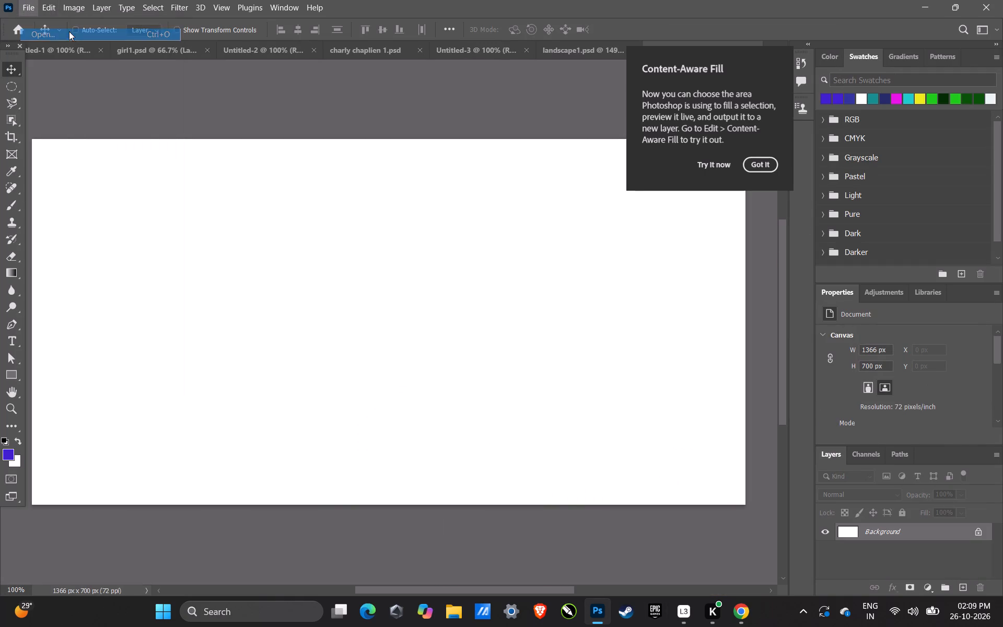
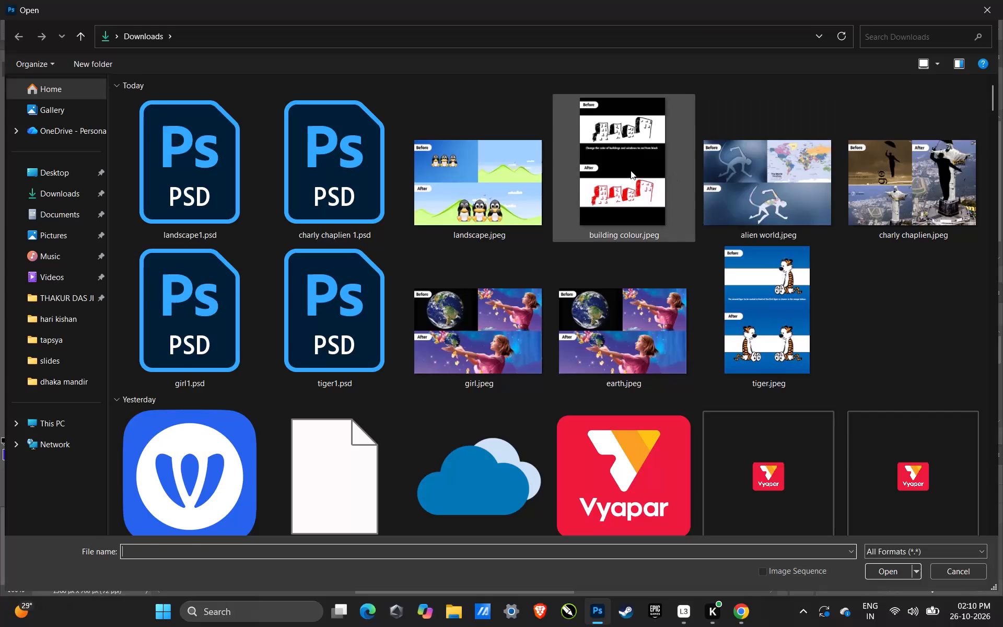
# Open the image building colour.jpeg from the Downloads folder.
pyautogui.rightClick(631, 170)
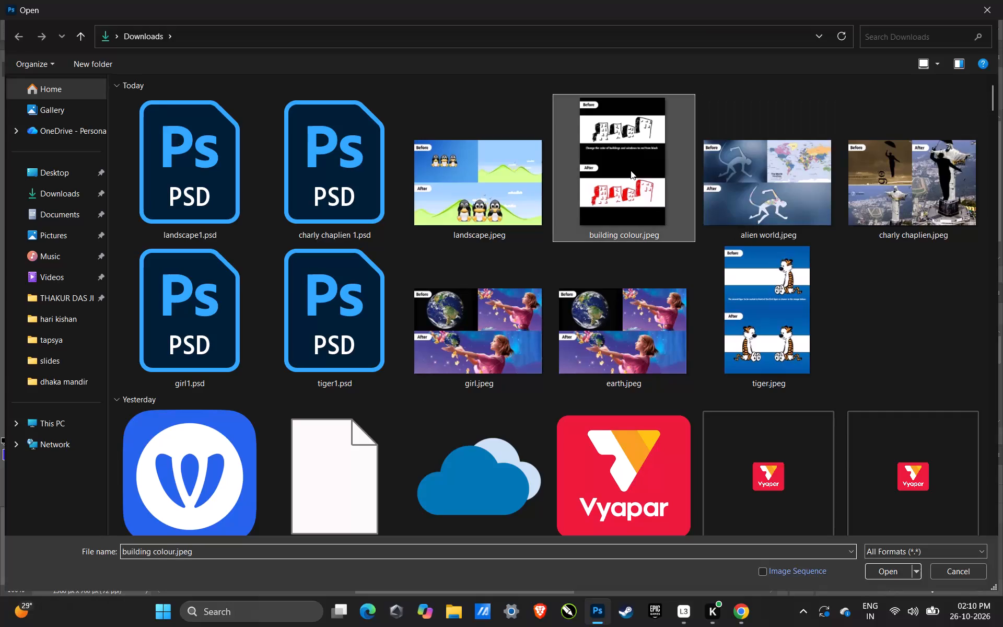
pyautogui.click(624, 164)
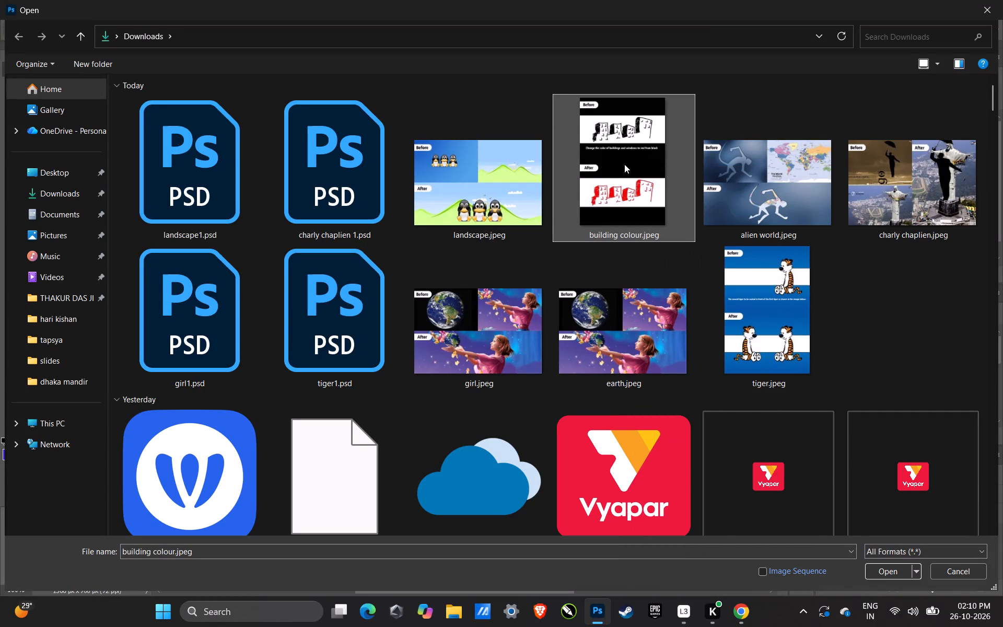
pyautogui.click(894, 574)
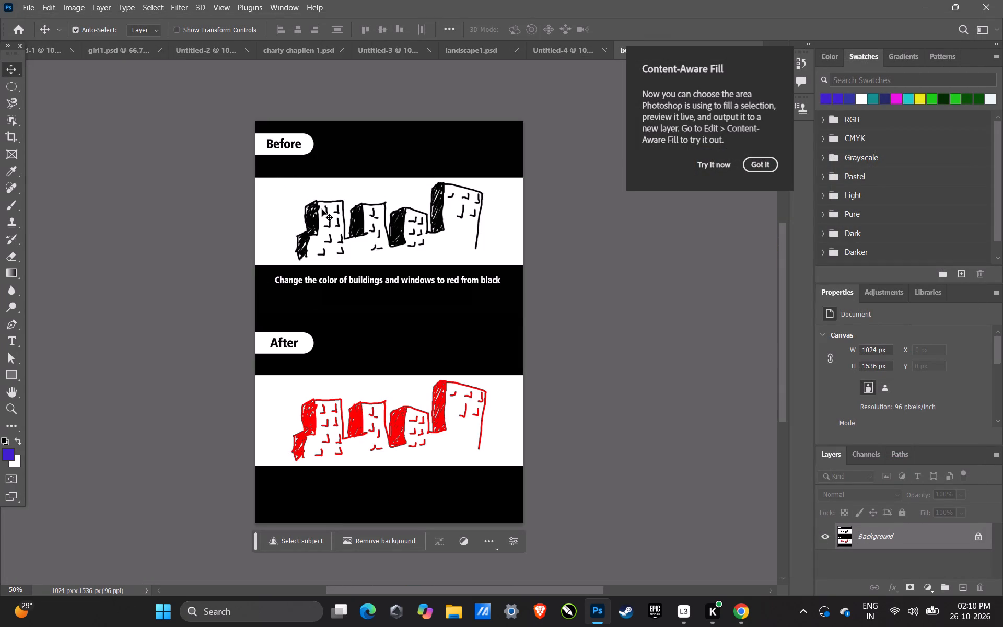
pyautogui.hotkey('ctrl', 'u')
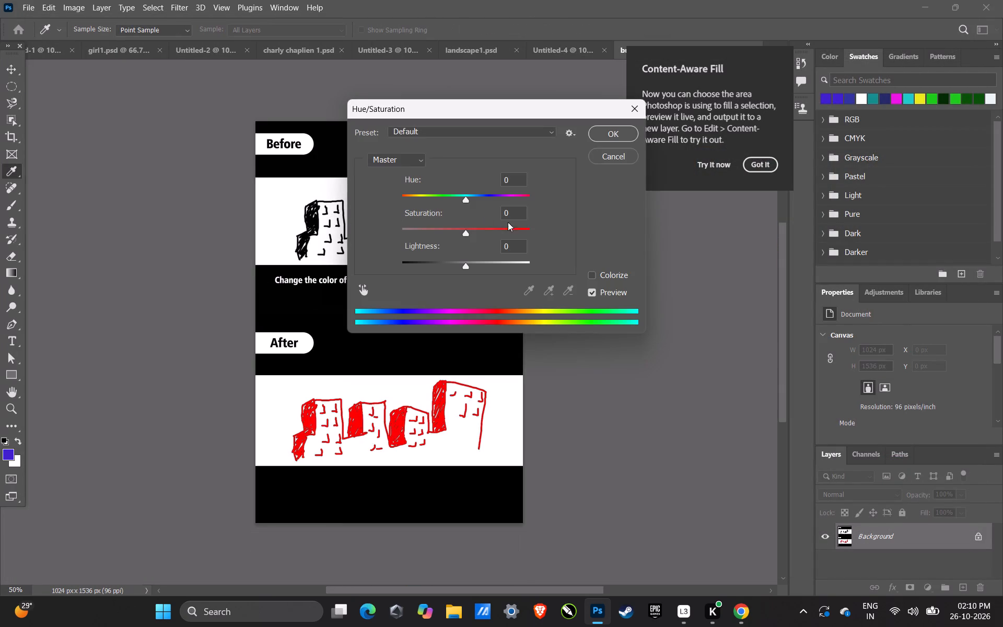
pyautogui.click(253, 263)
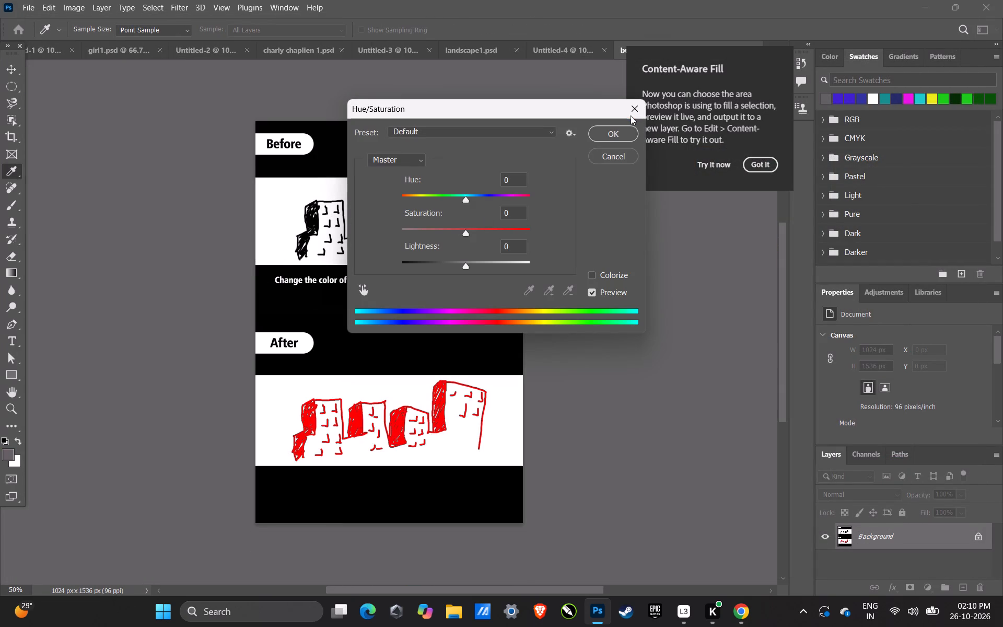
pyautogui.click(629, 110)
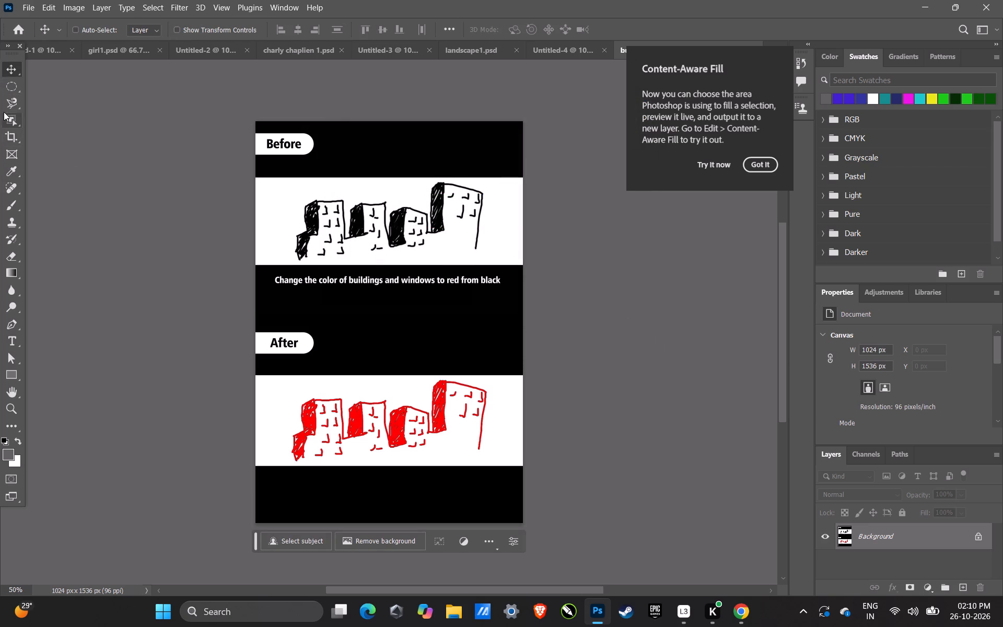
# Select the row of black buildings in the Before picture by tracing its outline with the Magnetic Lasso.
pyautogui.click(4, 109)
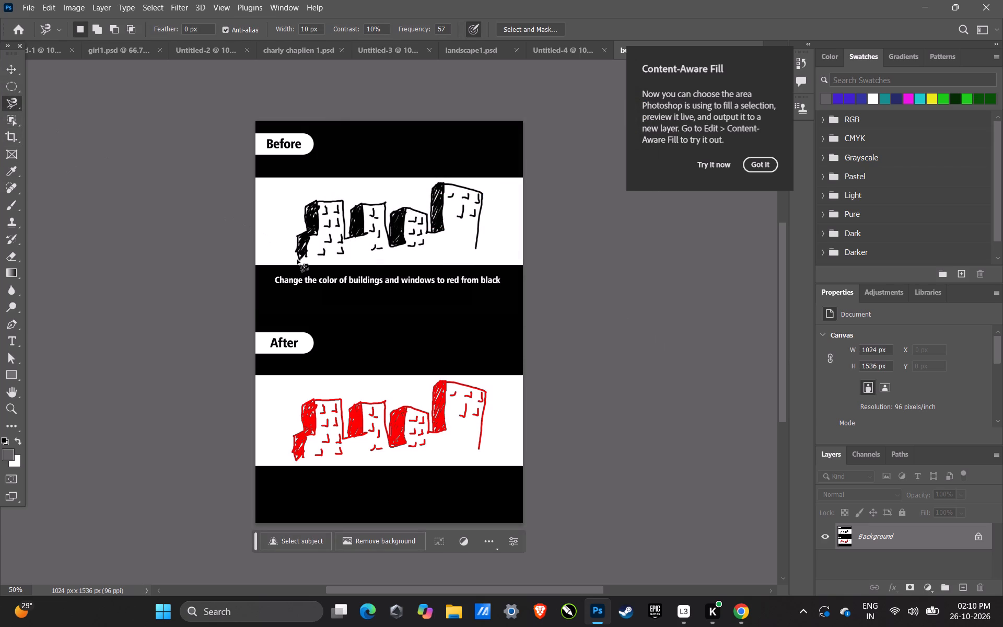
pyautogui.click(298, 259)
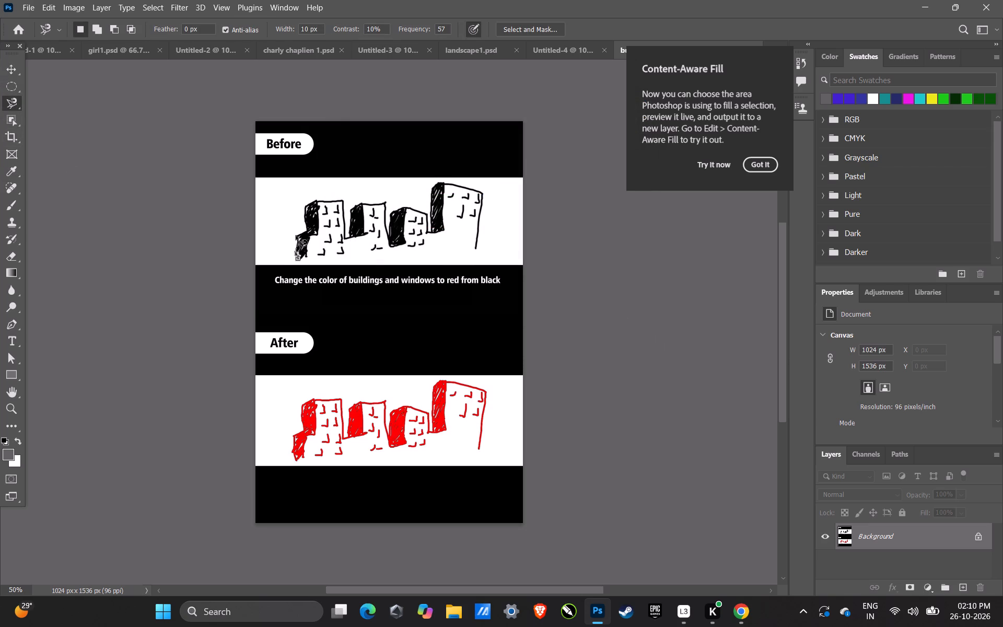
pyautogui.click(296, 236)
pyautogui.click(307, 230)
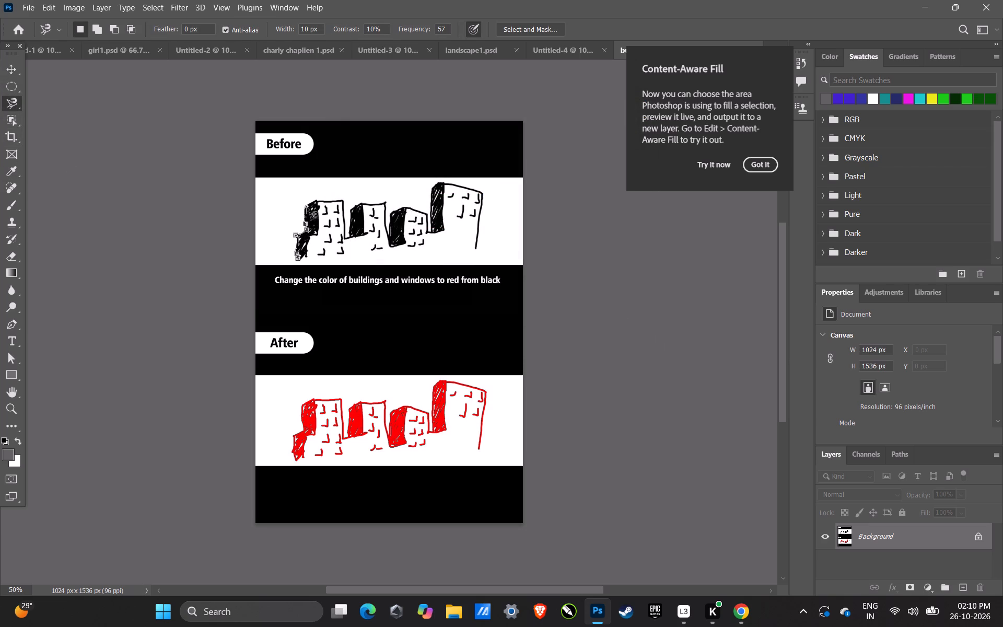
pyautogui.click(307, 204)
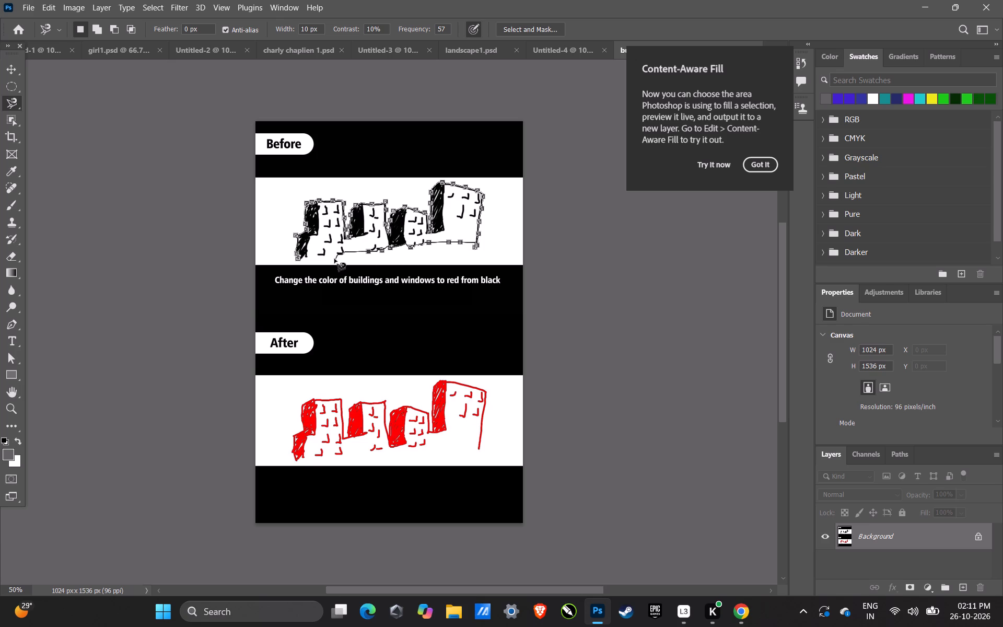
pyautogui.click(297, 259)
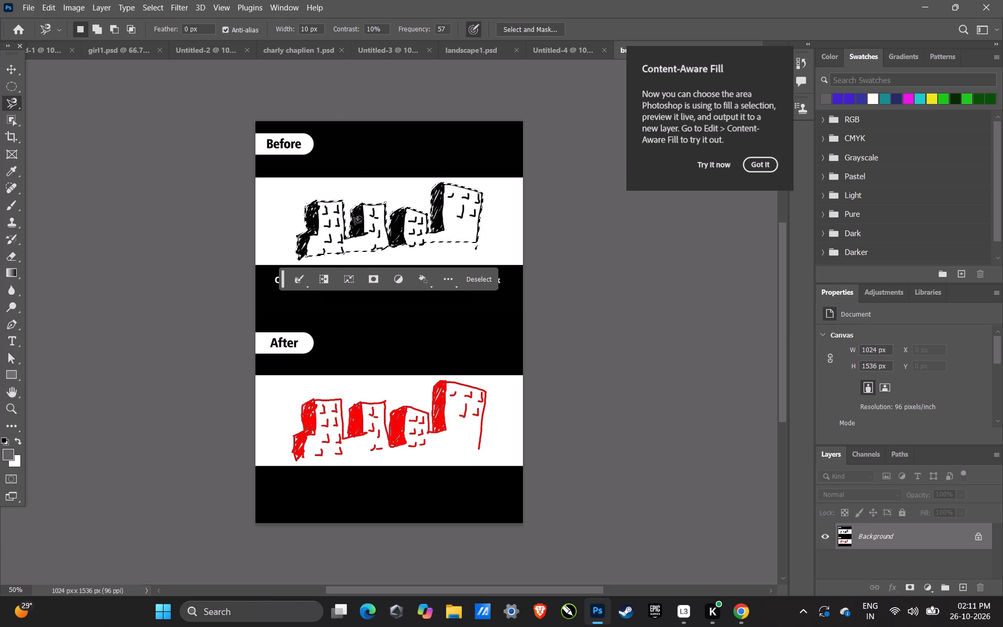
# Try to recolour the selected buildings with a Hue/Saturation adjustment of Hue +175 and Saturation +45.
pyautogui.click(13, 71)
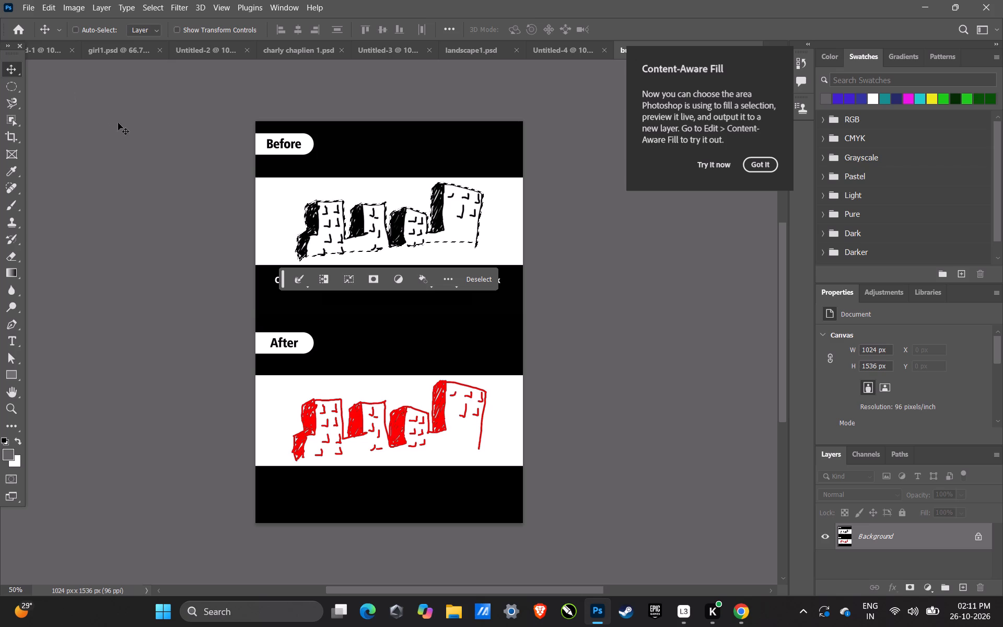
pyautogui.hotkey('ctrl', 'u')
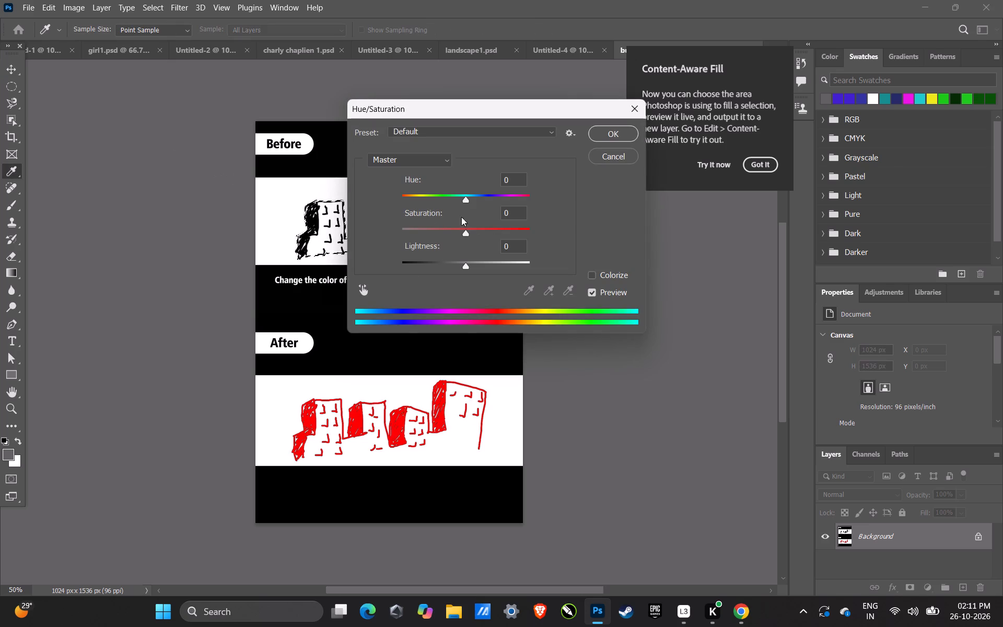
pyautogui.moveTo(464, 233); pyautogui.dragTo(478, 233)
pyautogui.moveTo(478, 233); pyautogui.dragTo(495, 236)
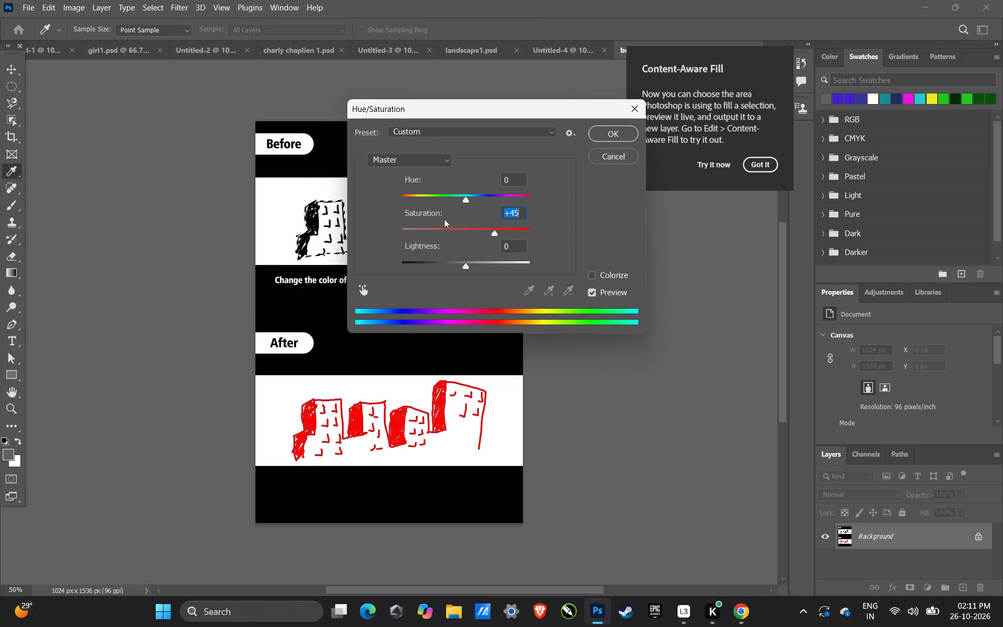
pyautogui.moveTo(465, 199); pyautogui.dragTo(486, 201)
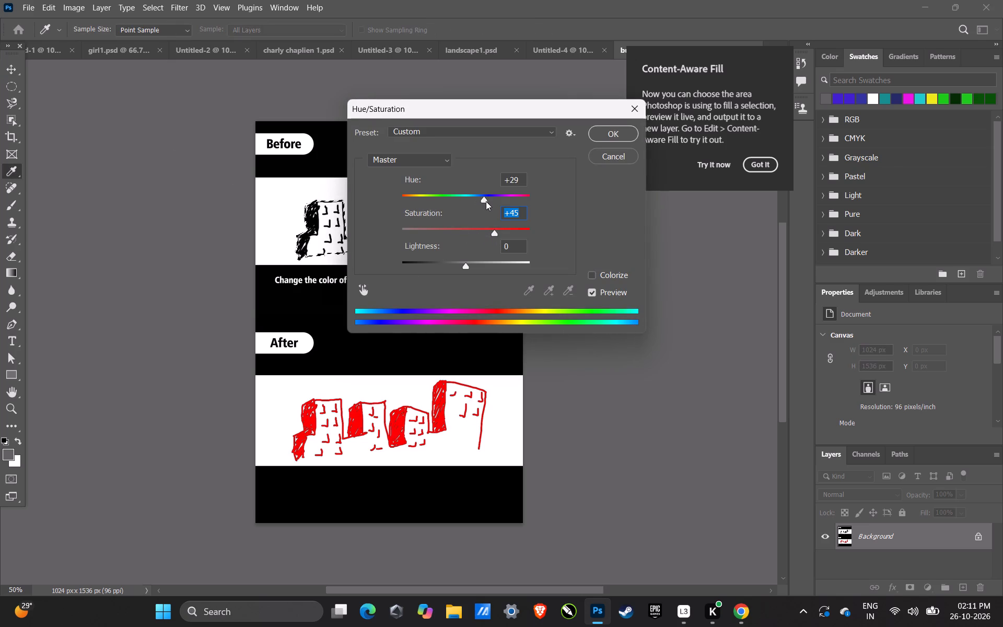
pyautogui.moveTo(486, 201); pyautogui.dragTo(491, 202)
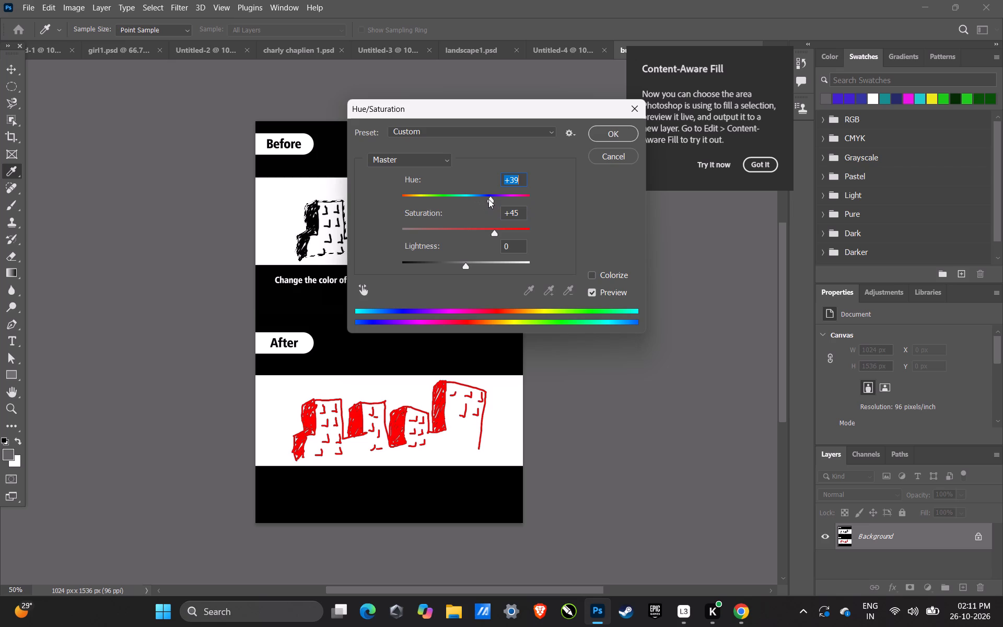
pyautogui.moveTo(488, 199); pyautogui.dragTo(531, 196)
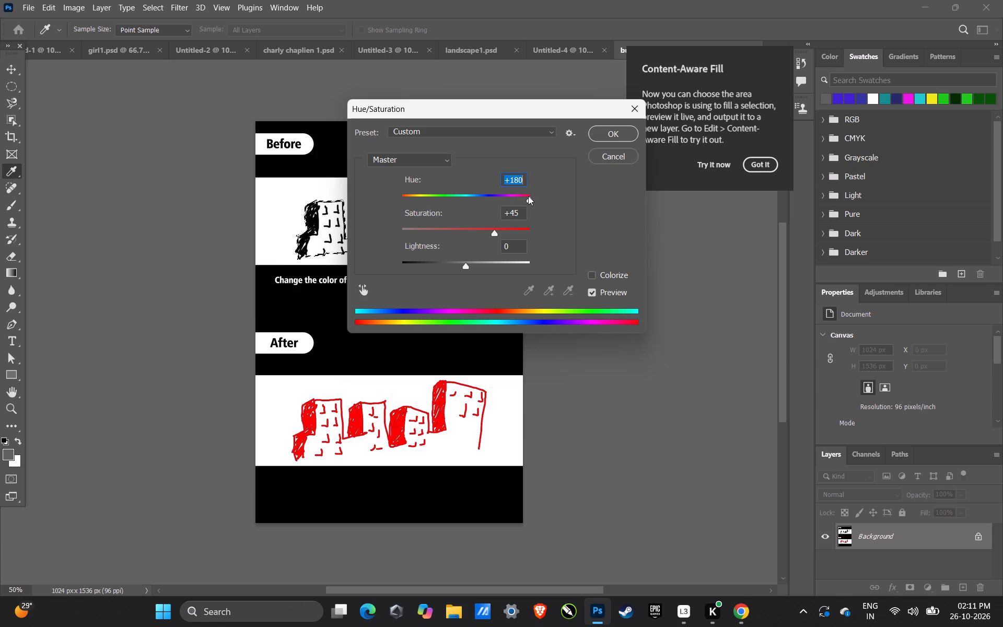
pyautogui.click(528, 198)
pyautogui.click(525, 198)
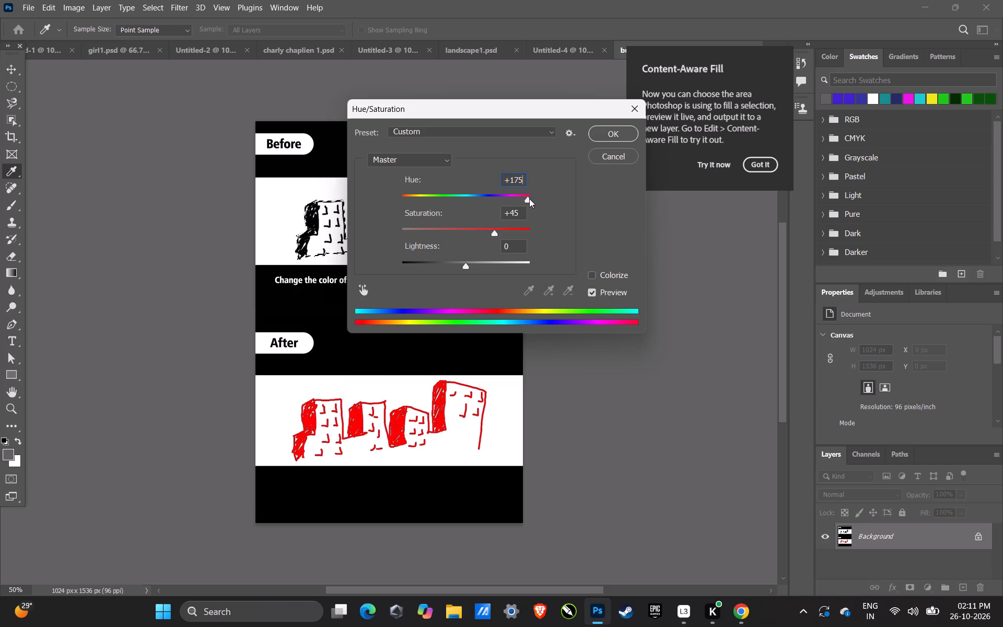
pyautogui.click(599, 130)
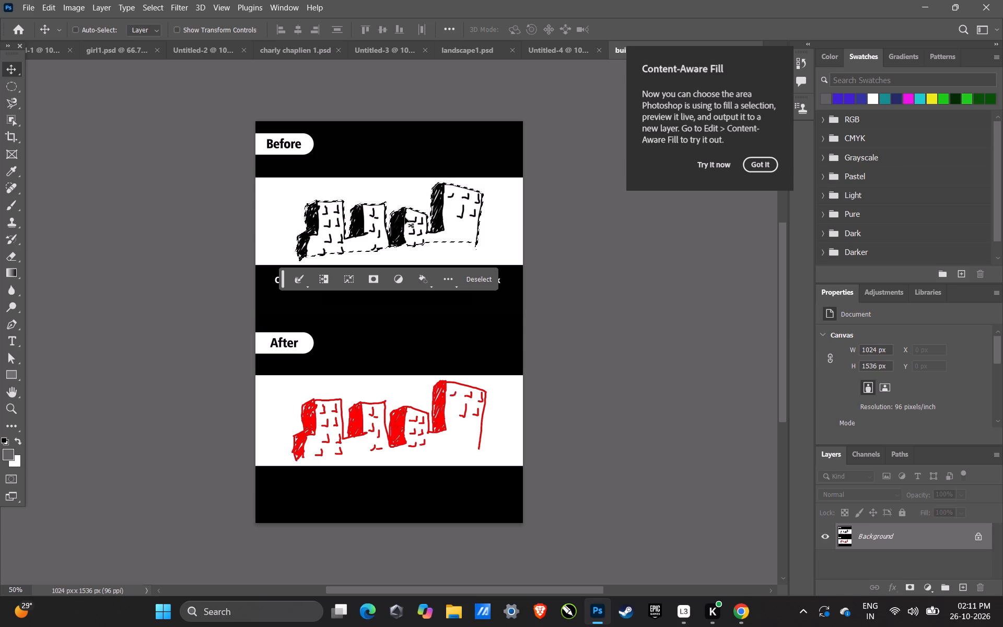
# Colorize the selected Before buildings in Hue/Saturation with Hue 360 and Saturation 100.
pyautogui.hotkey('ctrl', 'u')
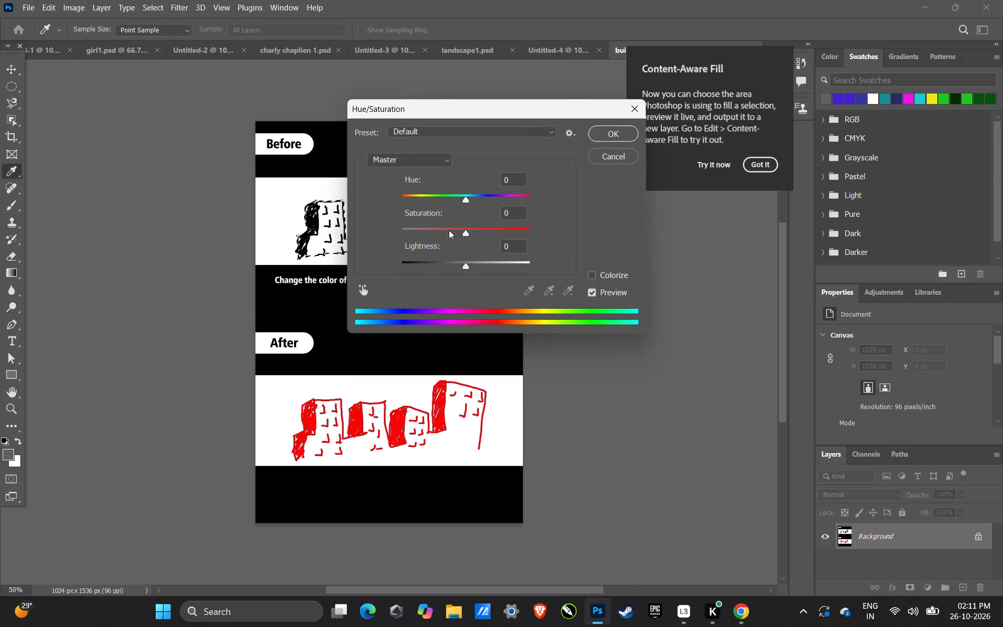
pyautogui.moveTo(464, 232); pyautogui.dragTo(473, 234)
pyautogui.moveTo(473, 234); pyautogui.dragTo(477, 234)
pyautogui.moveTo(477, 234); pyautogui.dragTo(478, 234)
pyautogui.click(551, 132)
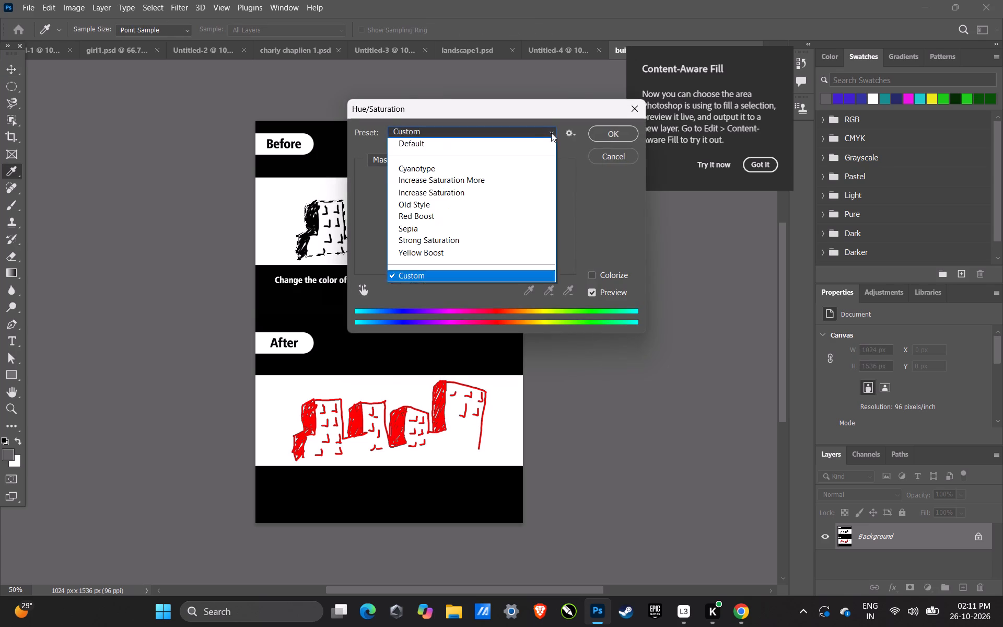
pyautogui.click(529, 110)
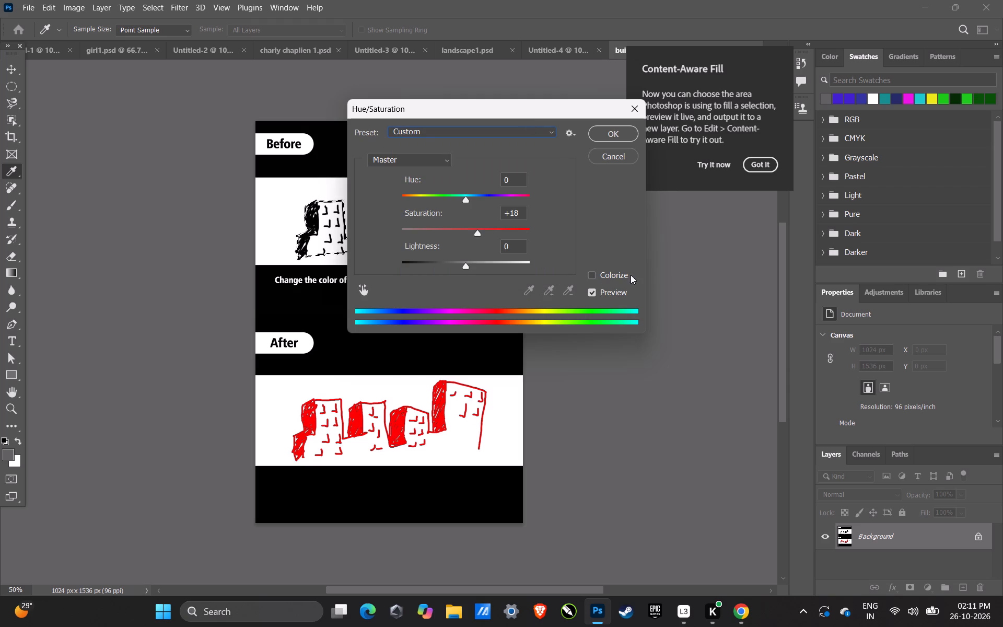
pyautogui.click(591, 273)
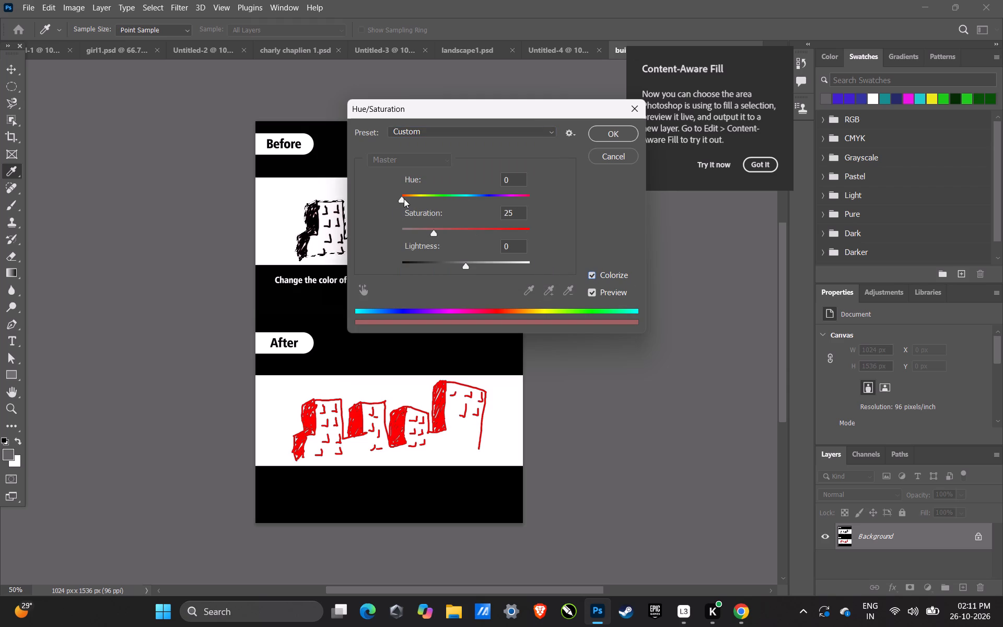
pyautogui.moveTo(401, 198); pyautogui.dragTo(430, 199)
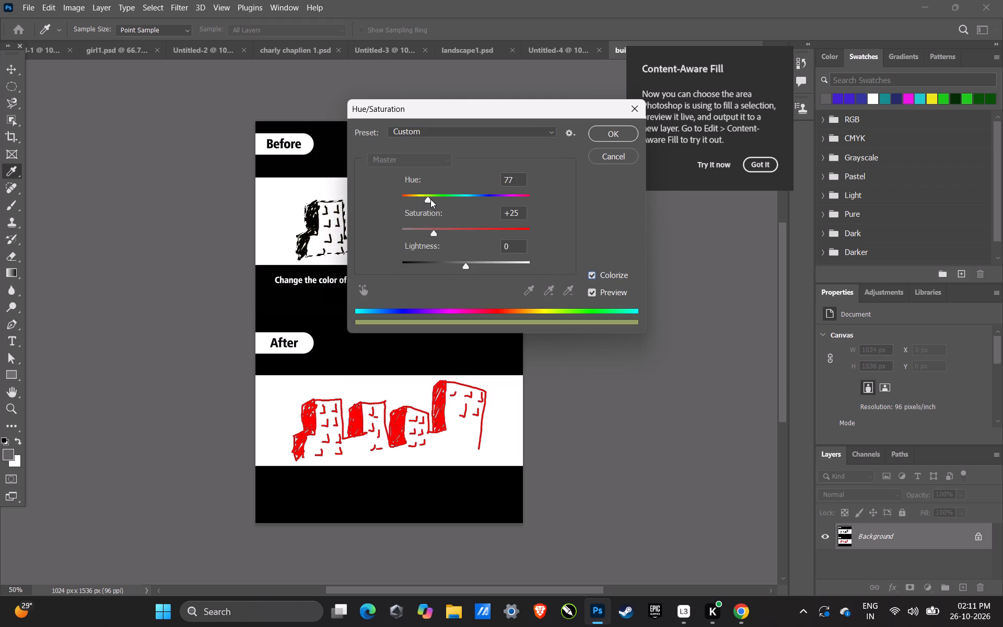
pyautogui.moveTo(430, 199); pyautogui.dragTo(526, 207)
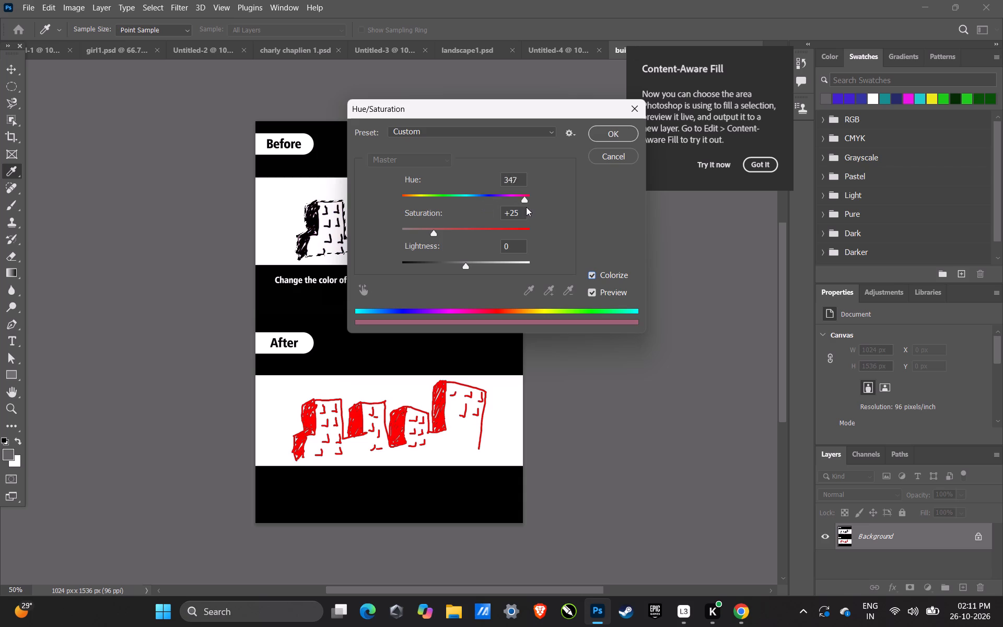
pyautogui.moveTo(526, 207); pyautogui.dragTo(531, 207)
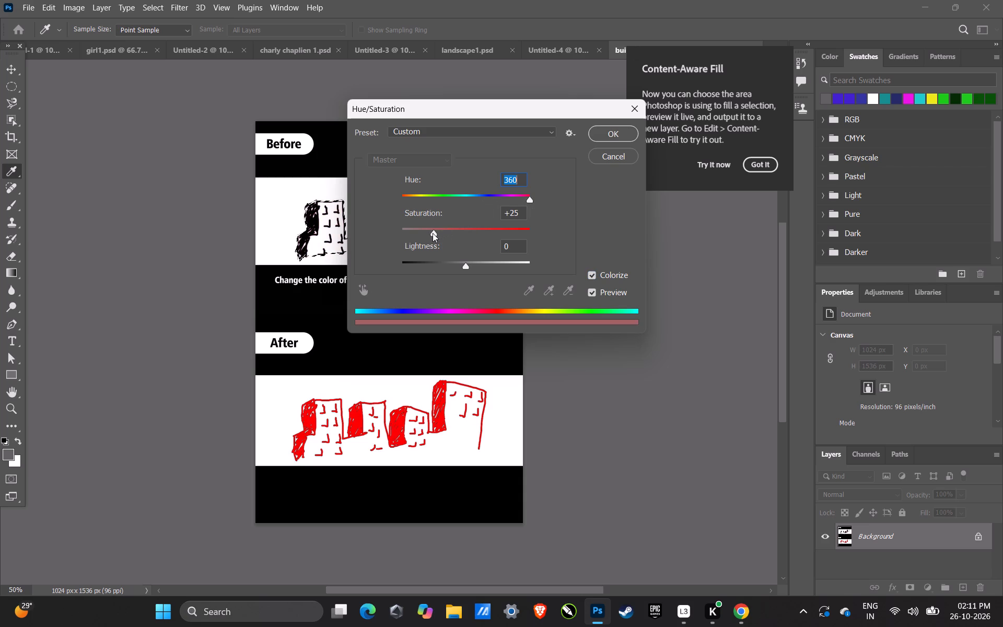
pyautogui.moveTo(436, 233); pyautogui.dragTo(513, 241)
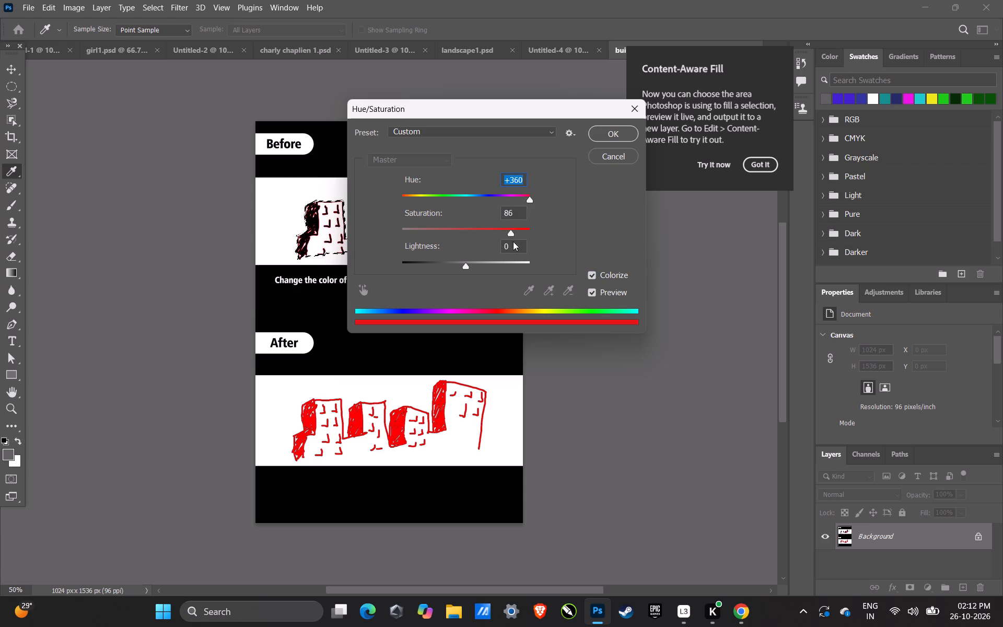
pyautogui.moveTo(513, 241); pyautogui.dragTo(538, 248)
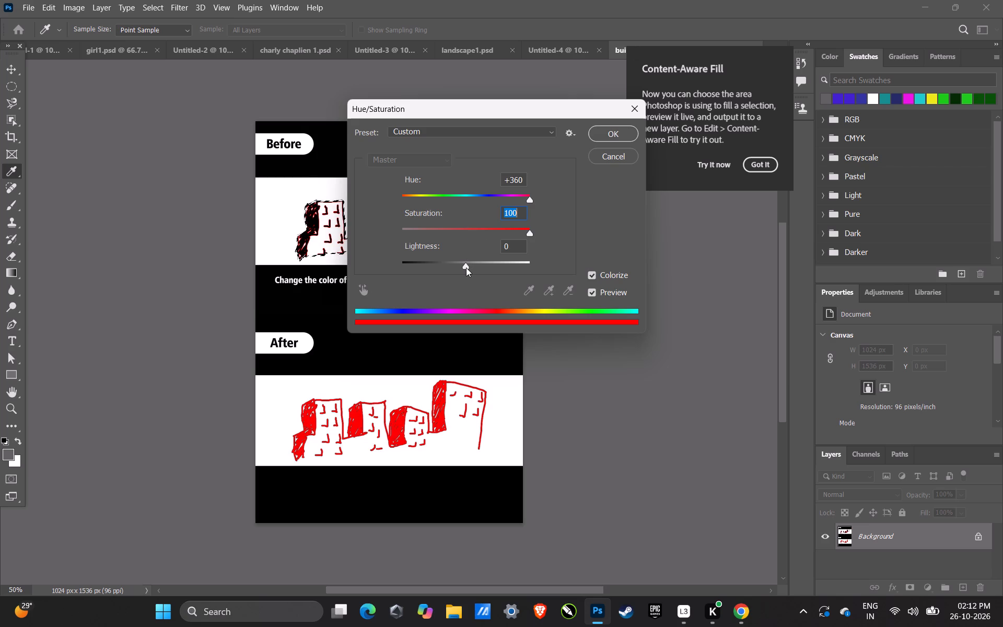
# Raise the Lightness of the colorized Before buildings to +47 and apply the Hue/Saturation adjustment.
pyautogui.moveTo(465, 266); pyautogui.dragTo(425, 273)
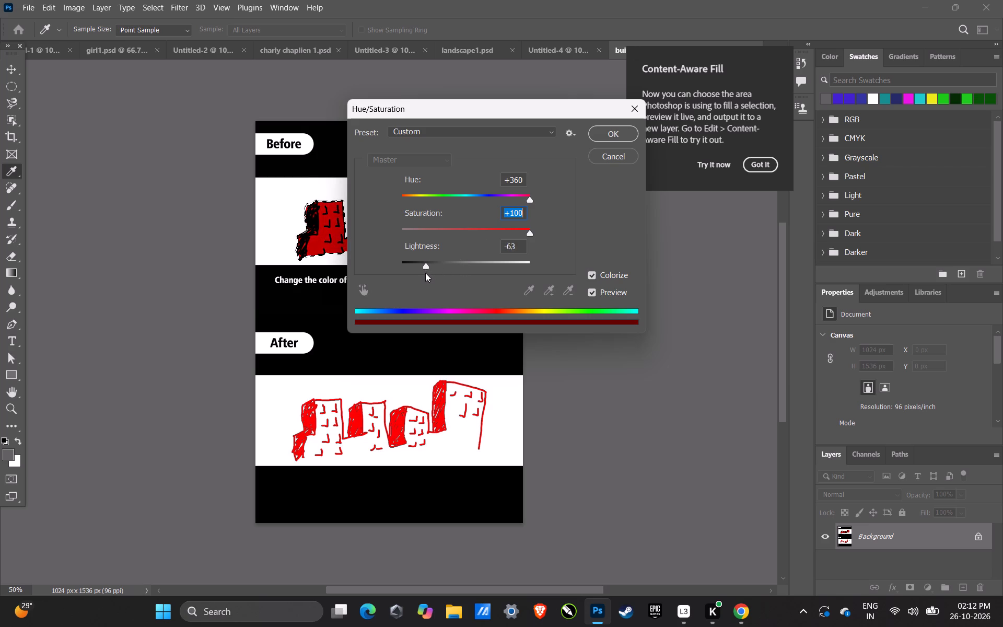
pyautogui.moveTo(425, 273); pyautogui.dragTo(428, 273)
pyautogui.moveTo(428, 273); pyautogui.dragTo(433, 272)
pyautogui.moveTo(429, 266); pyautogui.dragTo(468, 260)
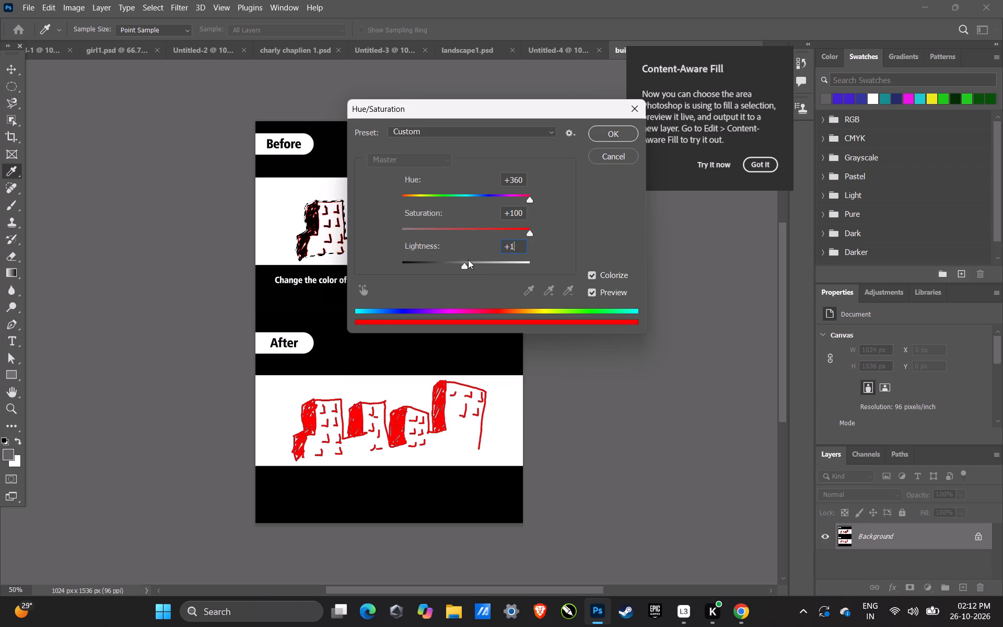
pyautogui.moveTo(468, 260); pyautogui.dragTo(517, 254)
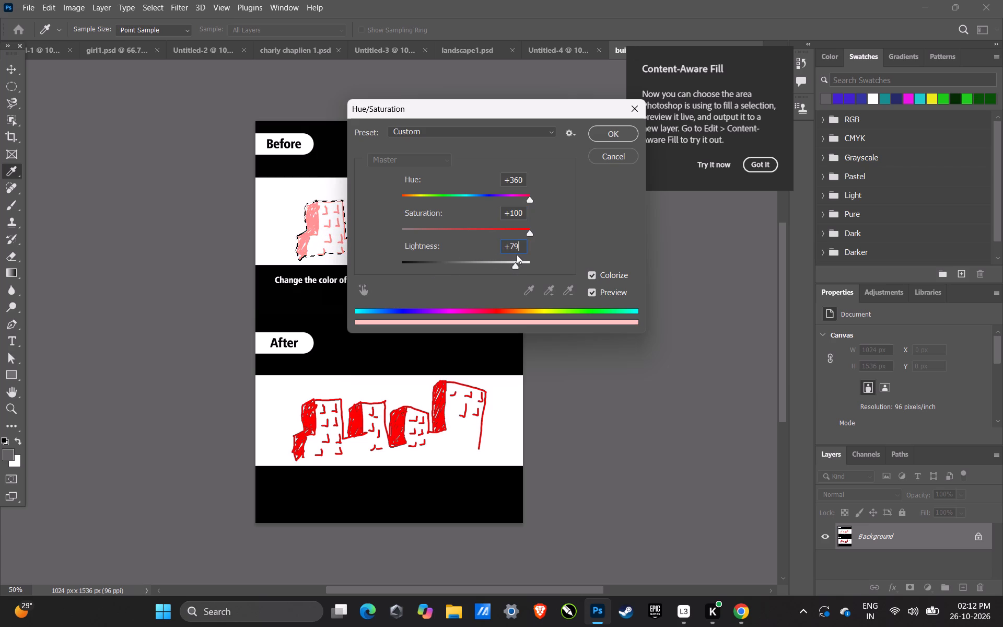
pyautogui.moveTo(517, 254); pyautogui.dragTo(496, 259)
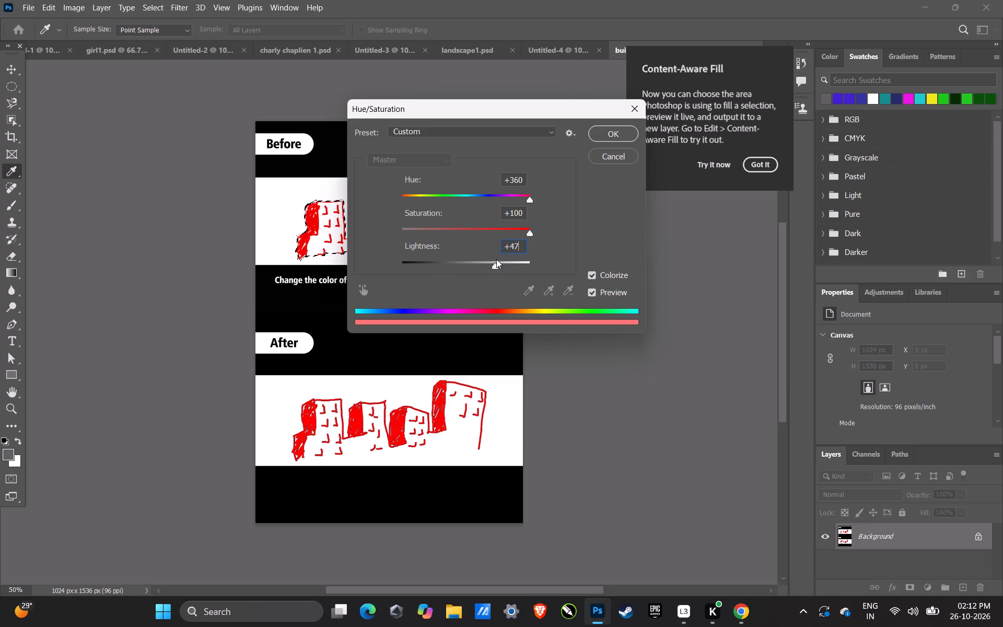
pyautogui.moveTo(496, 259); pyautogui.dragTo(496, 259)
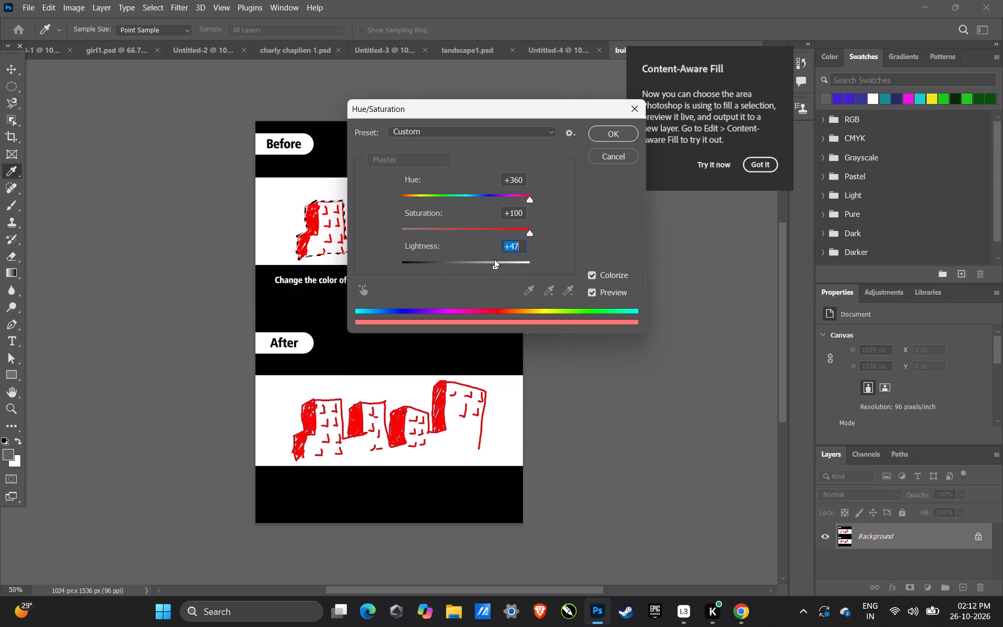
pyautogui.click(592, 133)
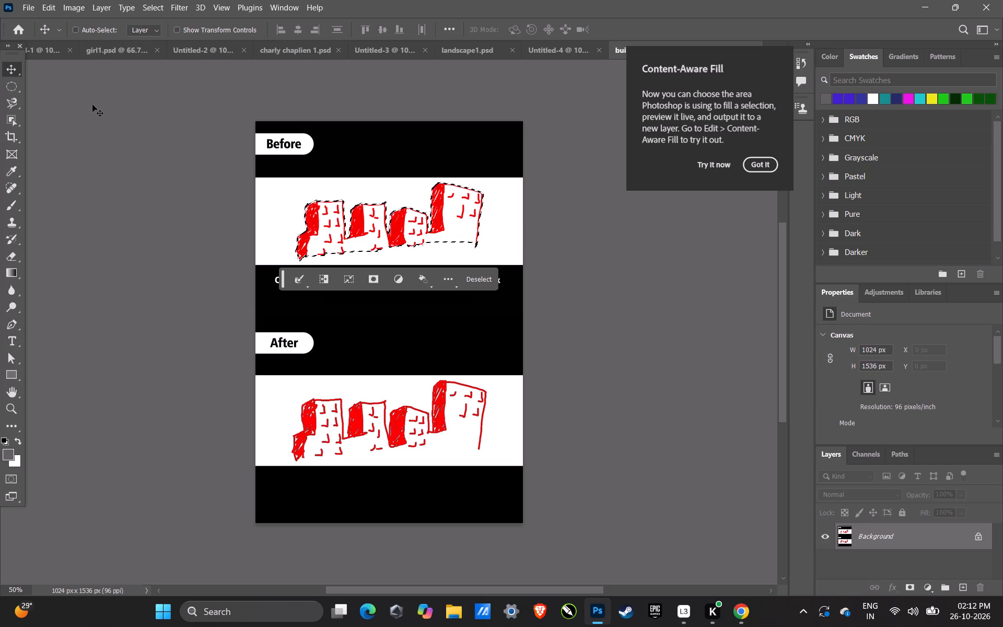
# Save the recoloured image over building colour.jpeg as a progressive JPEG at maximum quality 12.
pyautogui.hotkey('ctrl', 's')
pyautogui.click(581, 143)
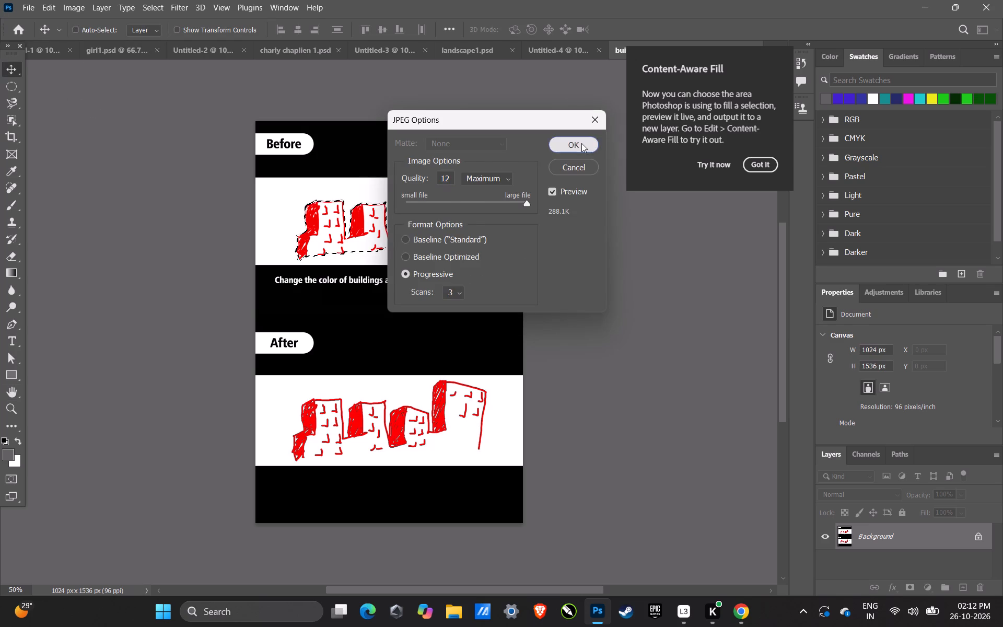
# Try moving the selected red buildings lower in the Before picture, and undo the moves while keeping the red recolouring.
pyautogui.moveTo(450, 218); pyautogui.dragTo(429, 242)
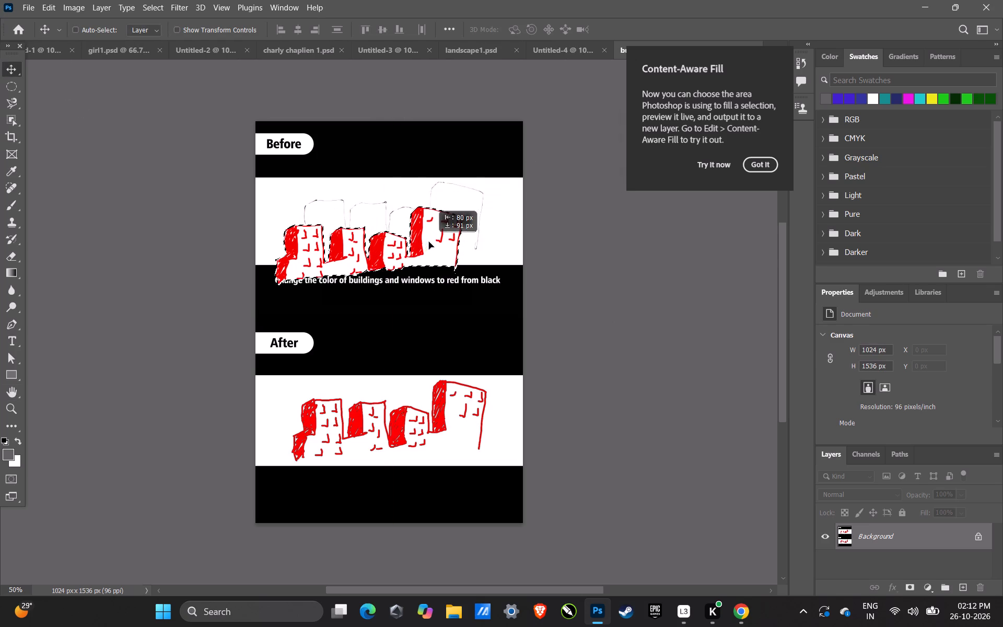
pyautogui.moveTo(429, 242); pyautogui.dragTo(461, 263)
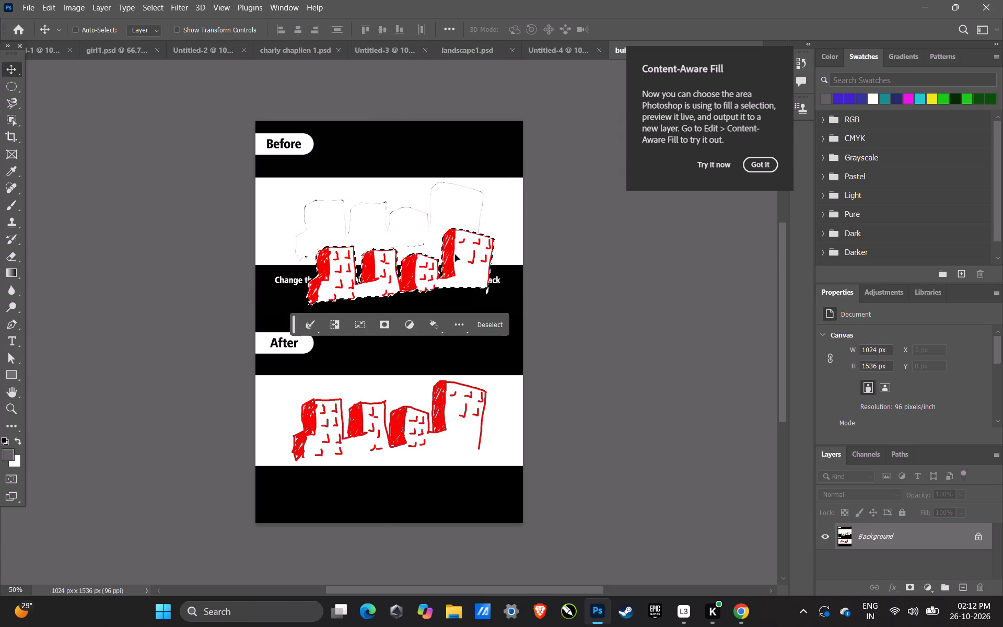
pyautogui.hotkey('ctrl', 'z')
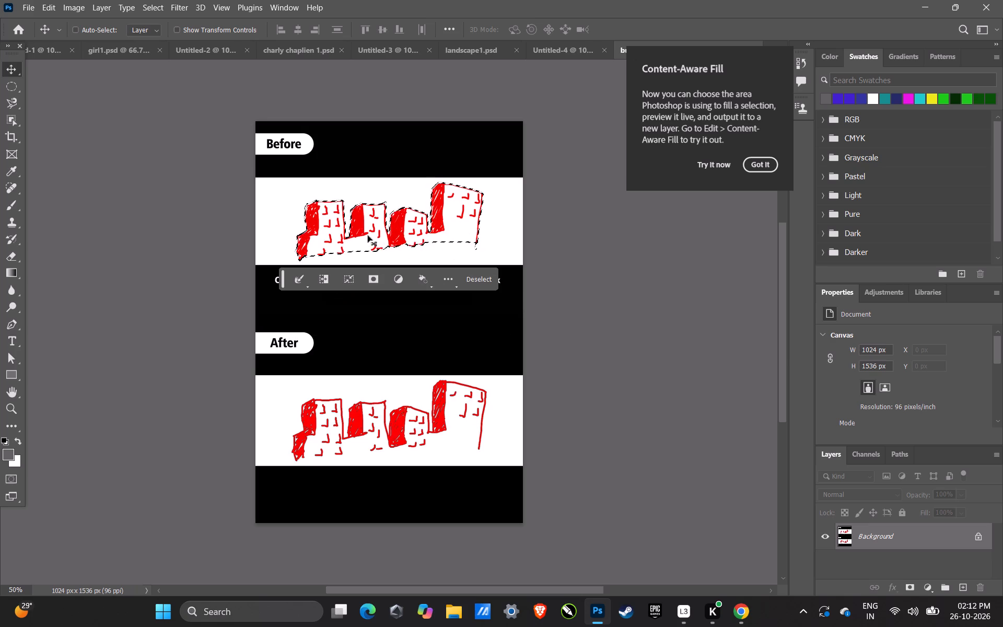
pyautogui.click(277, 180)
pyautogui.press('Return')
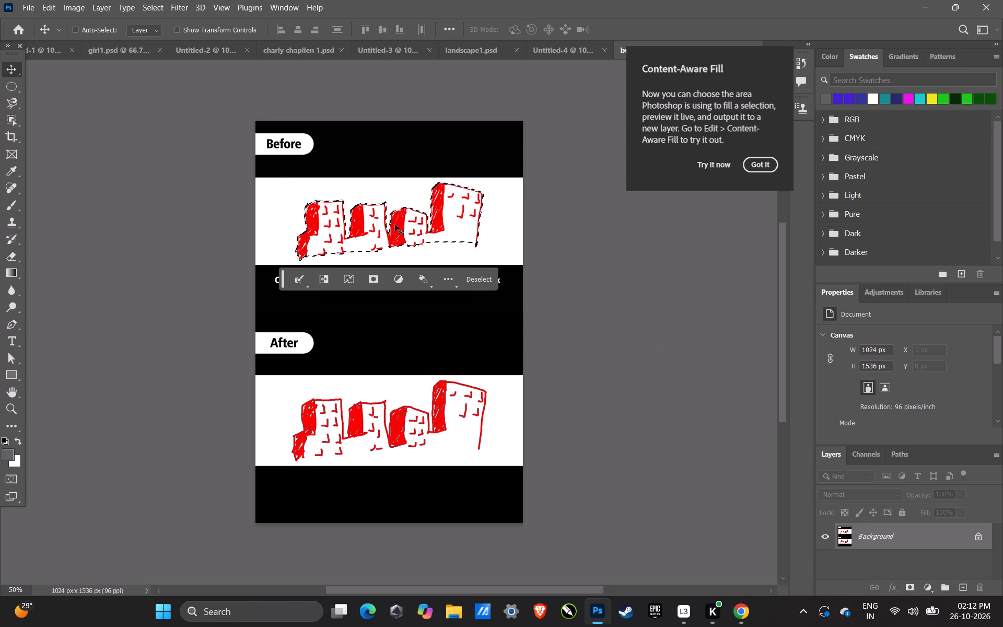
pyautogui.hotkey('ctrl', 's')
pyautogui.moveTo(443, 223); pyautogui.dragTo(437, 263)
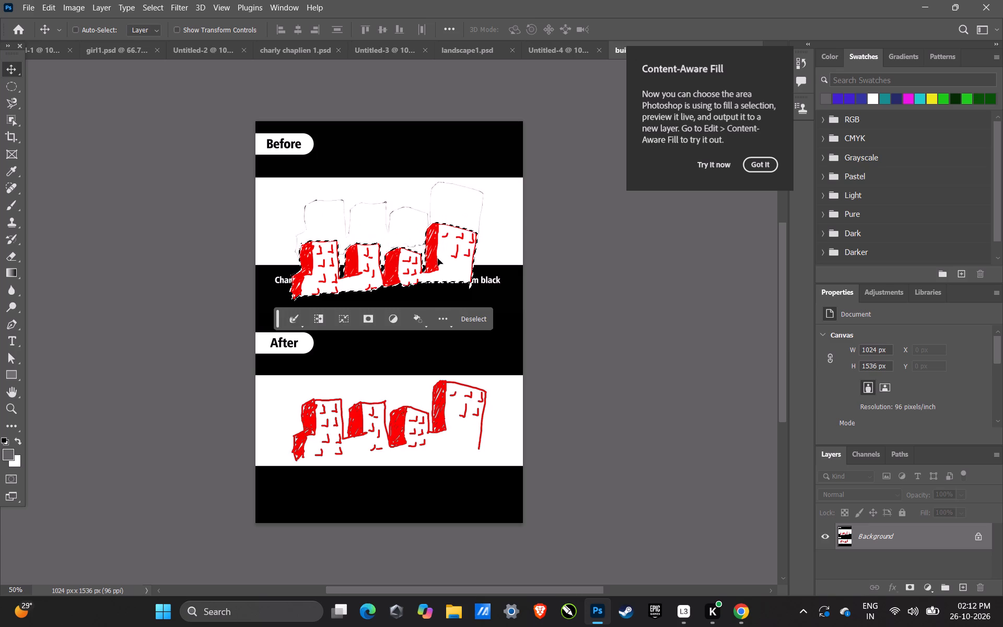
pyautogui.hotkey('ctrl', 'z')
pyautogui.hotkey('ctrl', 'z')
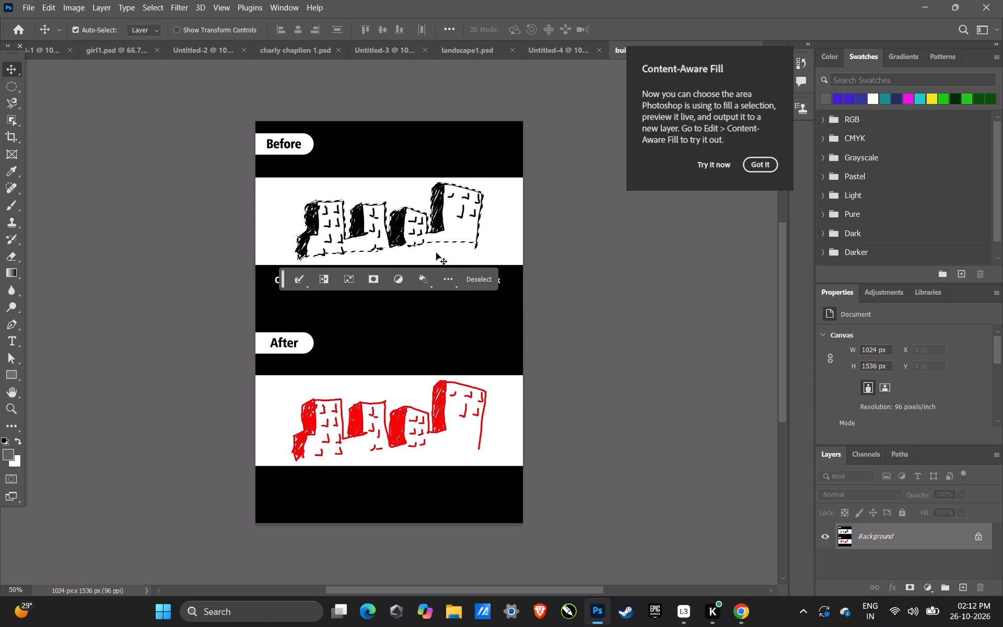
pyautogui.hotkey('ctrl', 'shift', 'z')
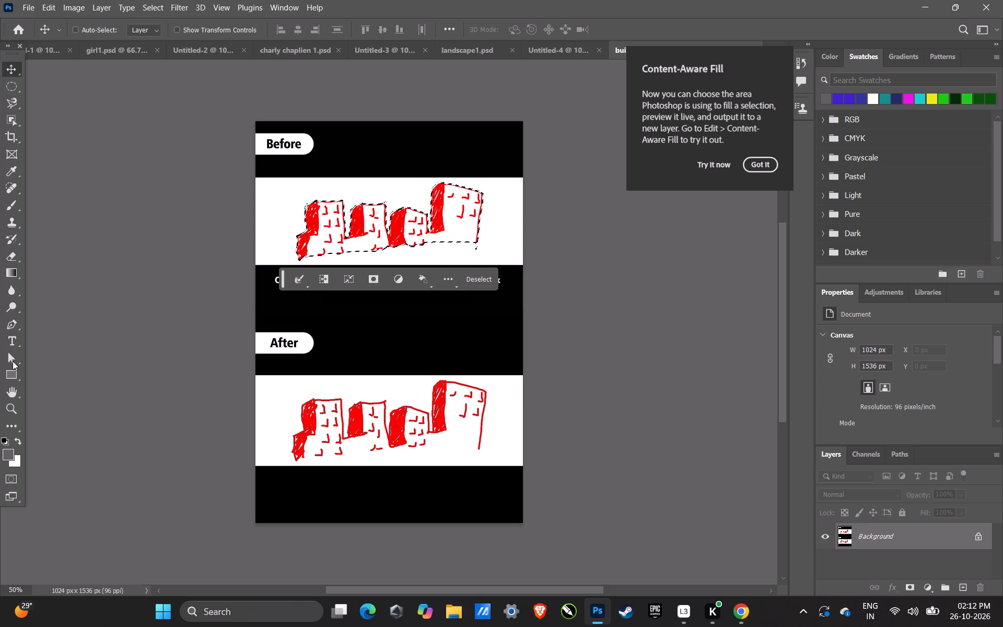
# Deselect the buildings in the Before picture and save the image again.
pyautogui.click(12, 359)
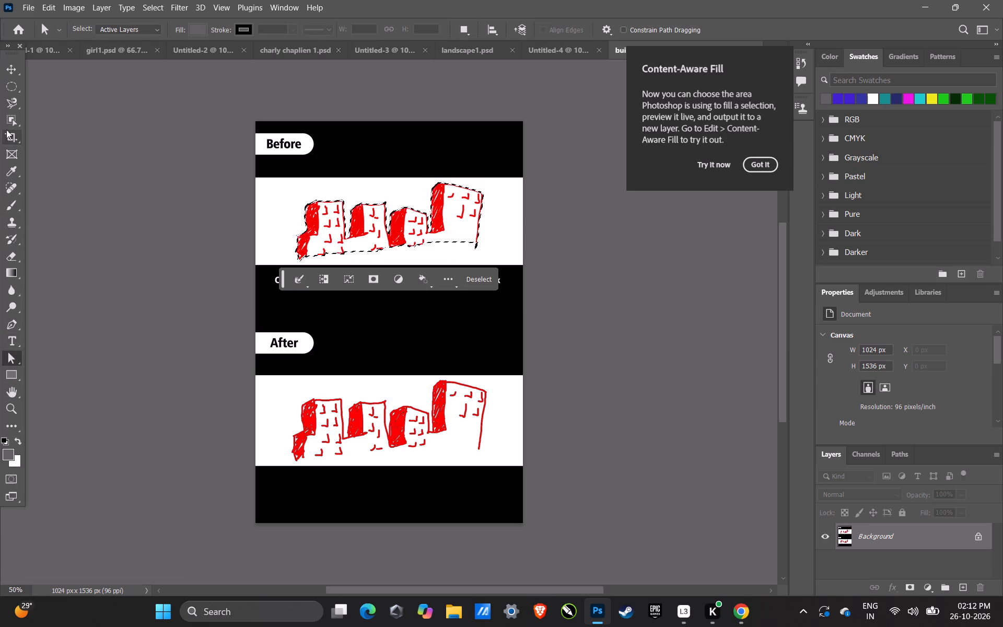
pyautogui.click(13, 62)
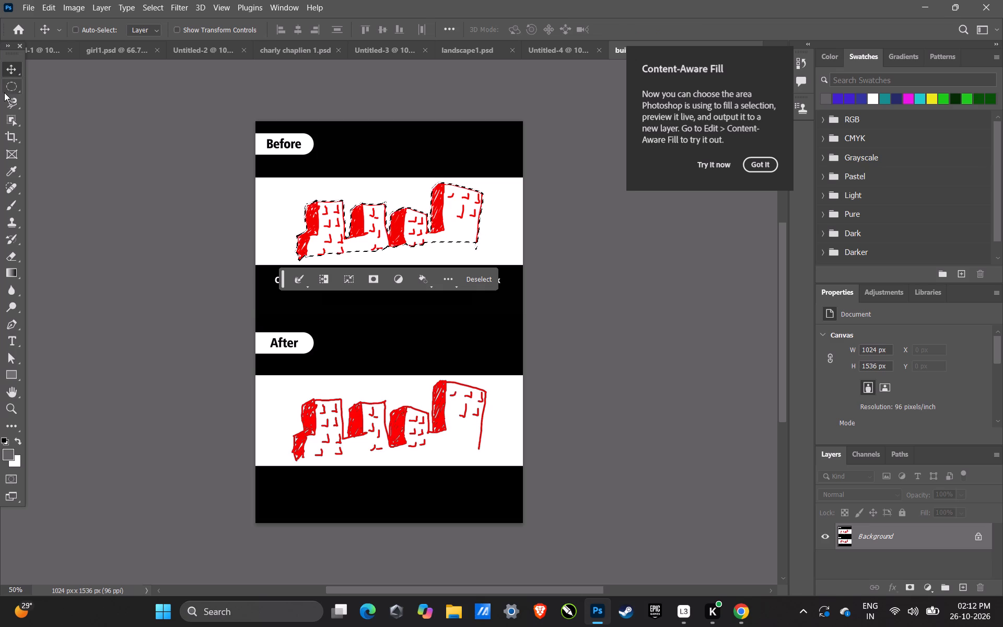
pyautogui.click(470, 276)
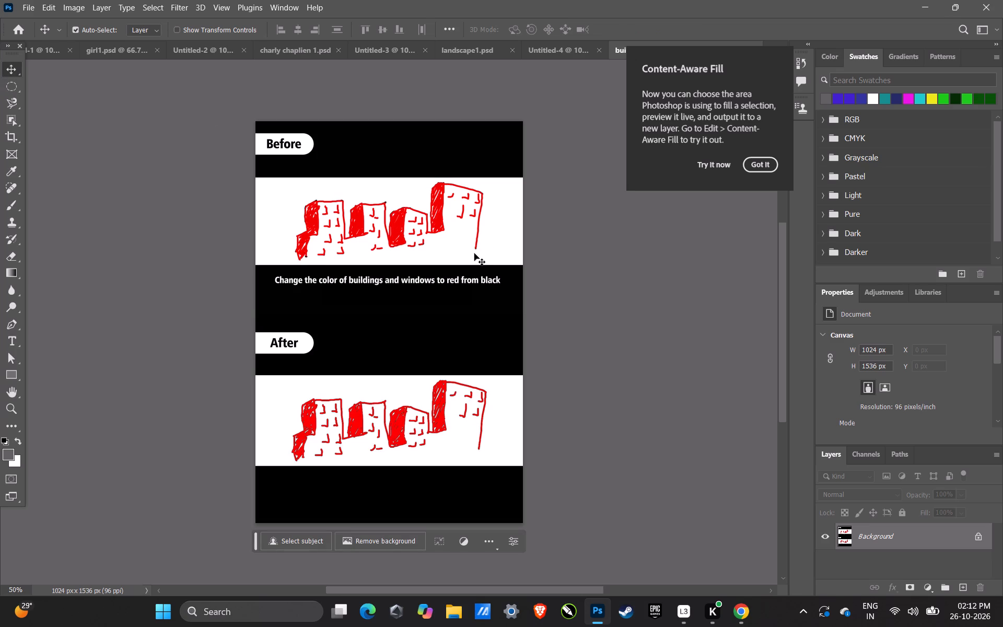
pyautogui.hotkey('ctrl', 's')
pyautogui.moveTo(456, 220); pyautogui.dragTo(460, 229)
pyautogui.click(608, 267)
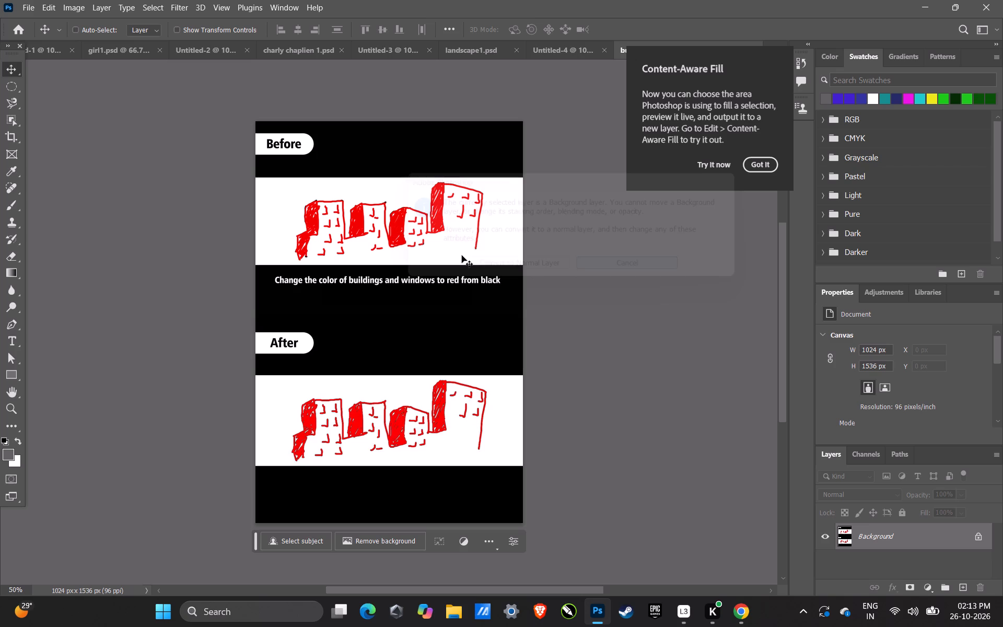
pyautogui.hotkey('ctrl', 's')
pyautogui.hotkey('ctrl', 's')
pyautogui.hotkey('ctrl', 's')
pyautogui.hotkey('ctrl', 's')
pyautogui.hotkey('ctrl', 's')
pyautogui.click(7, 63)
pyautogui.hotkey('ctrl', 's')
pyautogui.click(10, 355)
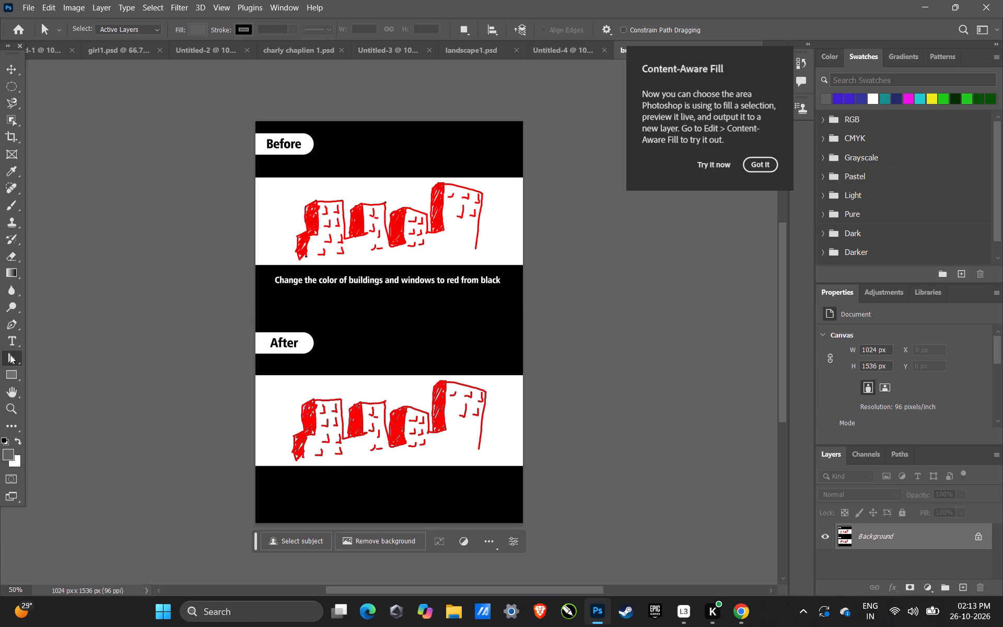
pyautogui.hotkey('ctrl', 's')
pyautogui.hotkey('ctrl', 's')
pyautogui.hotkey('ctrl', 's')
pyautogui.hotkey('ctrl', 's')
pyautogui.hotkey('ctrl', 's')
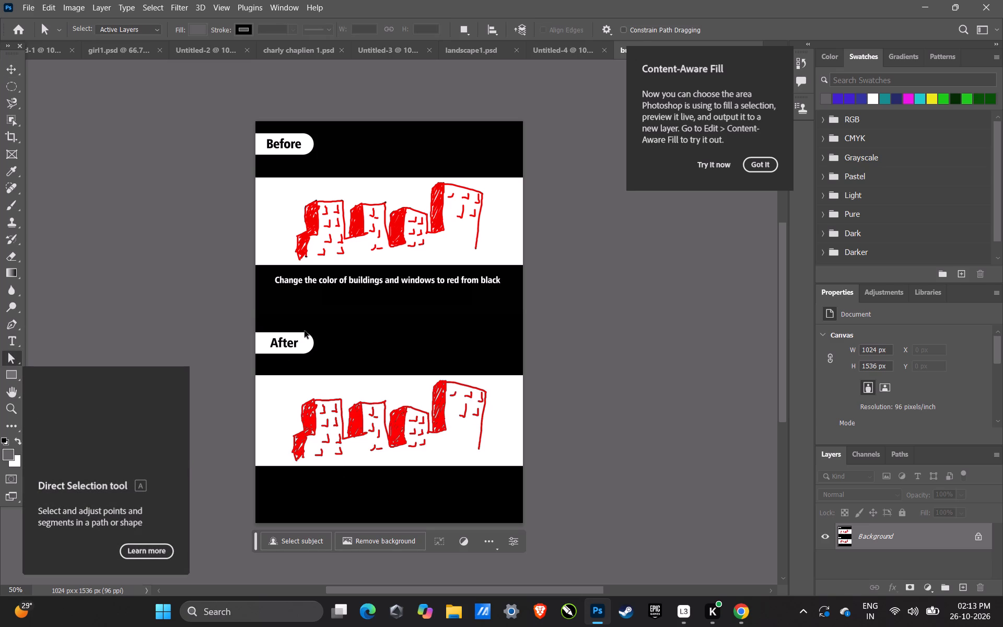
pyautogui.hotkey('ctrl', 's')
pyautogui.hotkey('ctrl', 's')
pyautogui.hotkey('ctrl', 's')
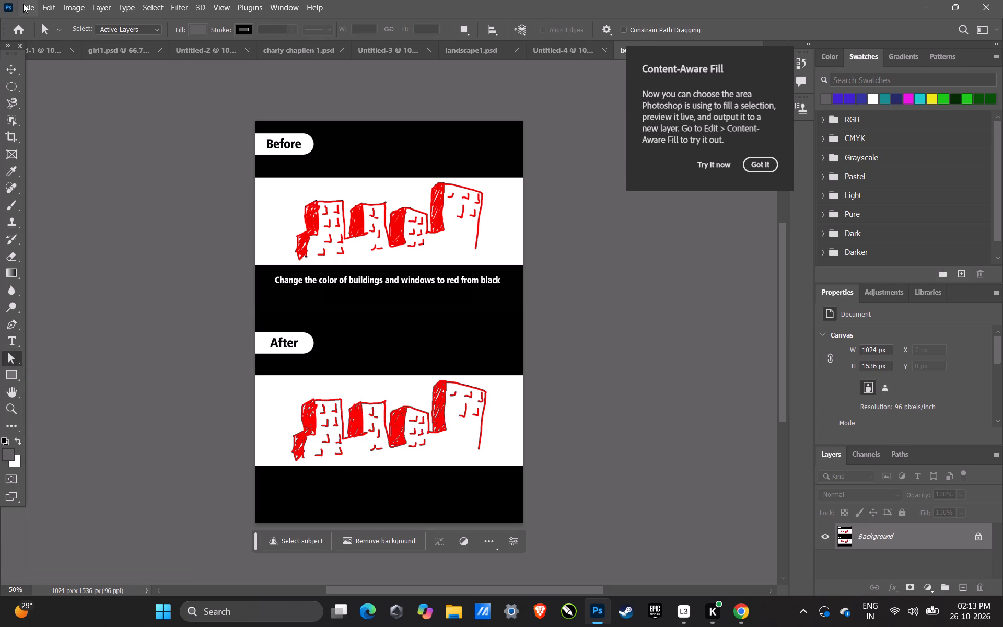
# Save the image under the new name buliding colour1 as a JPEG in Downloads, with maximum quality 12 and progressive format.
pyautogui.click(23, 4)
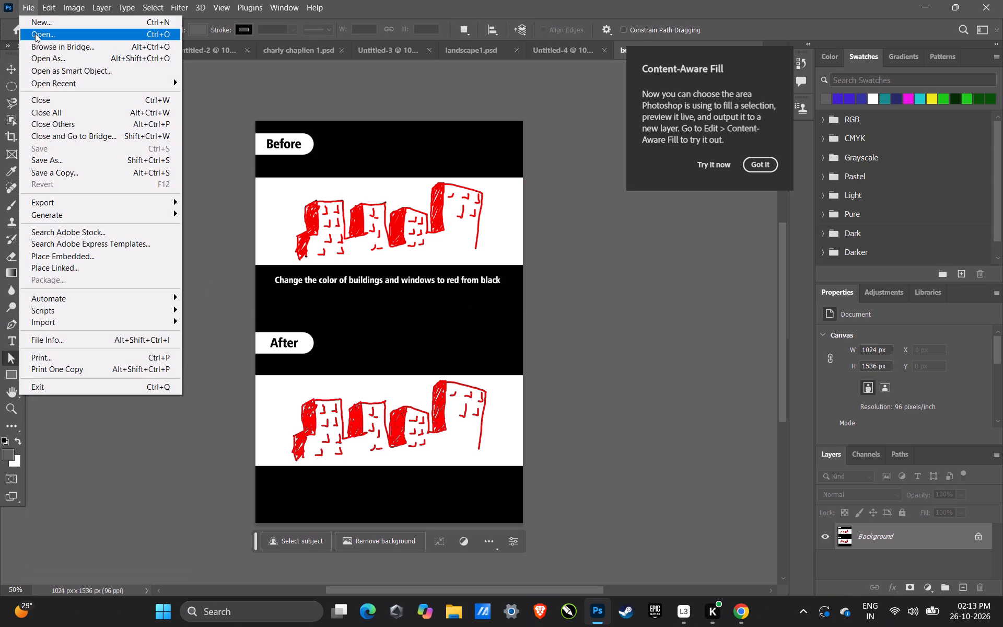
pyautogui.click(57, 156)
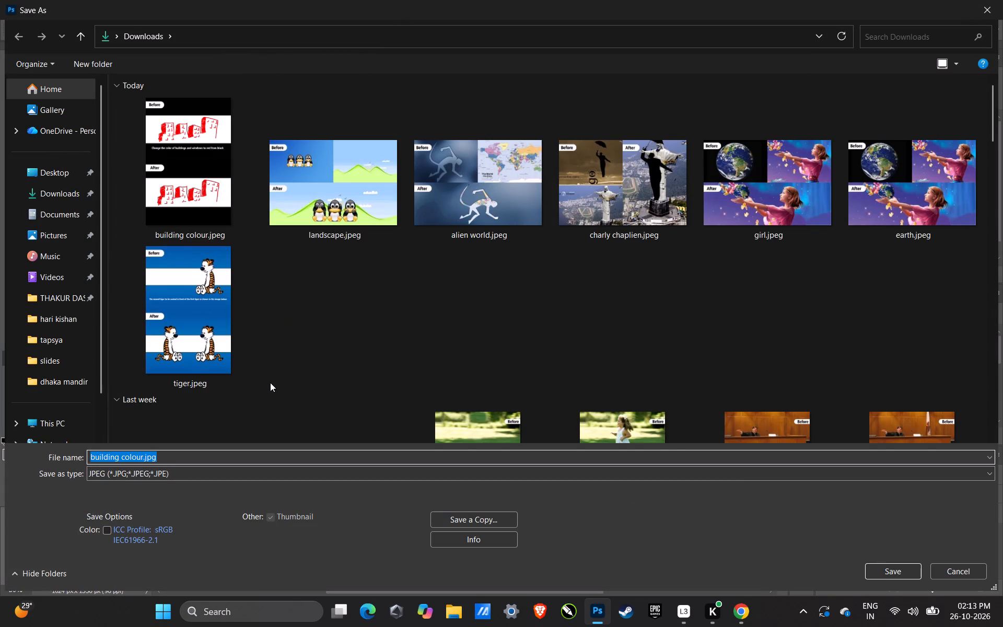
pyautogui.write('buliding colour')
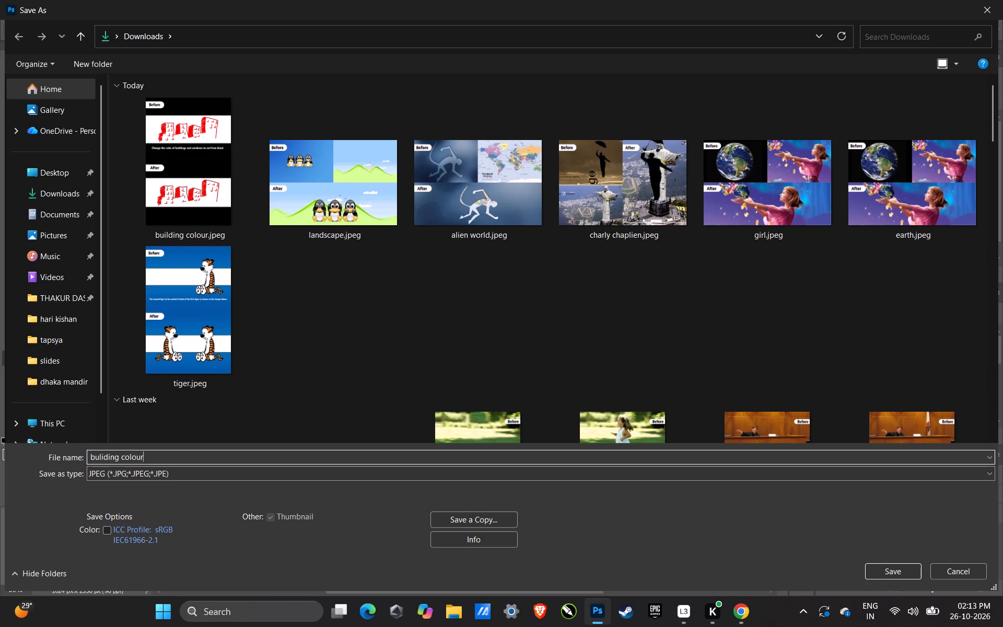
pyautogui.press('1')
pyautogui.press('Return')
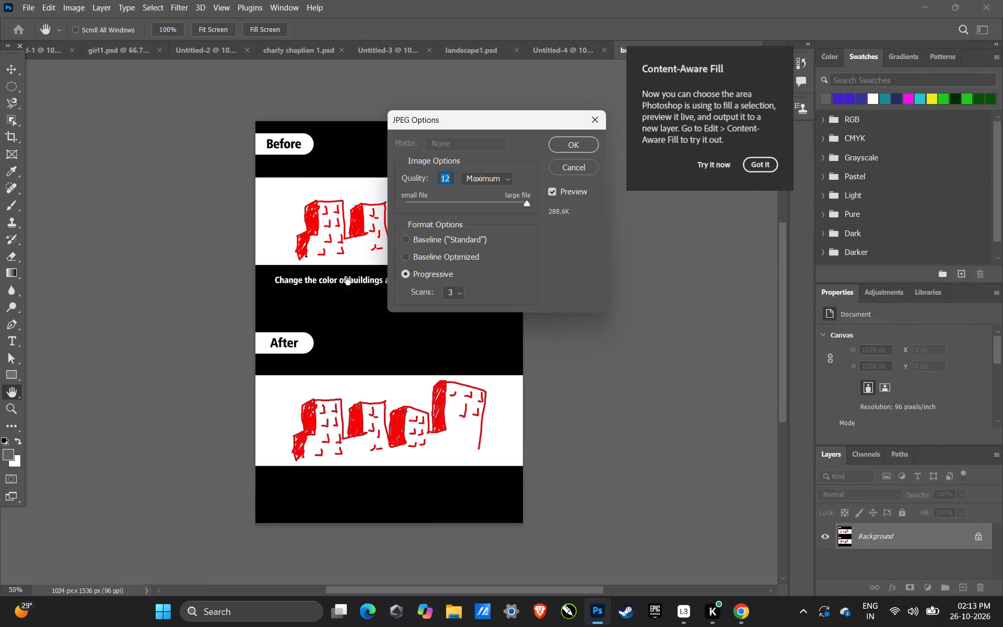
pyautogui.click(556, 142)
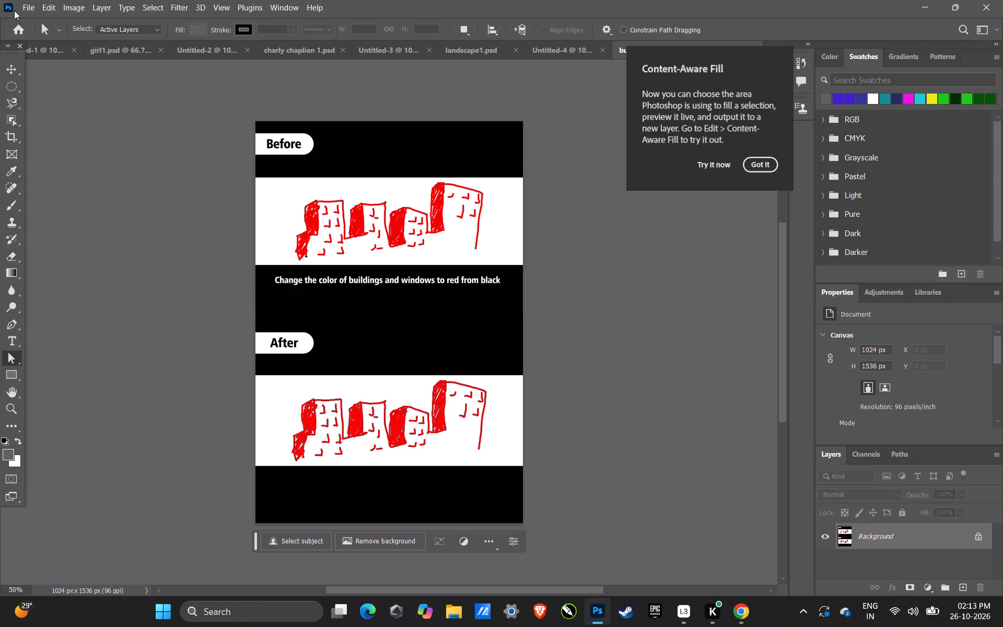
# Create a new blank document of 1366 x 700 px at 72 ppi.
pyautogui.click(14, 25)
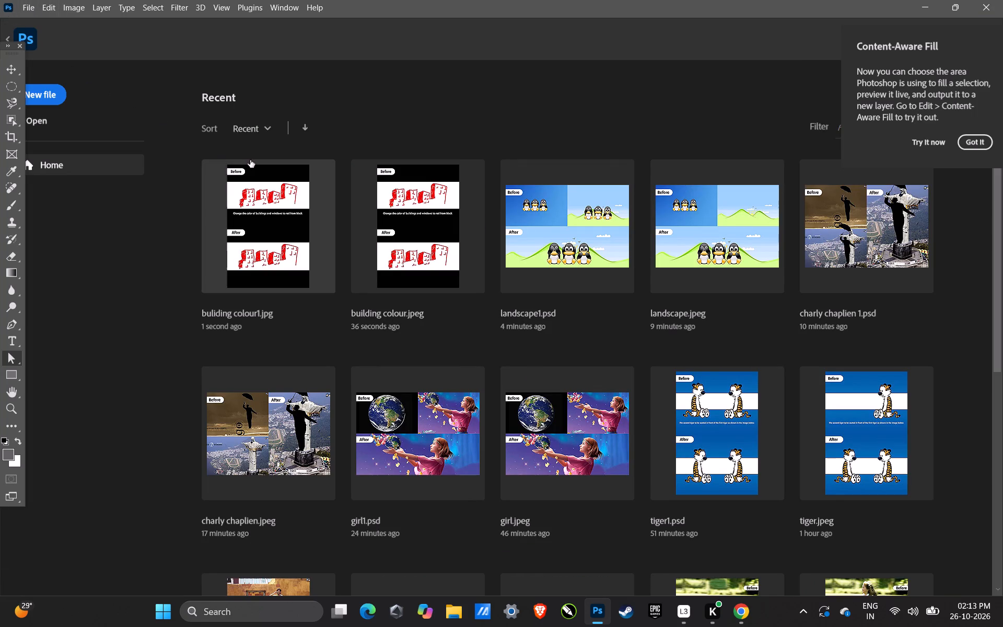
pyautogui.click(43, 90)
pyautogui.click(729, 484)
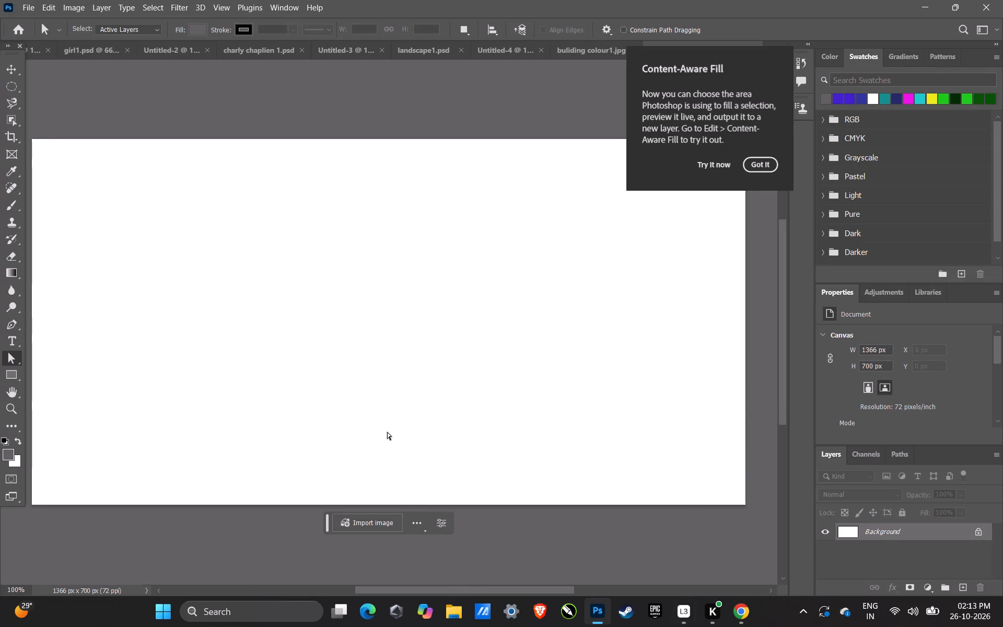
# Open the image alien world.jpeg from the Downloads folder.
pyautogui.click(32, 0)
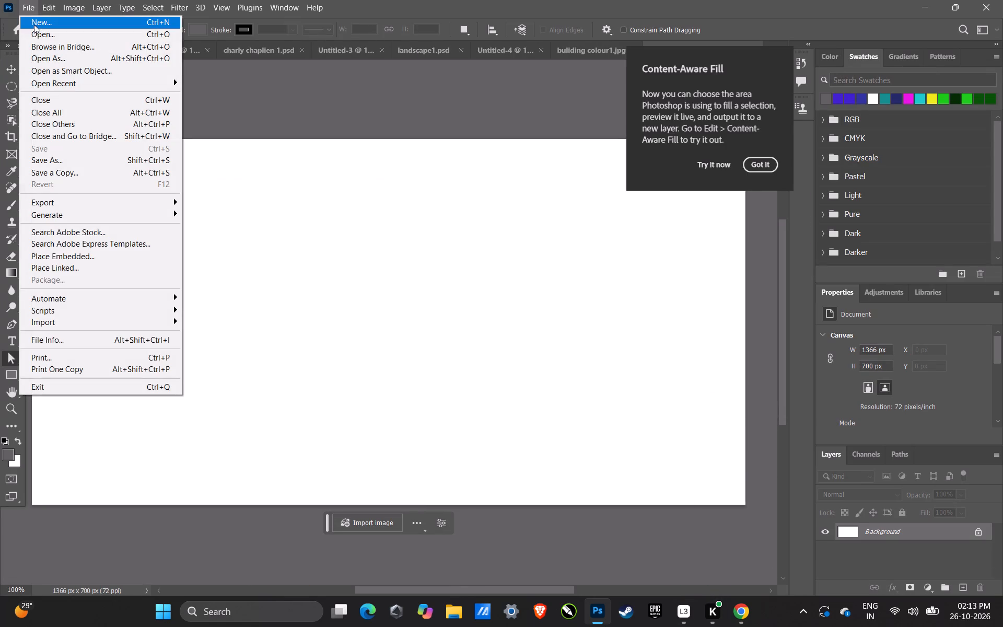
pyautogui.click(34, 29)
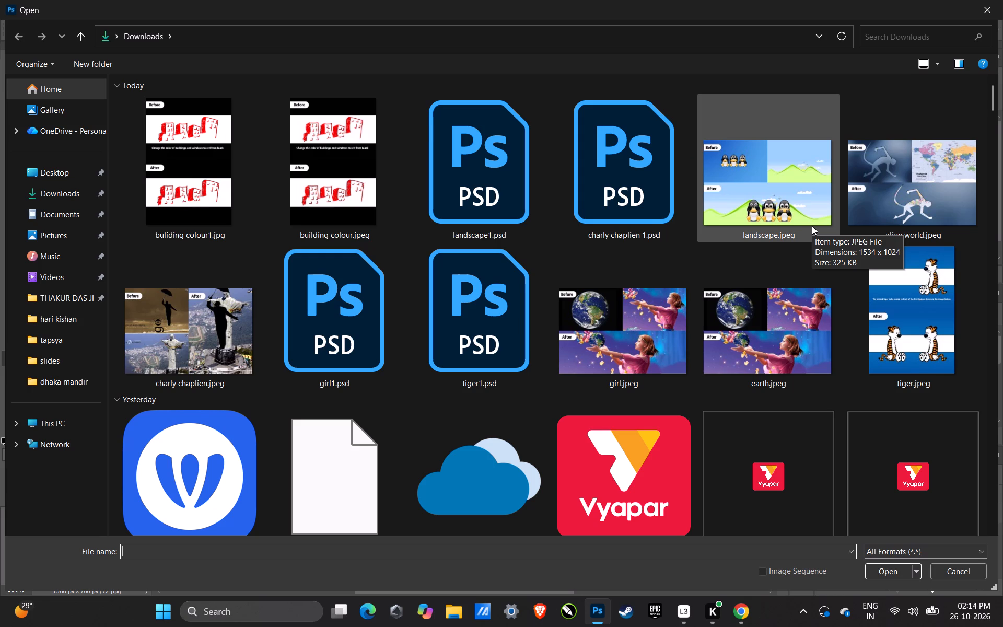
pyautogui.scroll(-3, 789, 236)
pyautogui.scroll(3, 786, 243)
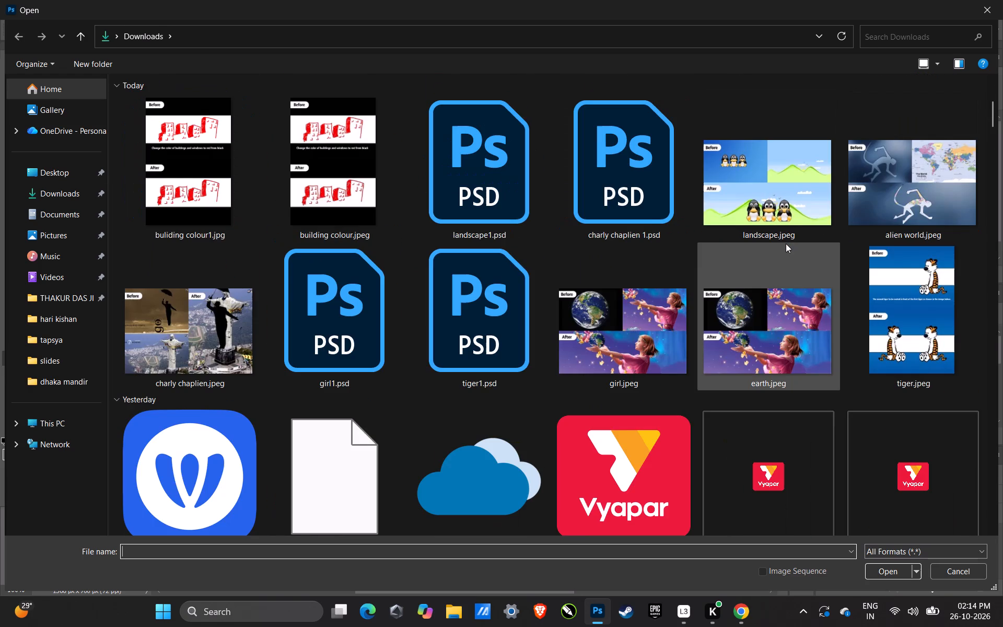
pyautogui.scroll(5, 786, 243)
pyautogui.click(919, 213)
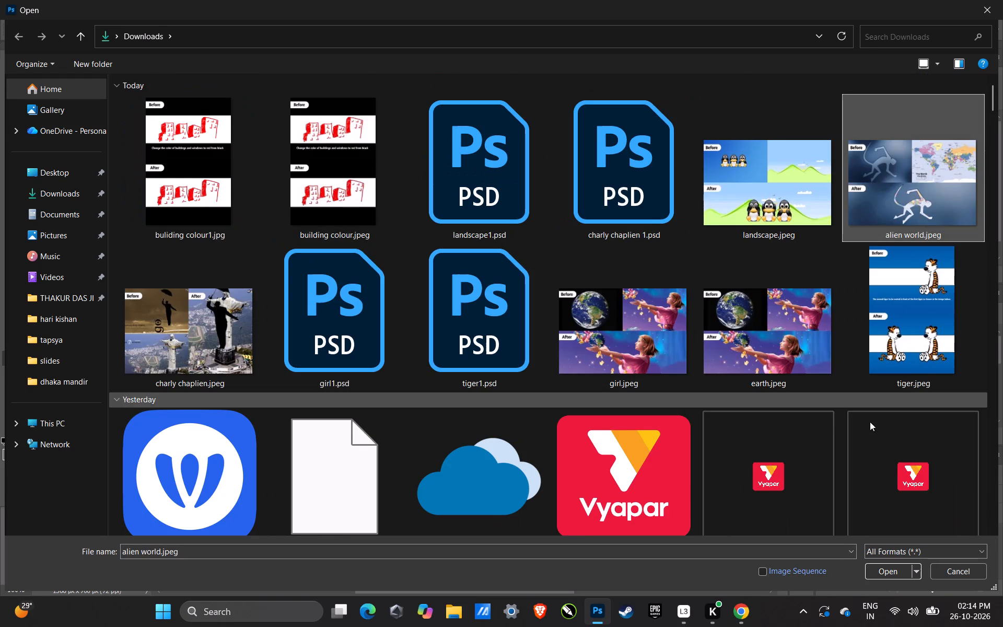
pyautogui.click(882, 577)
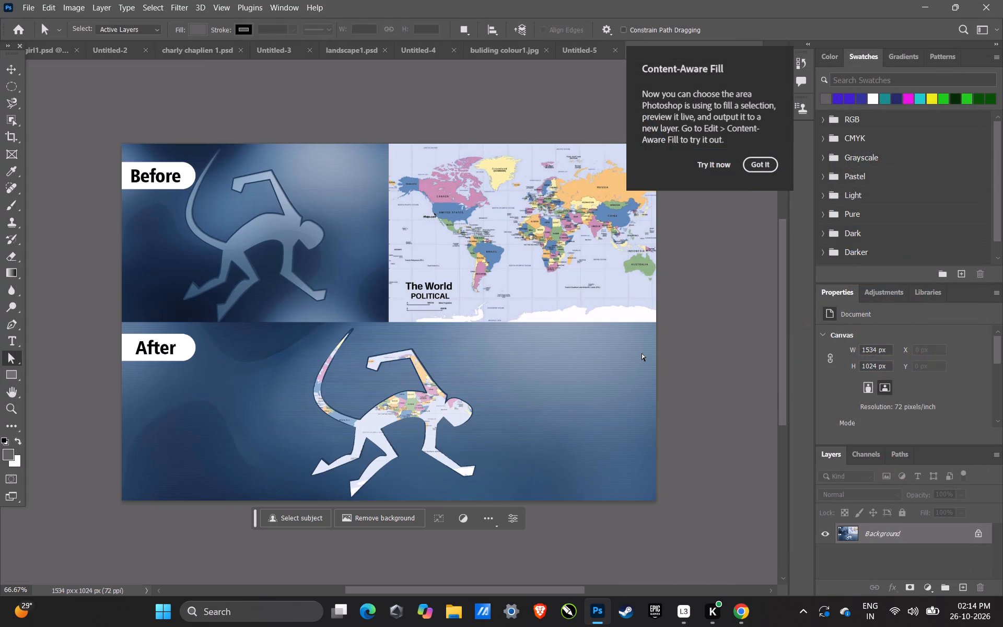